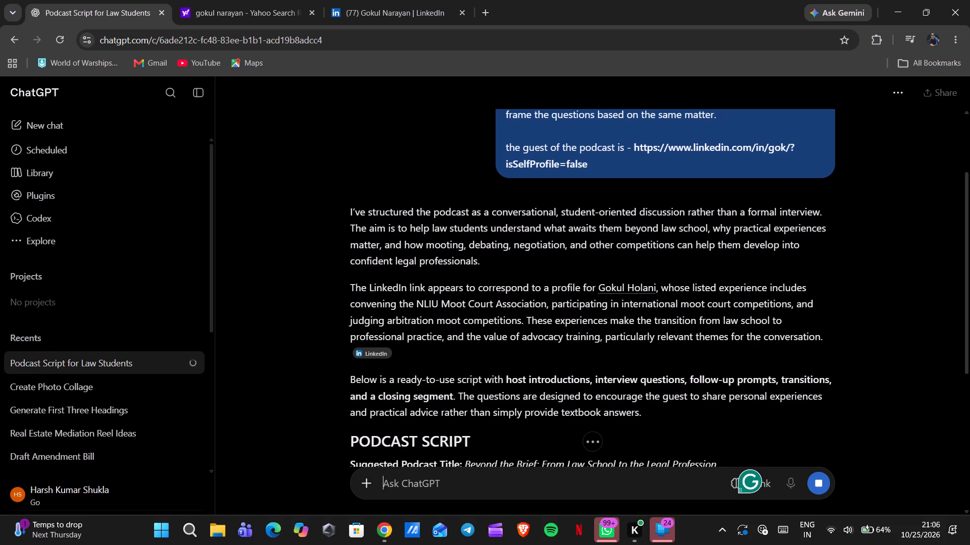
scroll(721, 375, down, 3)
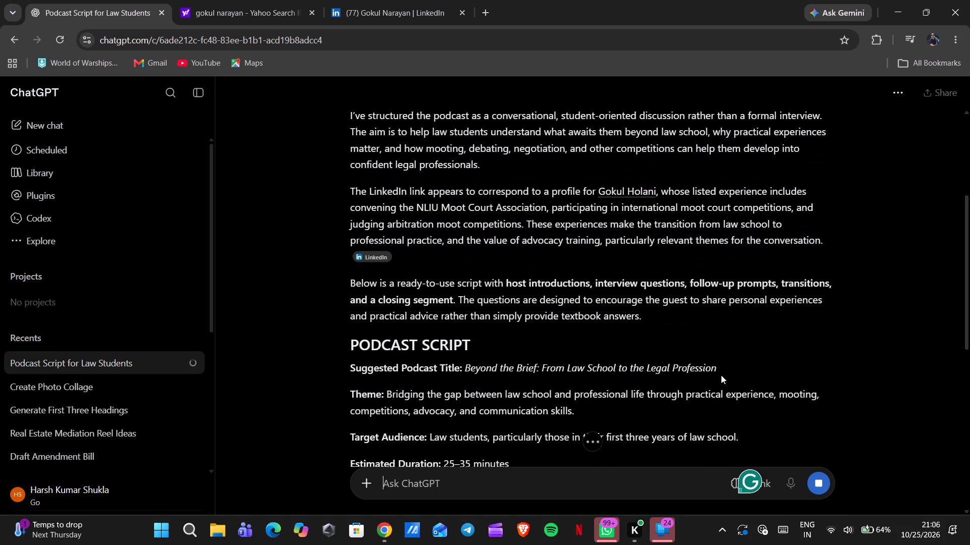
scroll(721, 375, down, 3)
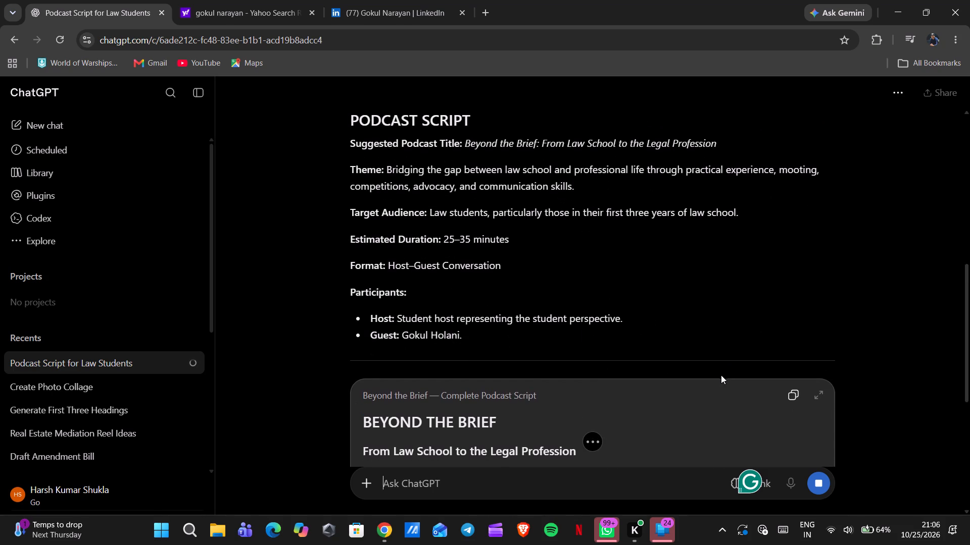
scroll(721, 375, up, 1)
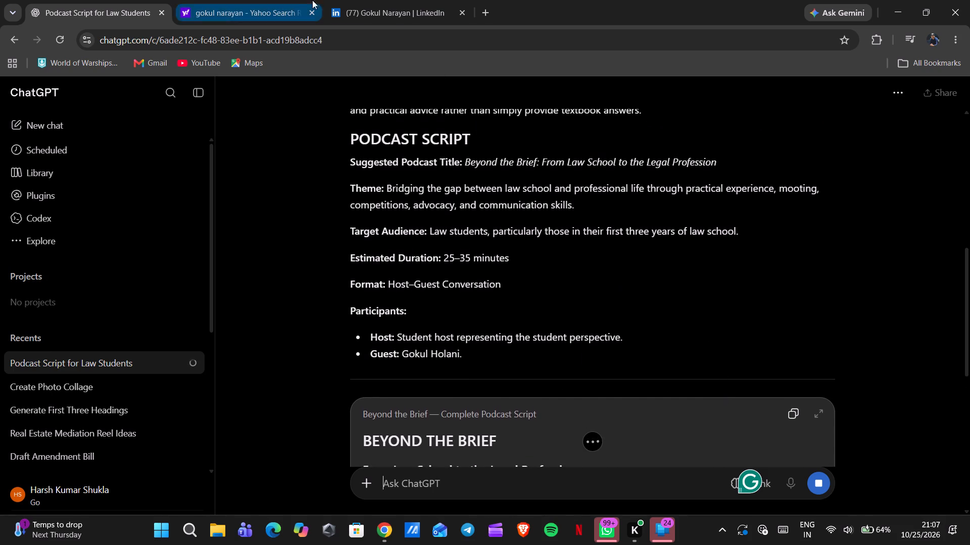
Check the guest's LinkedIn profile again and look over the web search results for the guest's name.
click(381, 0)
scroll(387, 171, down, 2)
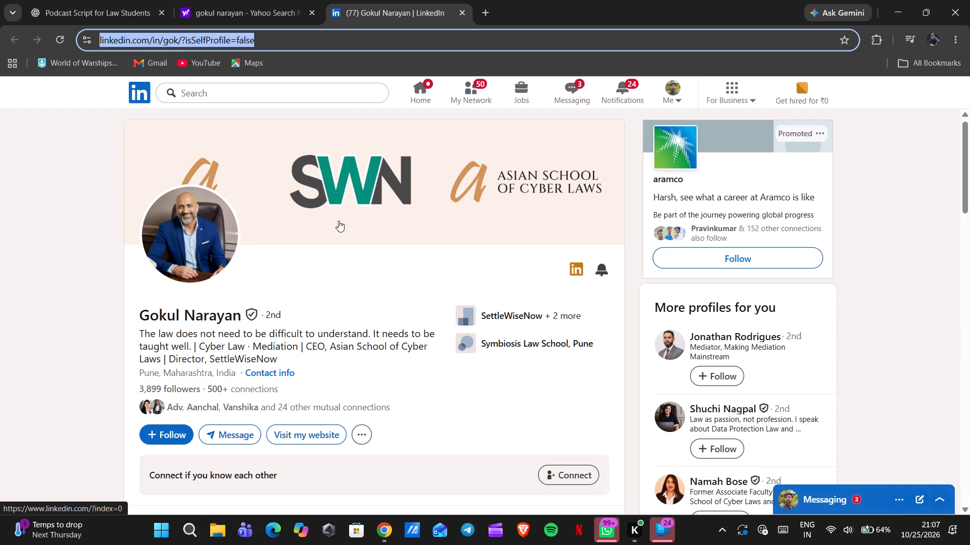
click(316, 272)
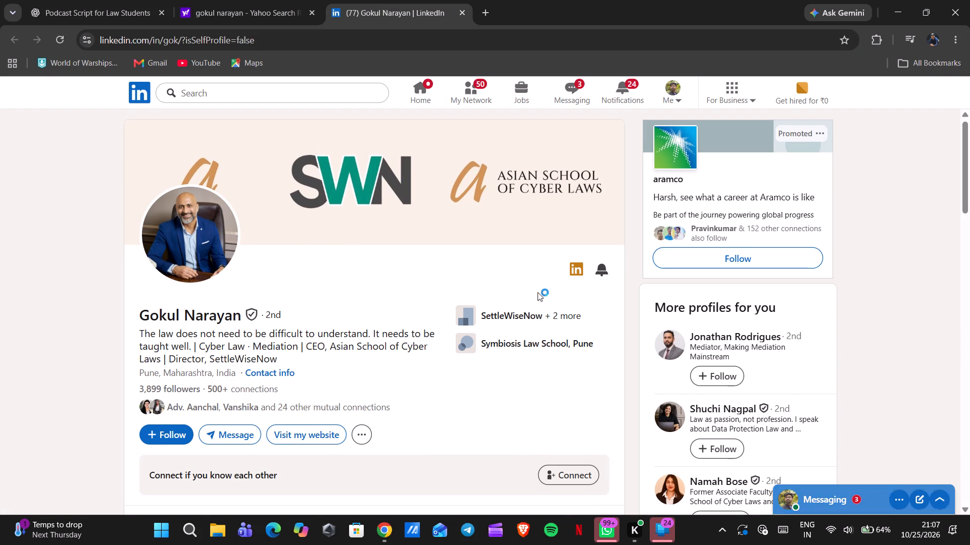
scroll(451, 368, down, 1)
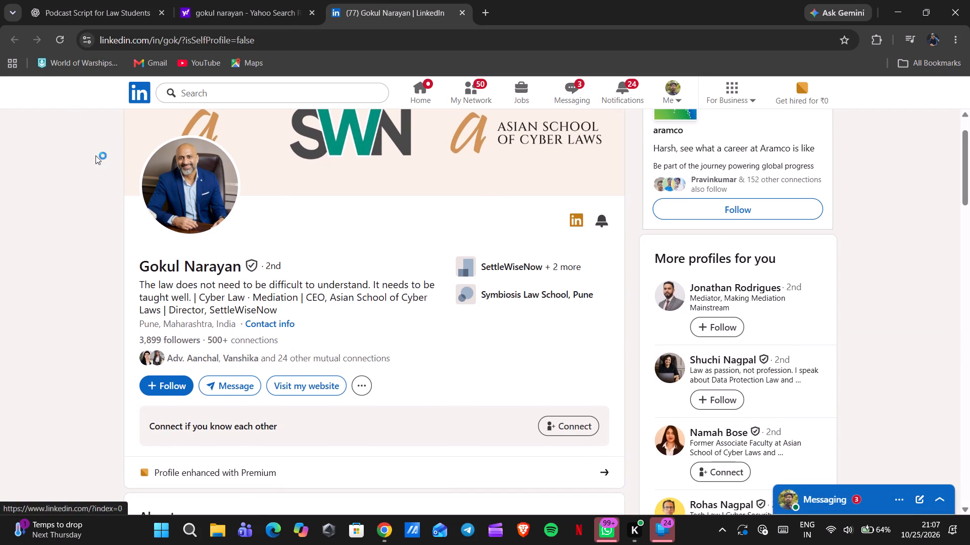
click(275, 21)
scroll(286, 273, down, 1)
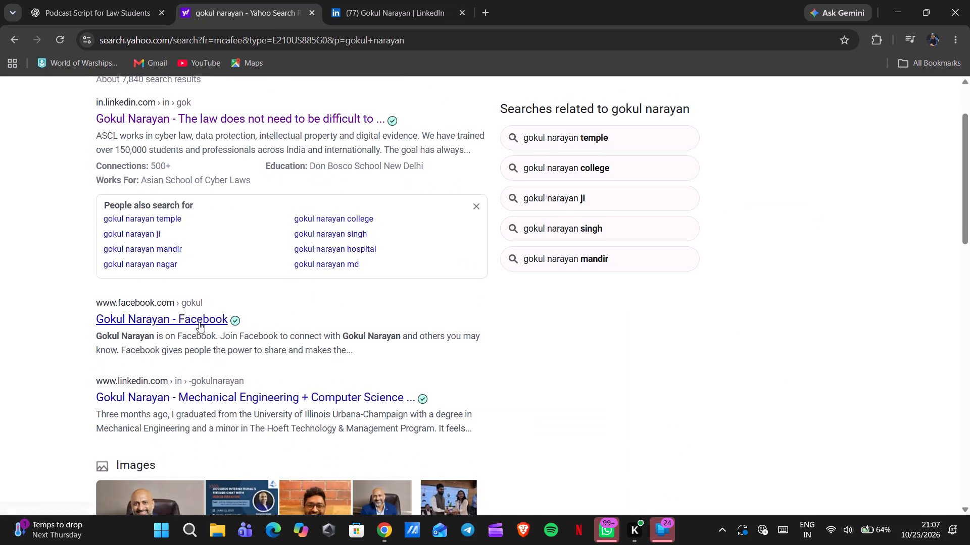
scroll(180, 395, up, 2)
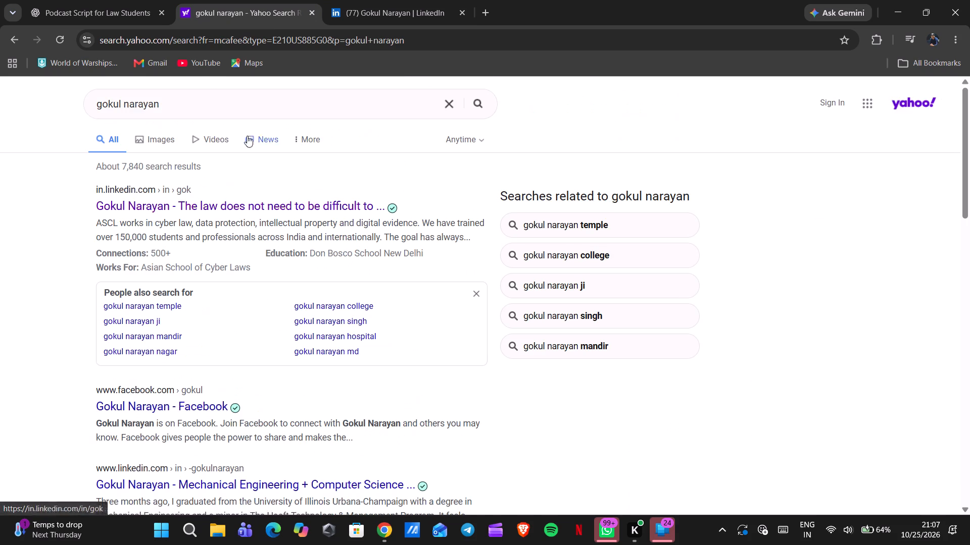
Open the other LinkedIn search result for the guest's name, check that profile, and return to the first LinkedIn profile.
scroll(241, 234, down, 5)
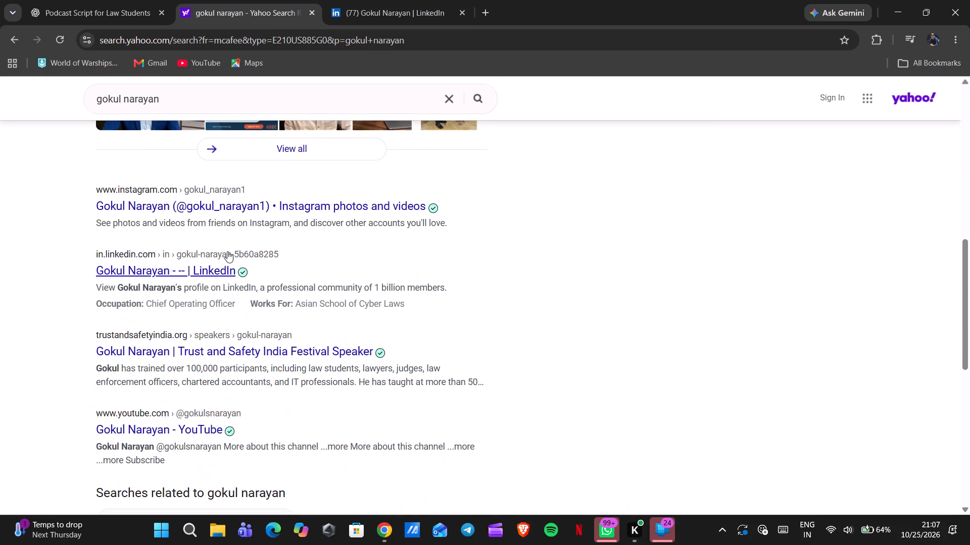
click(203, 277)
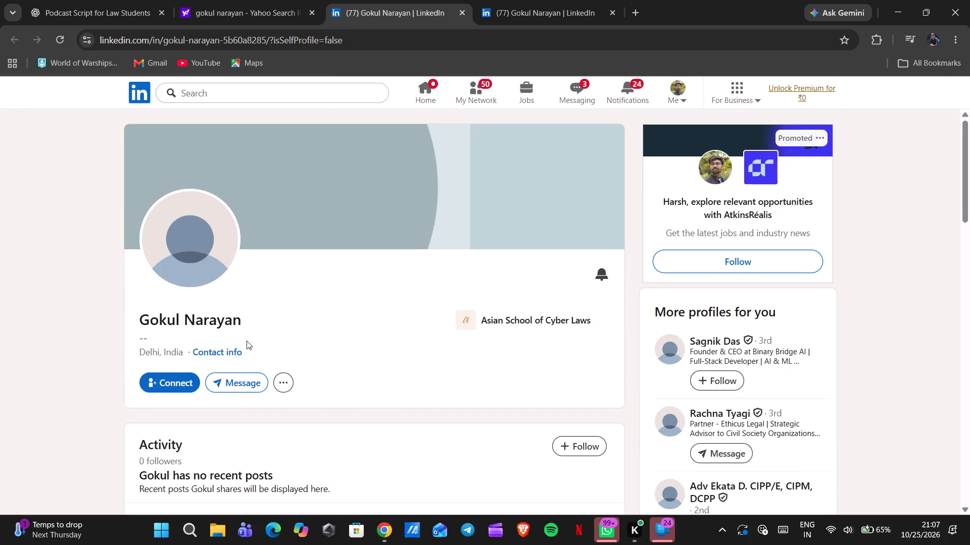
scroll(328, 368, down, 2)
scroll(328, 368, up, 3)
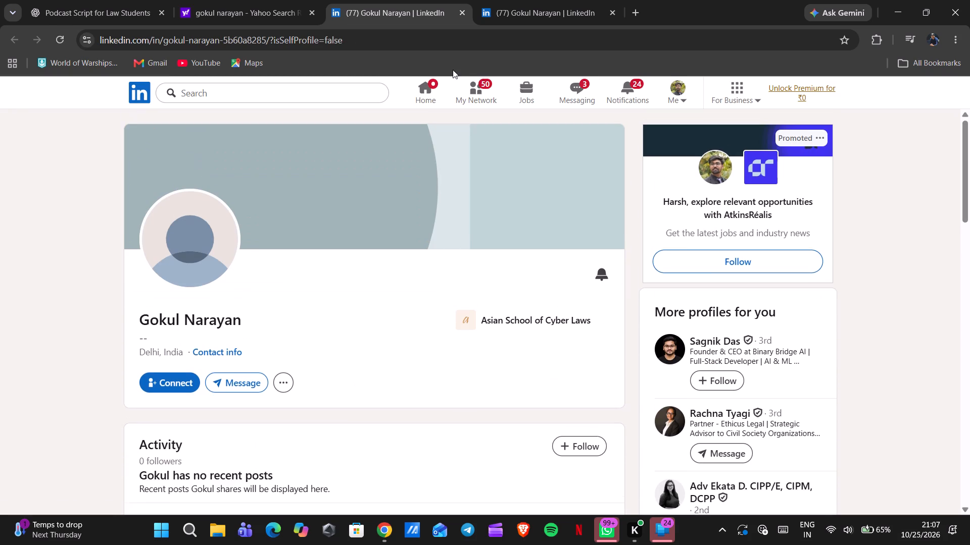
click(497, 0)
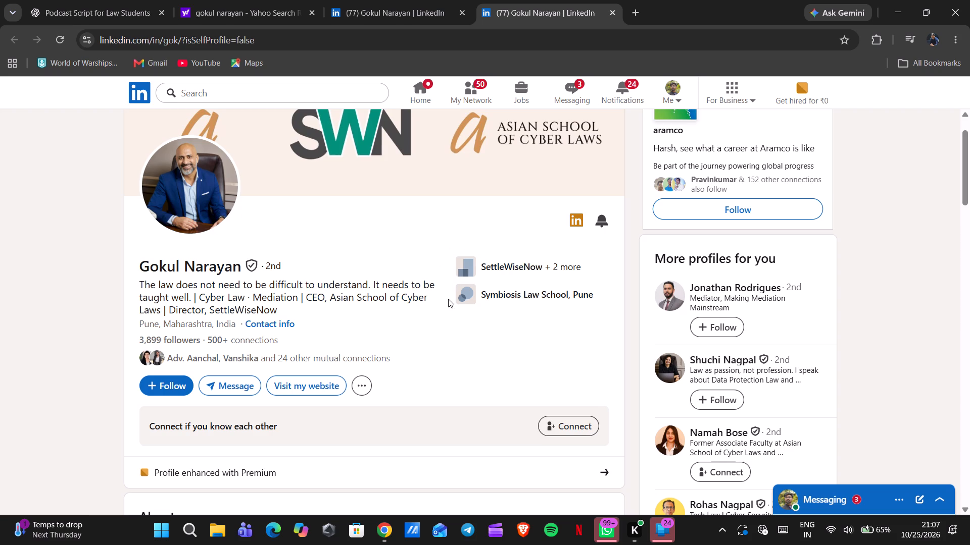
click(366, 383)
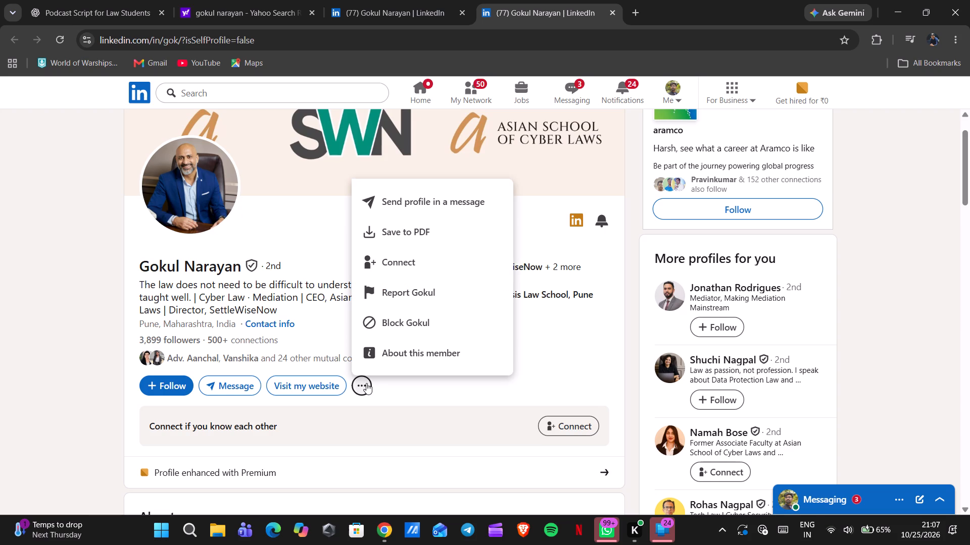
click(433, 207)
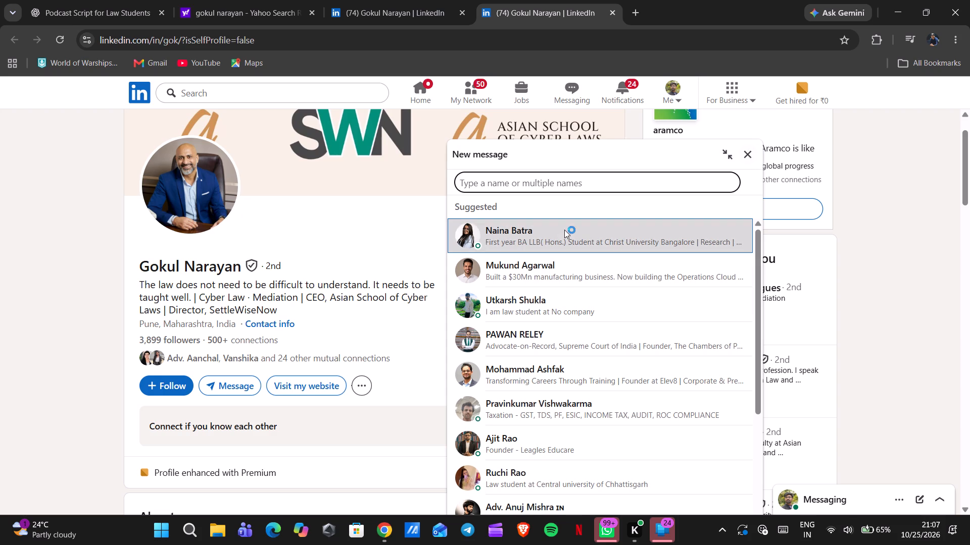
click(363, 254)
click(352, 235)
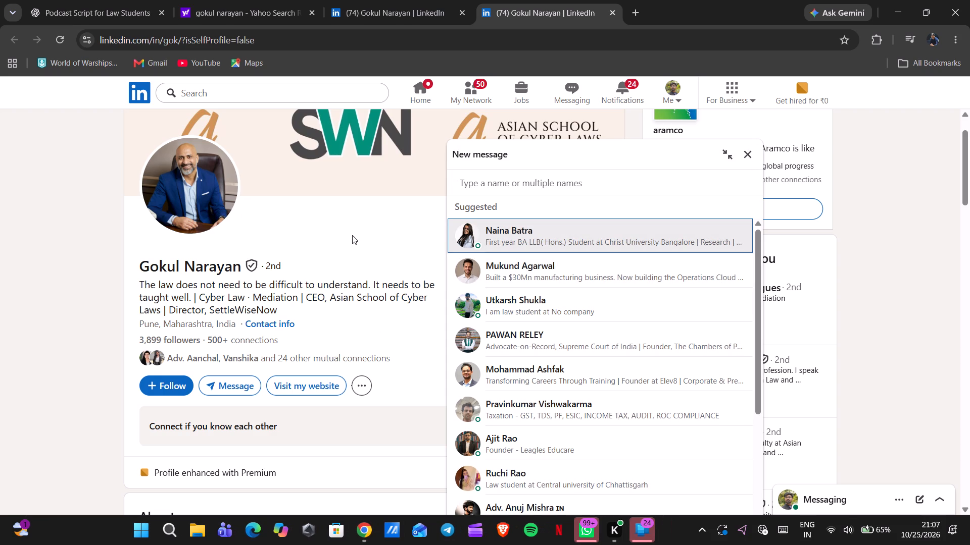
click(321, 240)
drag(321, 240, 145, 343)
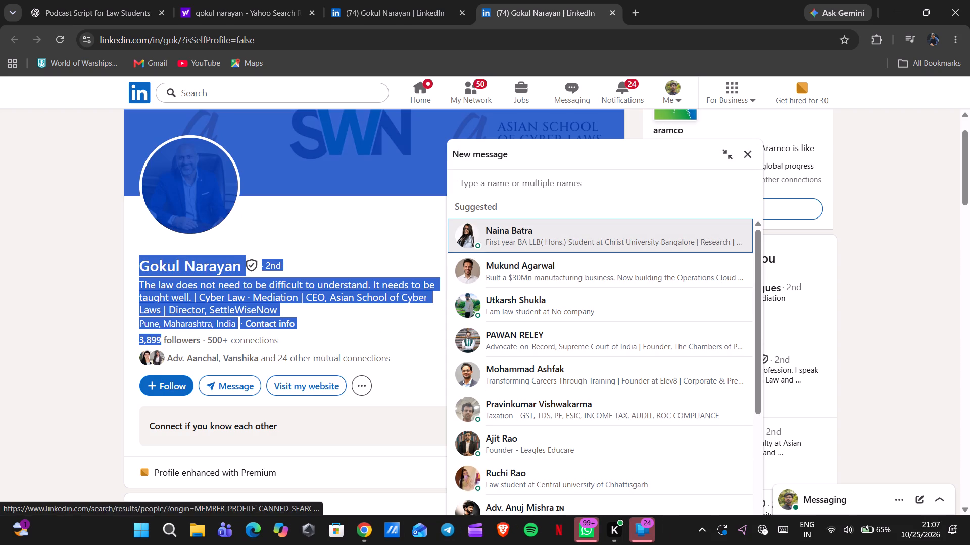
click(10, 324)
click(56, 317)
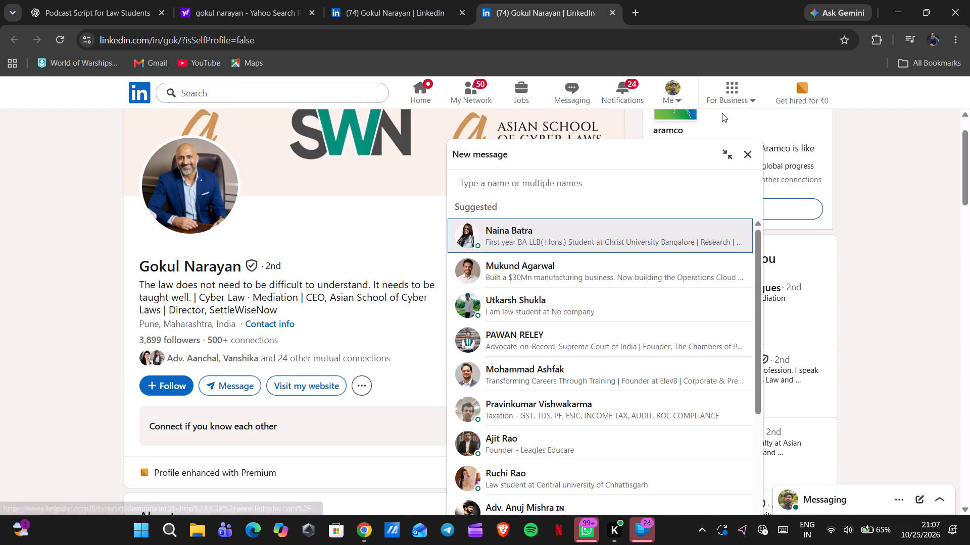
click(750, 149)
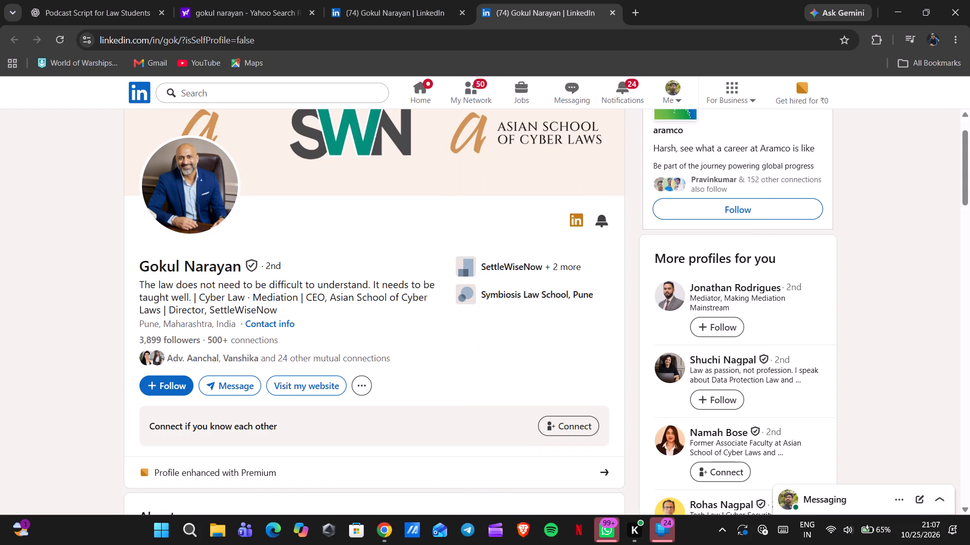
Review the guest's main LinkedIn profile again, comparing it with the second profile and the web search results.
scroll(558, 340, down, 1)
scroll(437, 350, down, 1)
scroll(433, 347, up, 1)
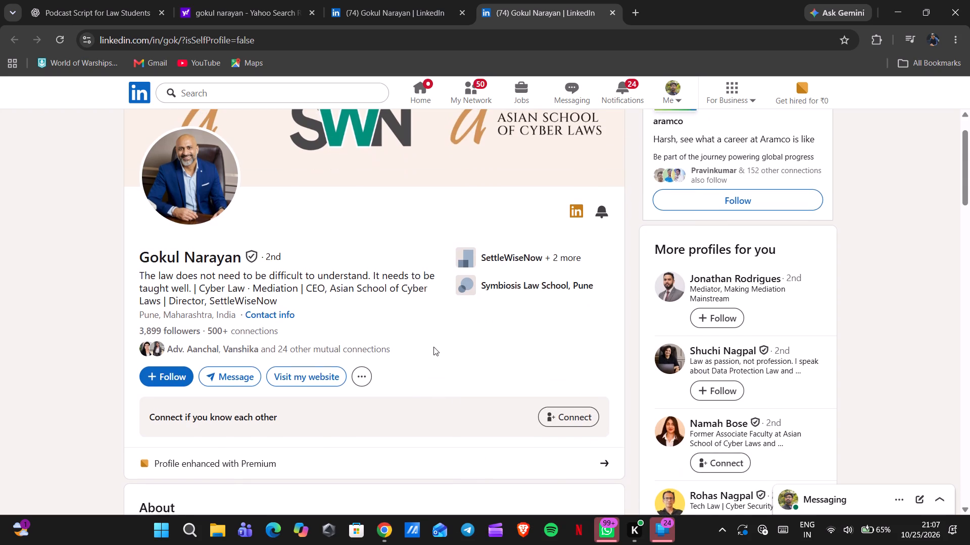
scroll(433, 347, up, 1)
click(419, 19)
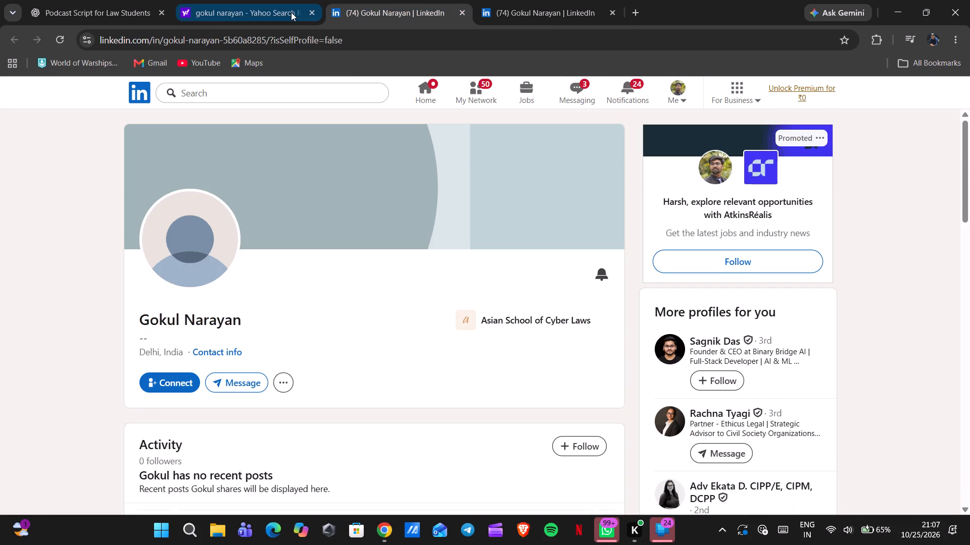
click(291, 12)
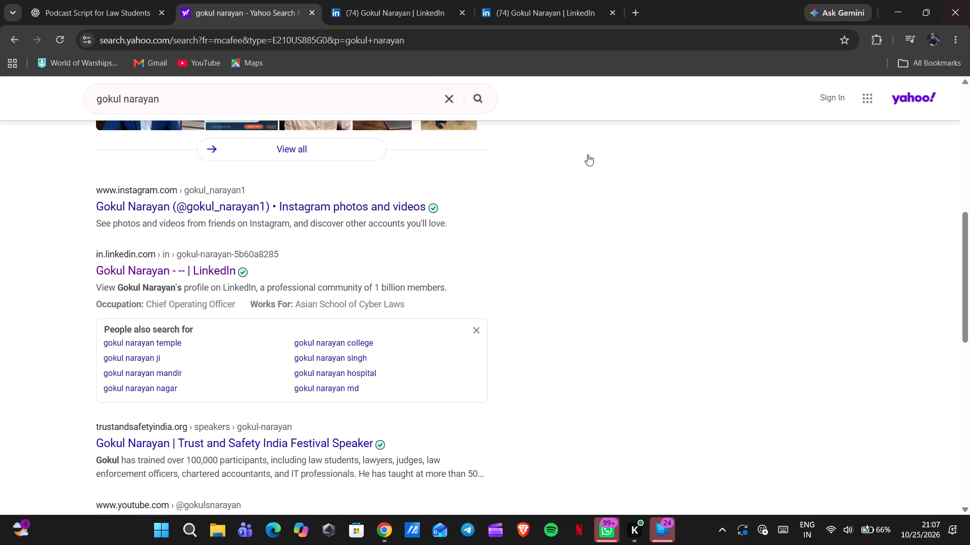
click(58, 7)
click(122, 8)
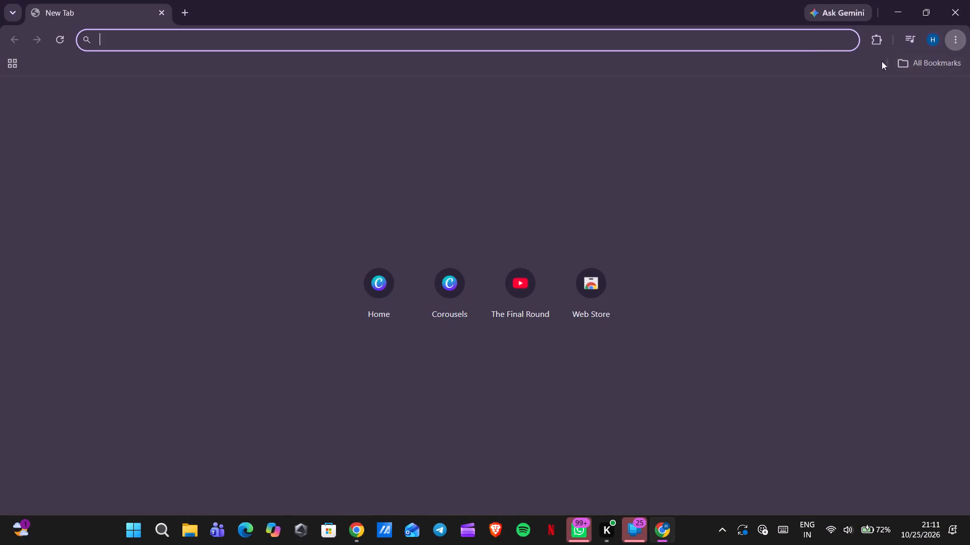
Search for docs, open Google Docs from the results and create a blank document.
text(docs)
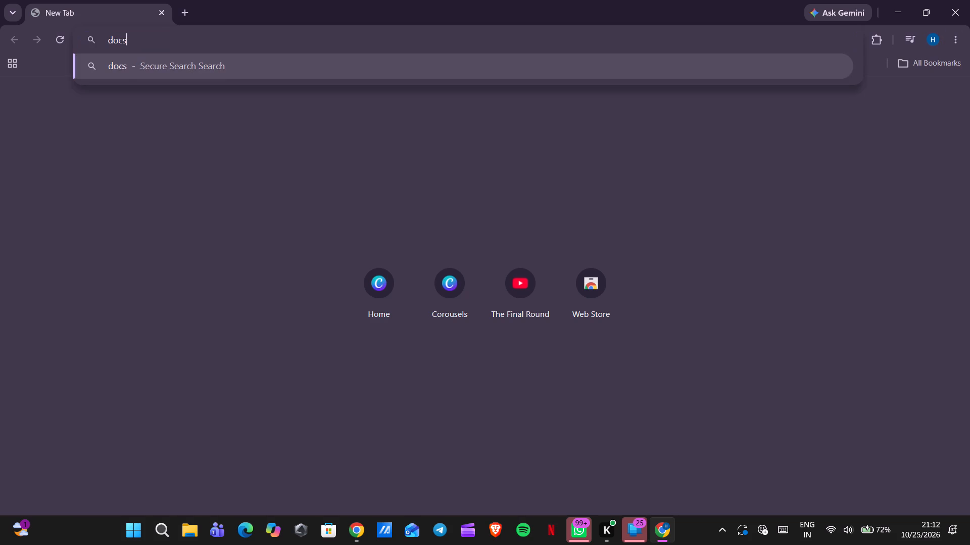
click(496, 93)
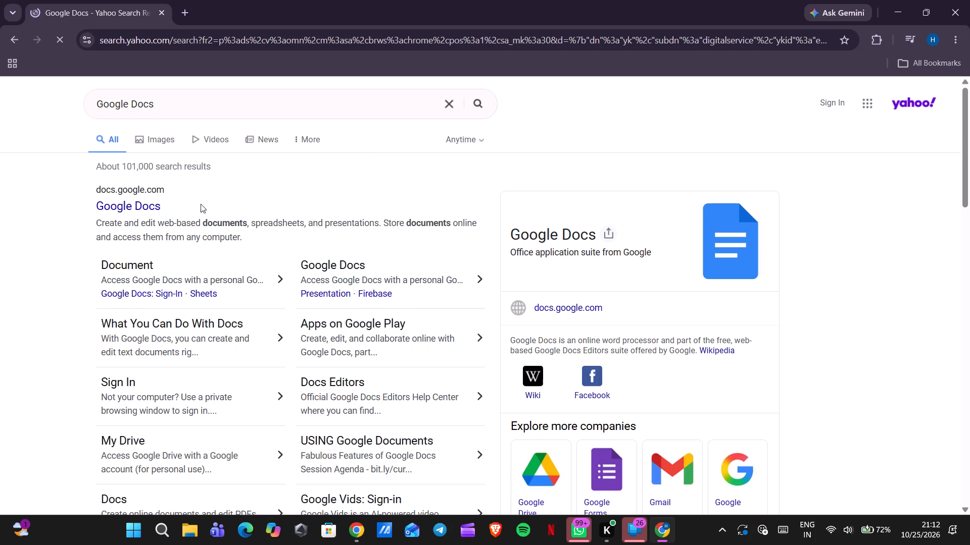
click(156, 206)
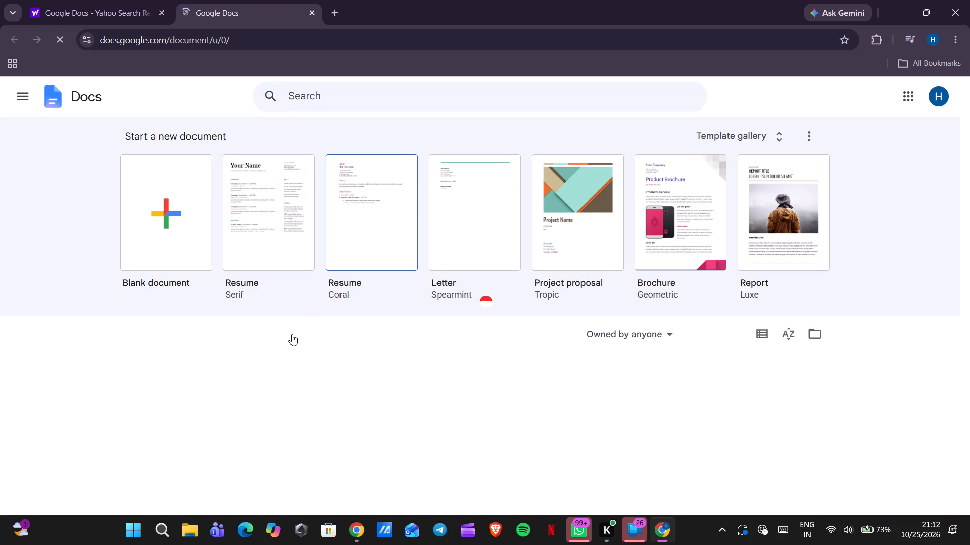
scroll(324, 374, down, 1)
click(171, 193)
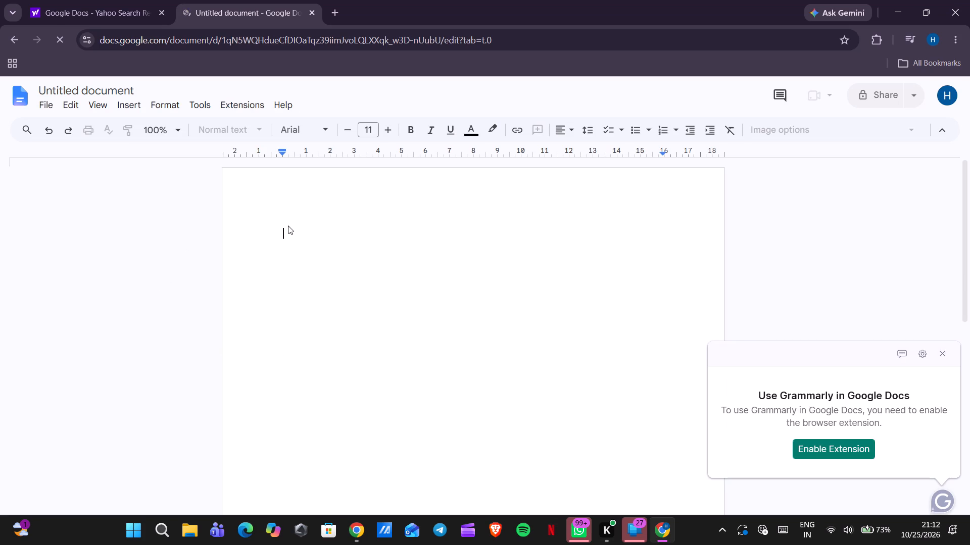
Paste the copied Beyond the Brief script into the blank document and look it over from Segment 1 to the end.
key(ctrl+v)
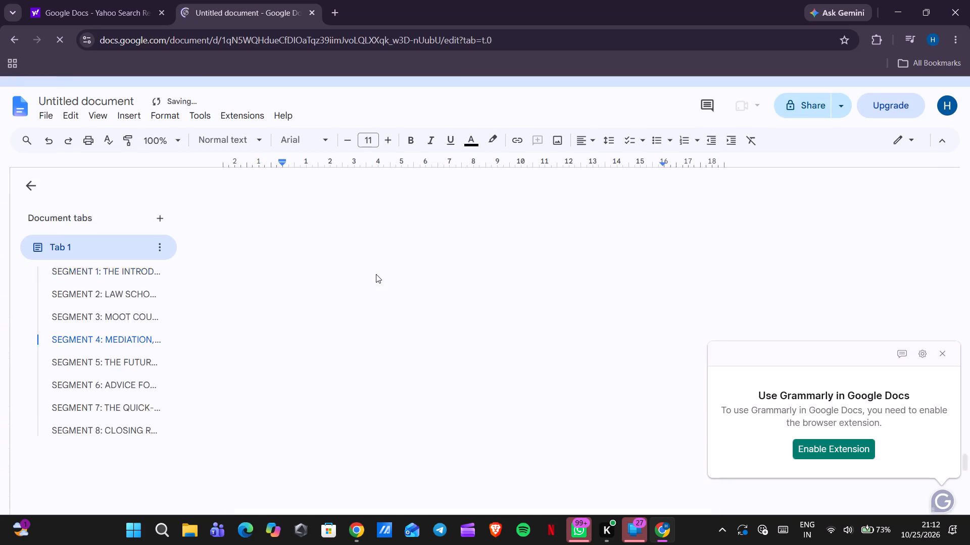
scroll(386, 305, down, 1)
scroll(386, 305, up, 3)
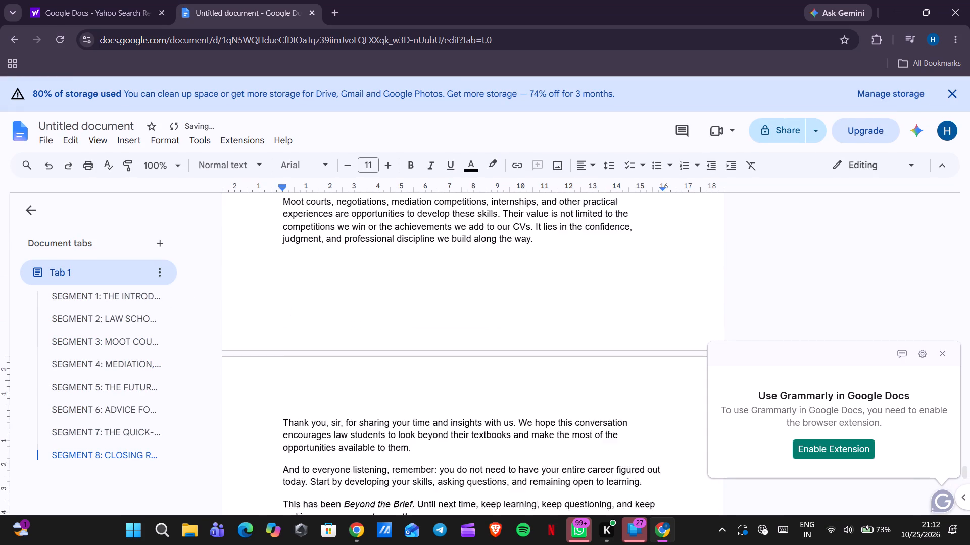
scroll(386, 305, up, 9)
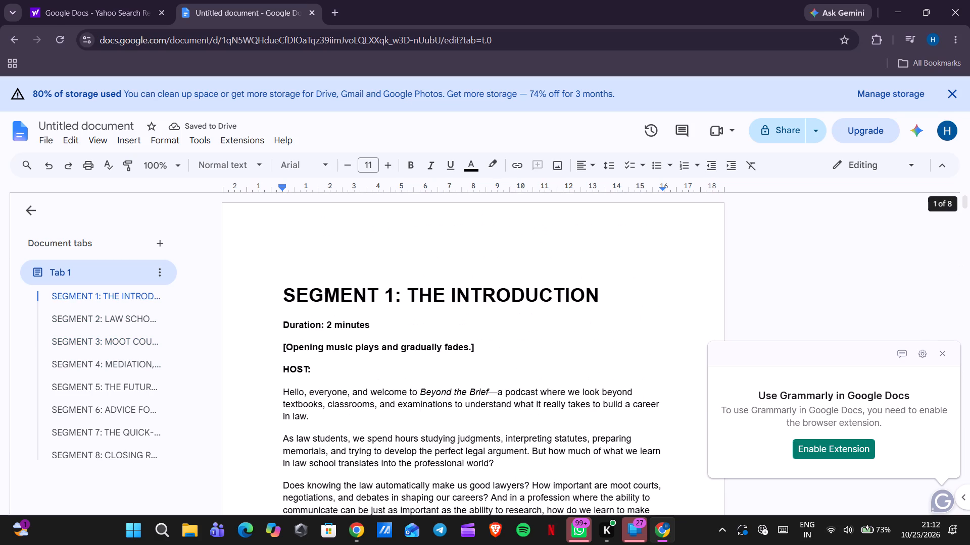
scroll(386, 305, up, 2)
scroll(386, 305, down, 20)
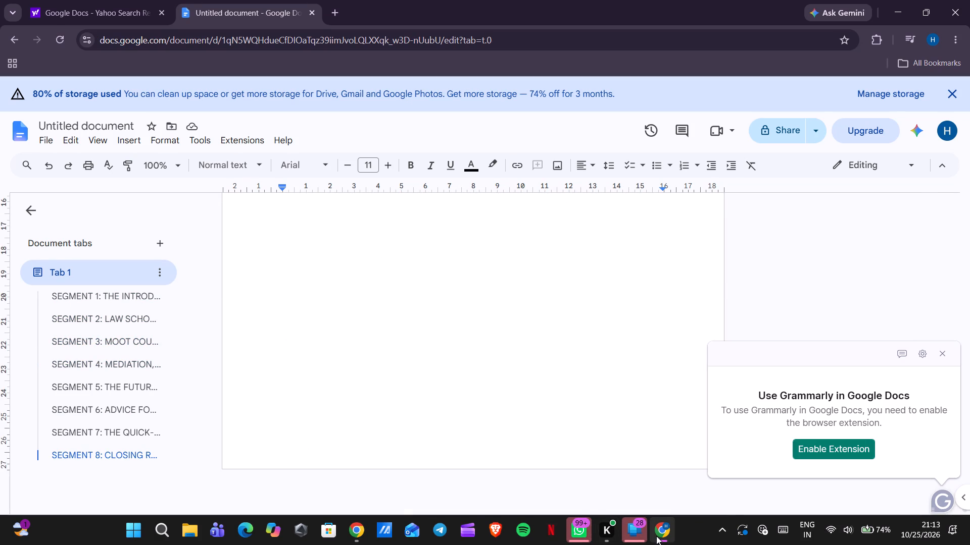
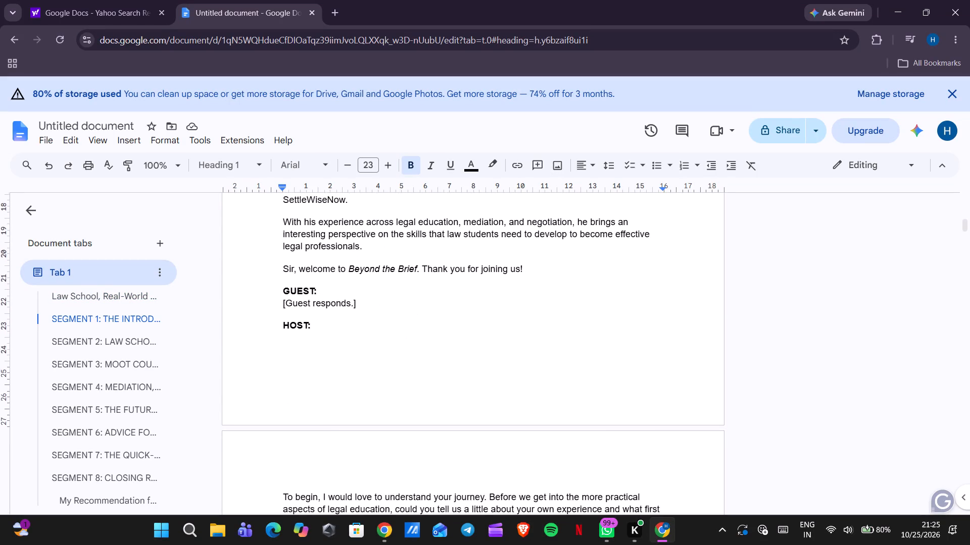
scroll(558, 347, down, 4)
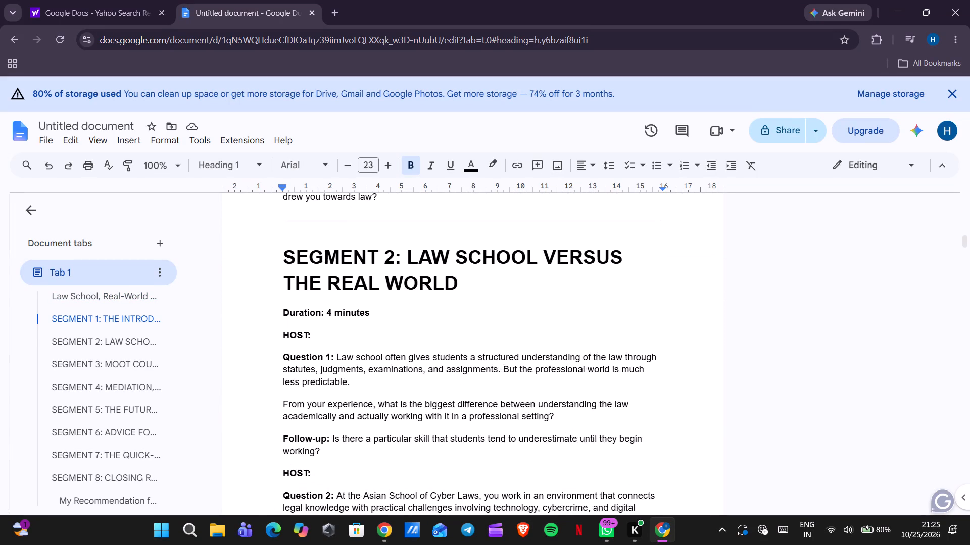
scroll(558, 347, down, 4)
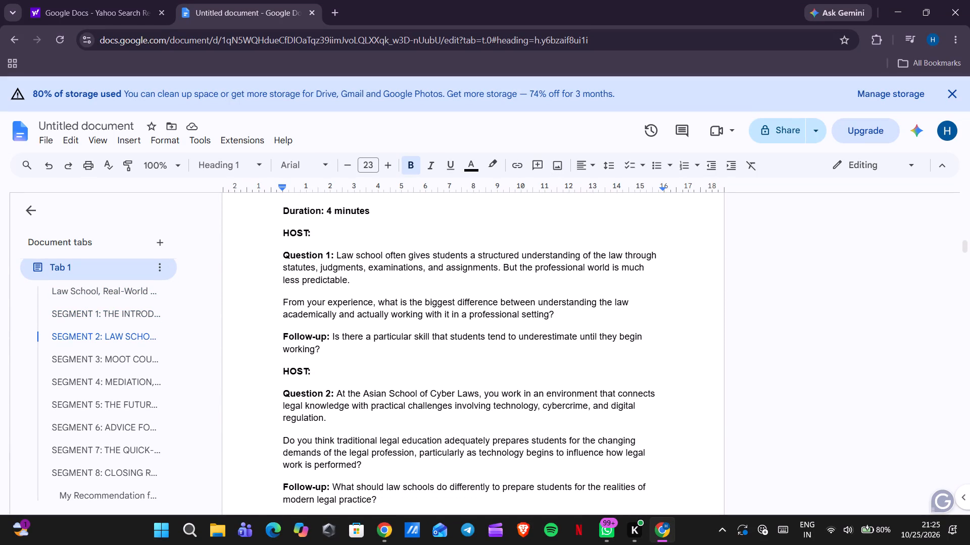
Switch to Word, create a blank document and start a numbered list at 1.
click(159, 531)
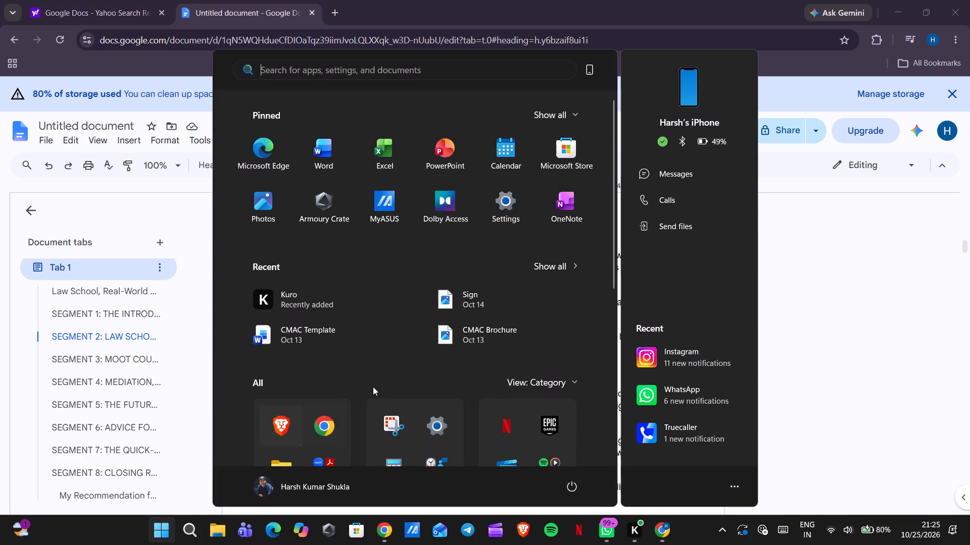
click(329, 162)
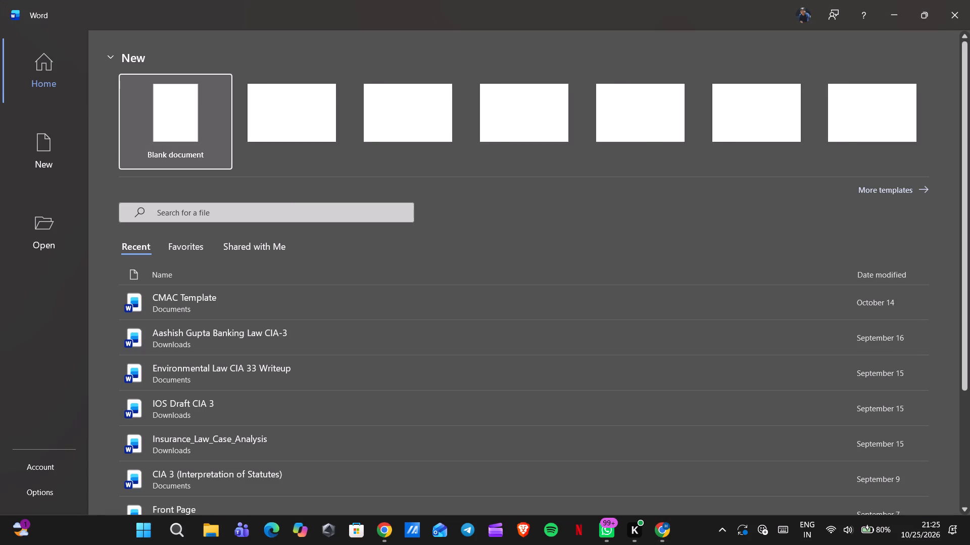
click(171, 151)
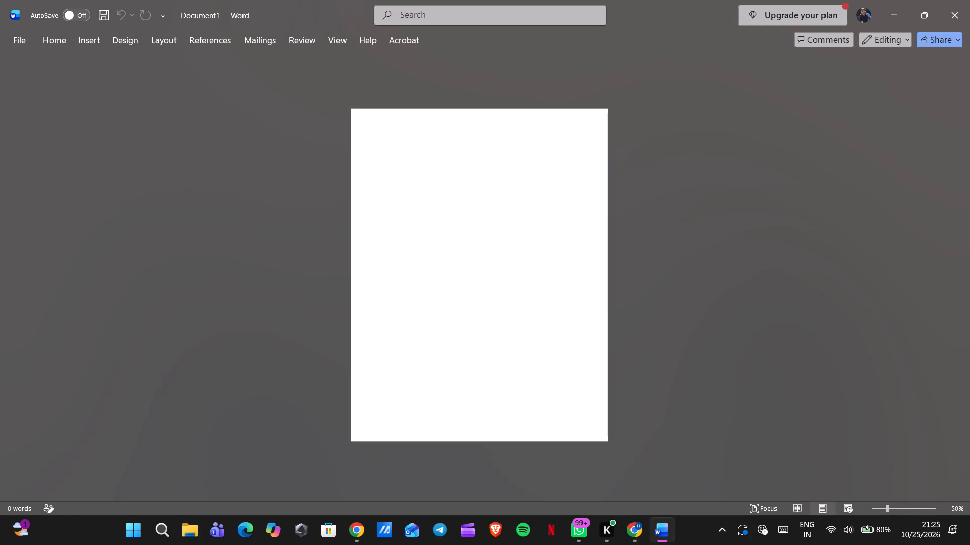
text(1.)
key(space)
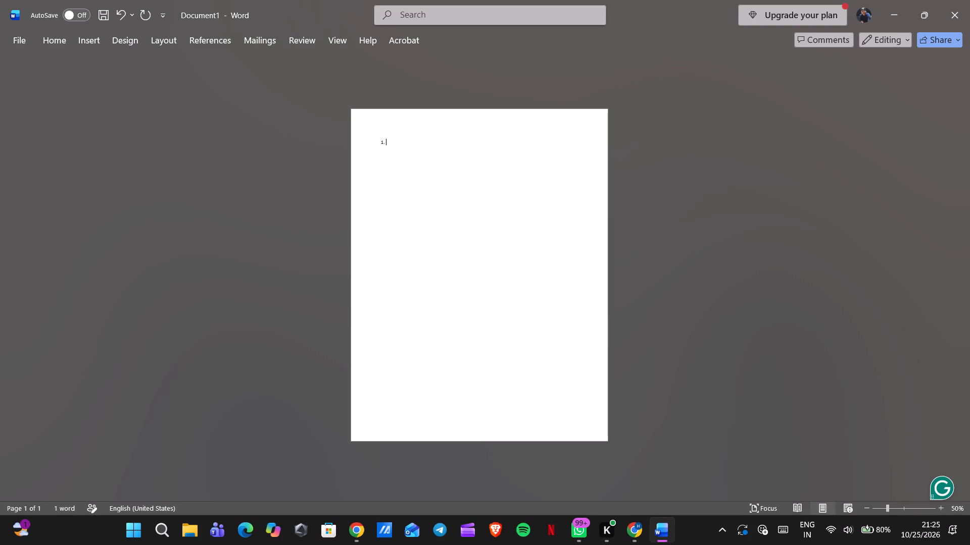
Return to the Google Docs script and copy Segment 2's Question 1 text, from "Law school often gives" through "in a professional setting?", without its label or follow-up.
click(889, 9)
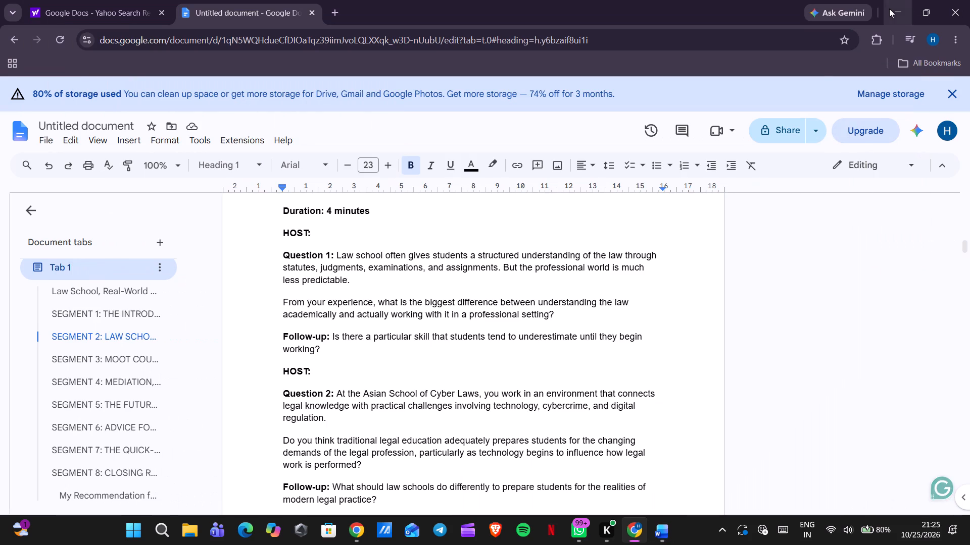
scroll(594, 280, down, 1)
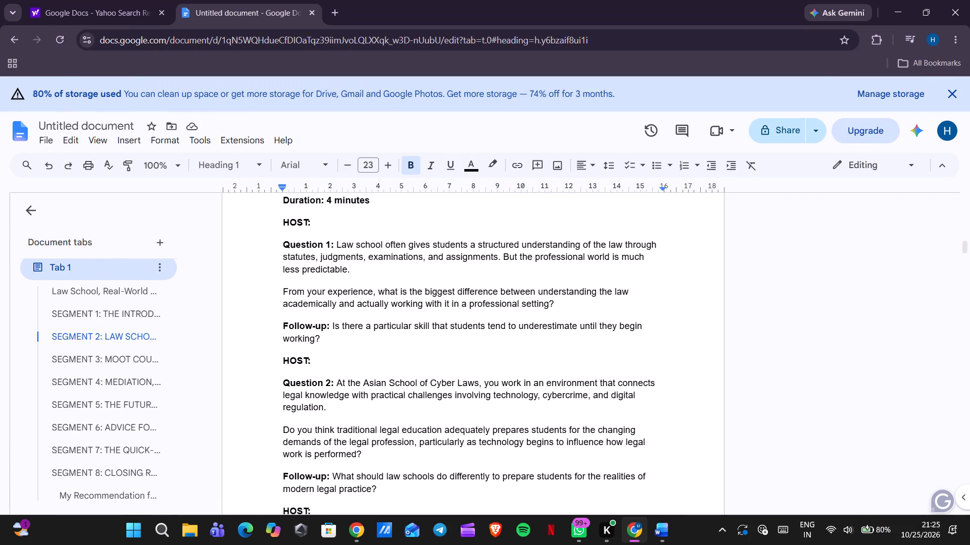
scroll(594, 280, down, 1)
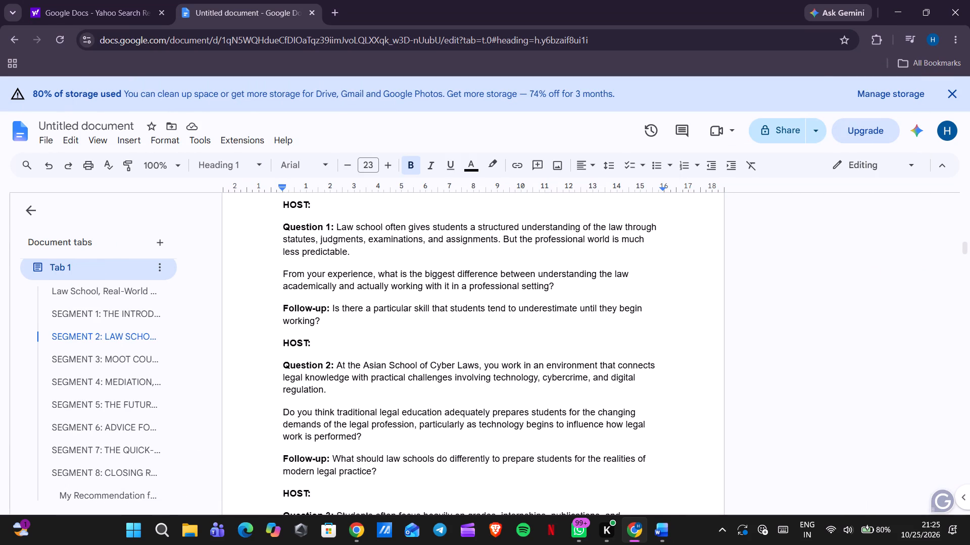
scroll(594, 280, up, 1)
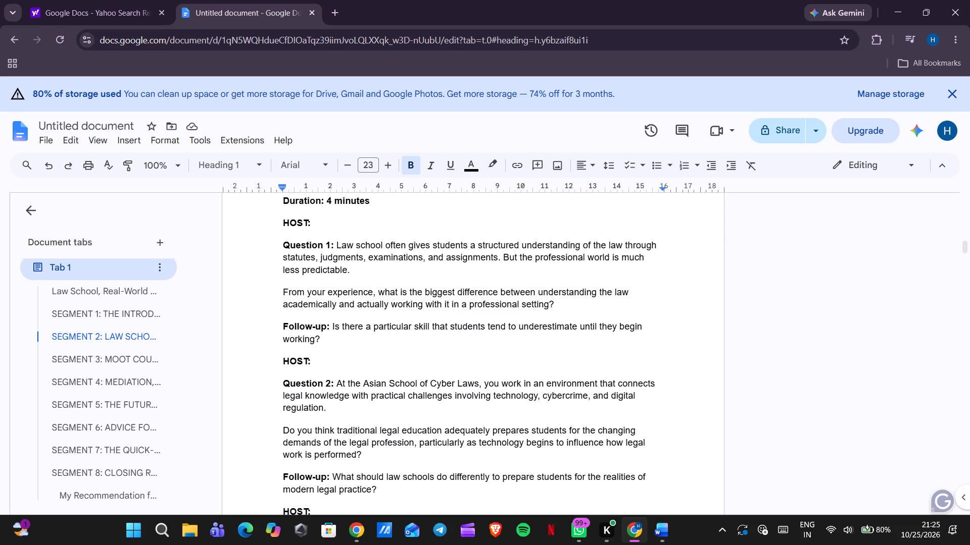
scroll(555, 305, up, 3)
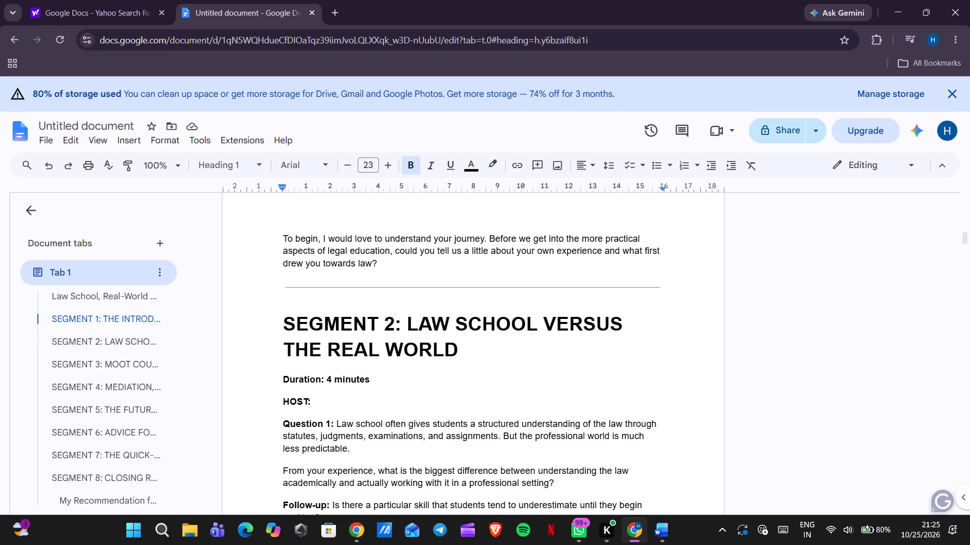
scroll(555, 305, up, 4)
scroll(555, 305, down, 4)
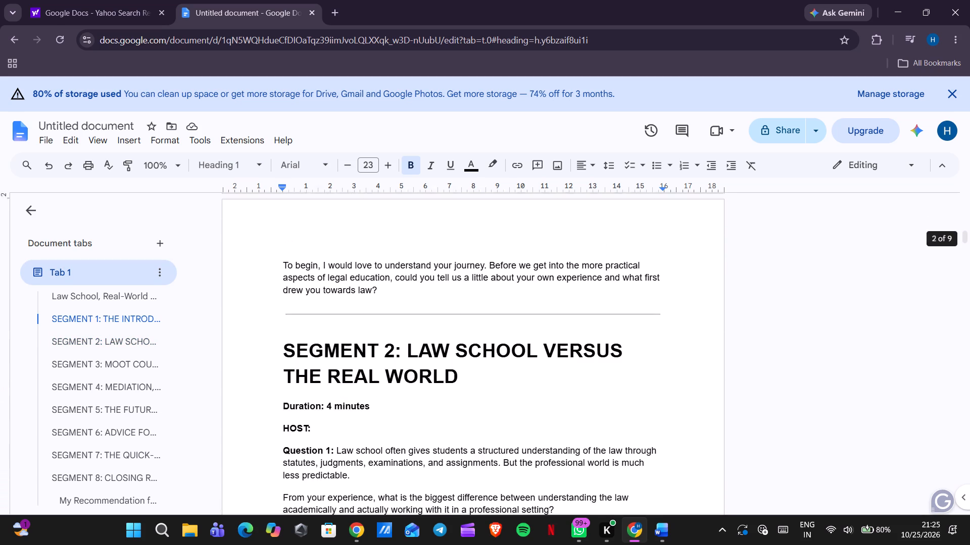
scroll(555, 305, down, 1)
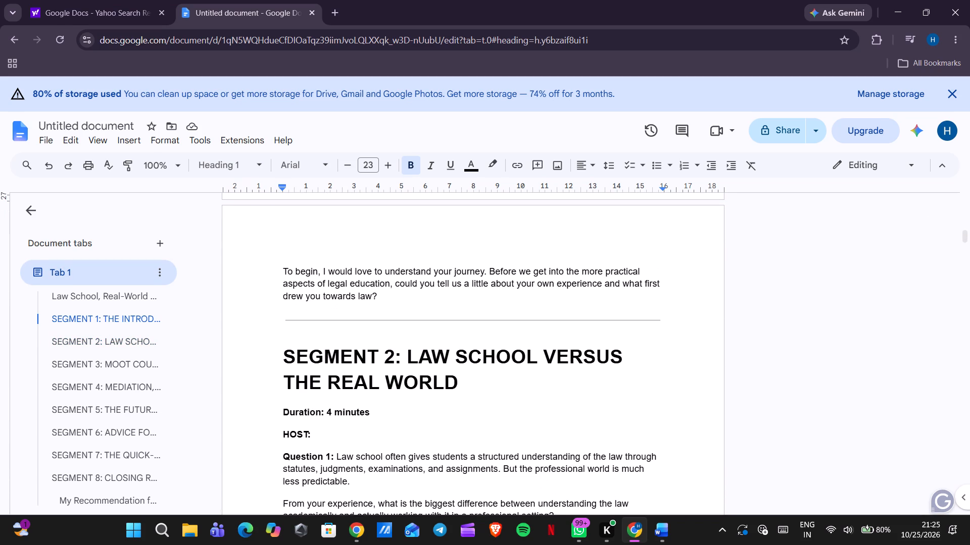
scroll(555, 305, down, 2)
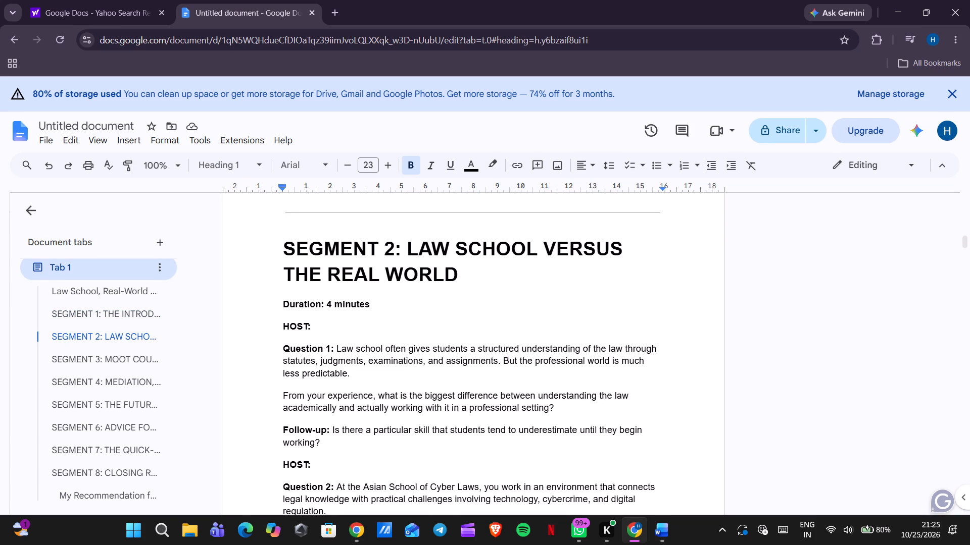
drag(554, 410, 353, 351)
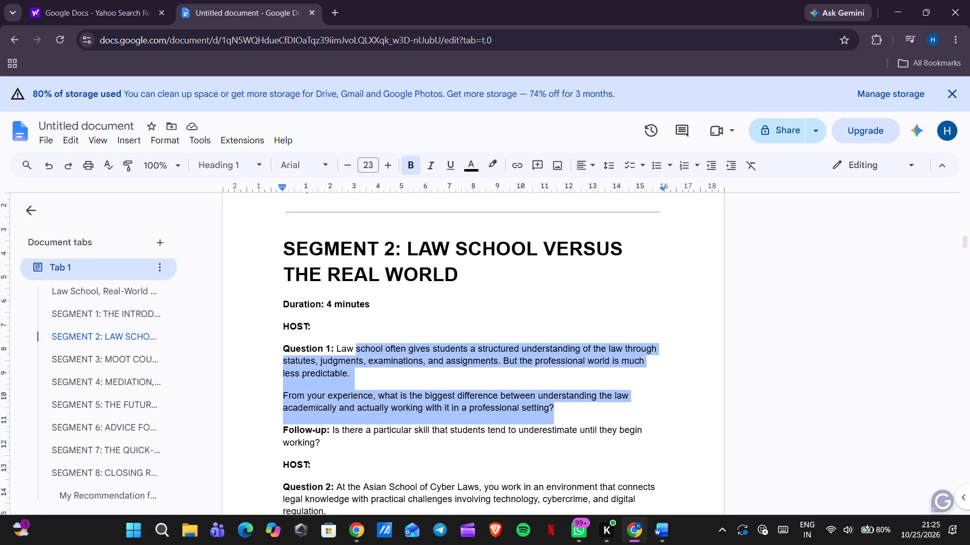
drag(353, 351, 336, 350)
key(ctrl+c)
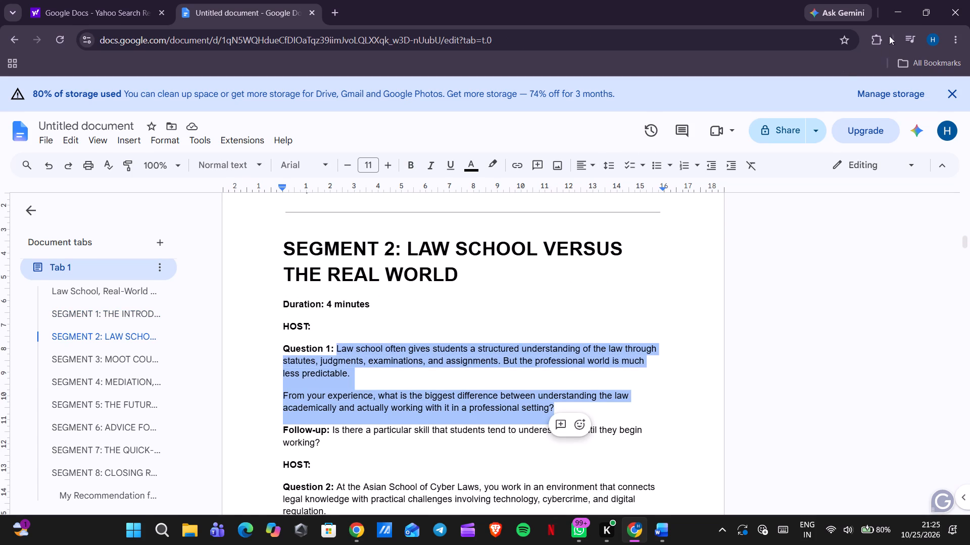
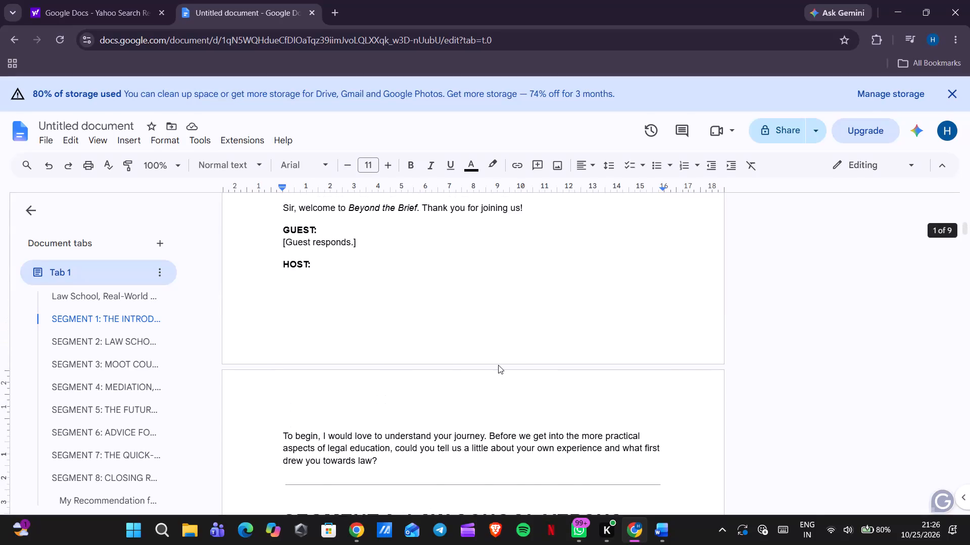
Copy Segment 1's closing question, from "Before we get into" through "drew you towards law?", into the Word document as item 1.
scroll(498, 365, down, 1)
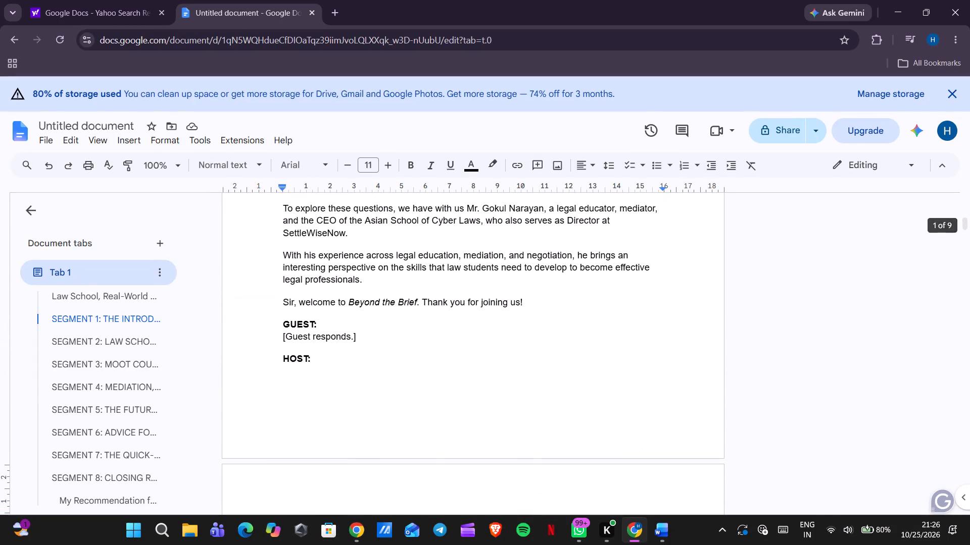
scroll(498, 365, down, 3)
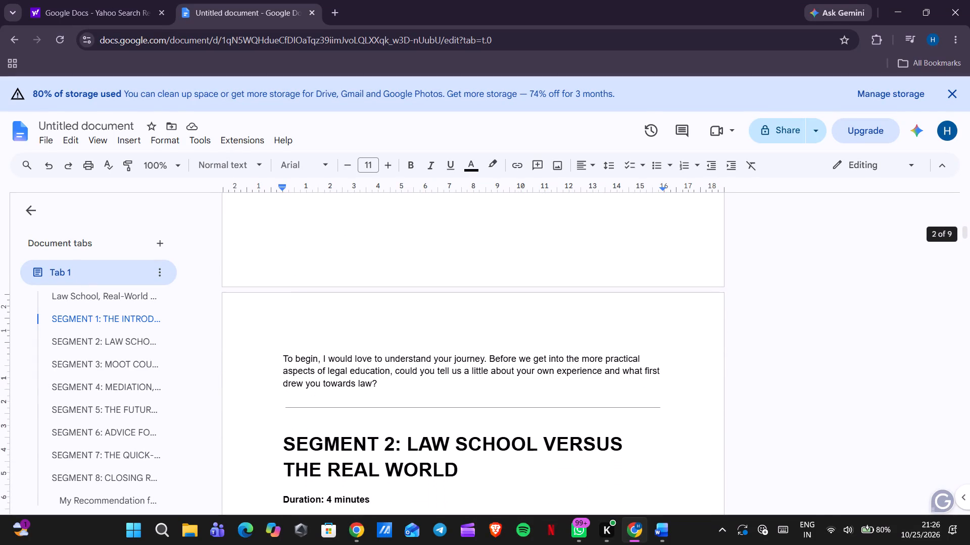
scroll(498, 365, down, 1)
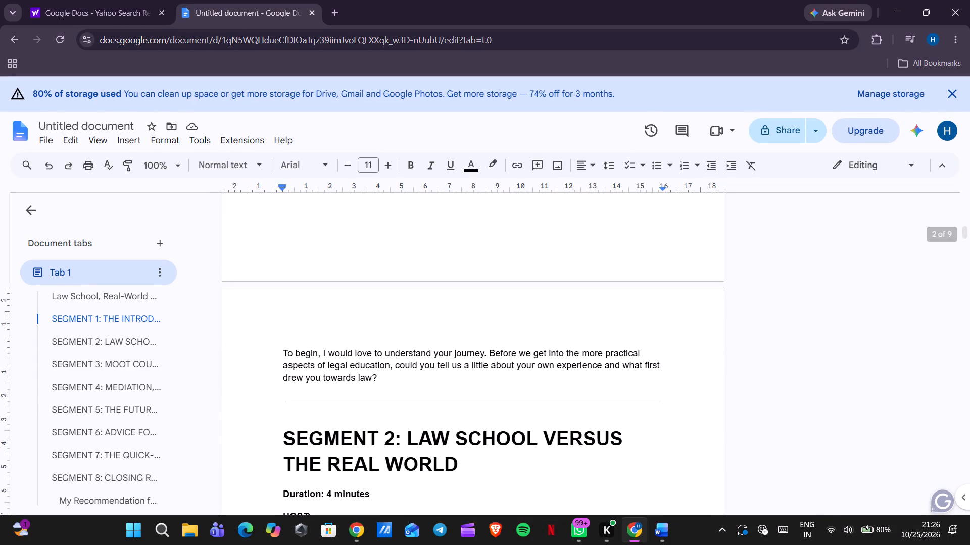
drag(490, 350, 443, 390)
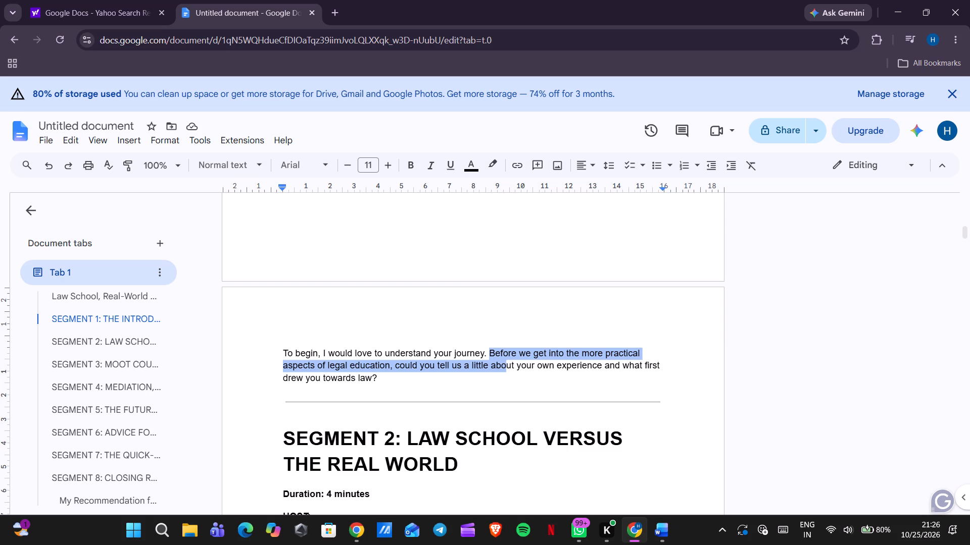
drag(443, 390, 377, 380)
scroll(450, 377, down, 1)
key(ctrl+c)
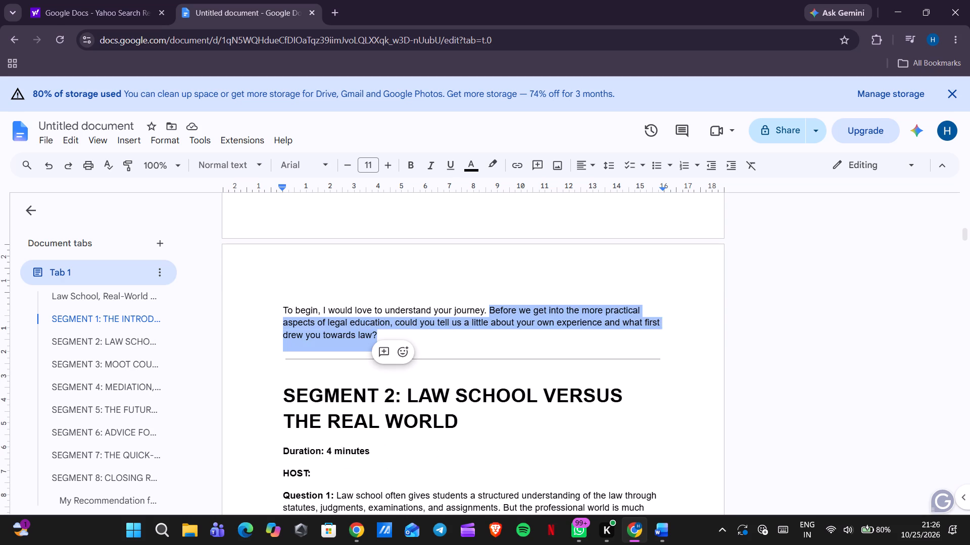
click(656, 534)
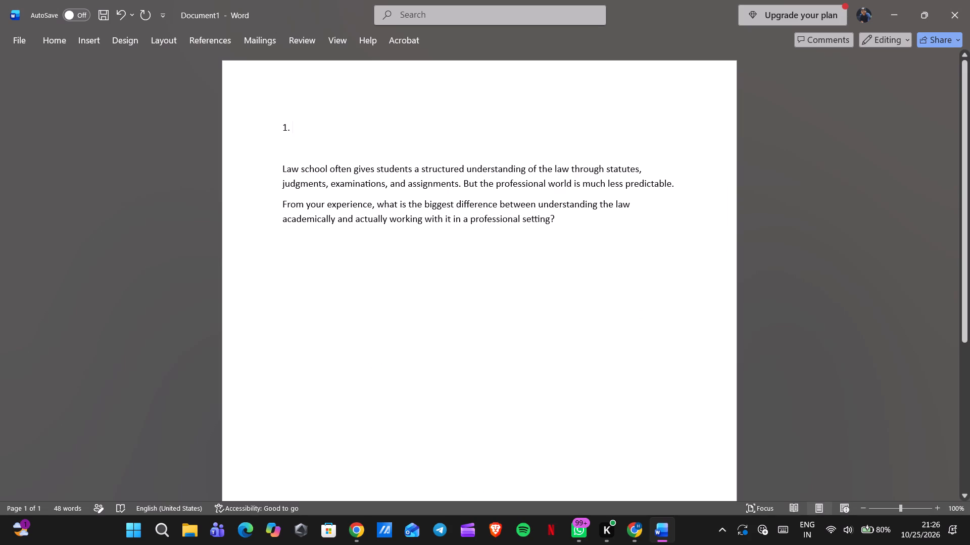
key(ctrl+v)
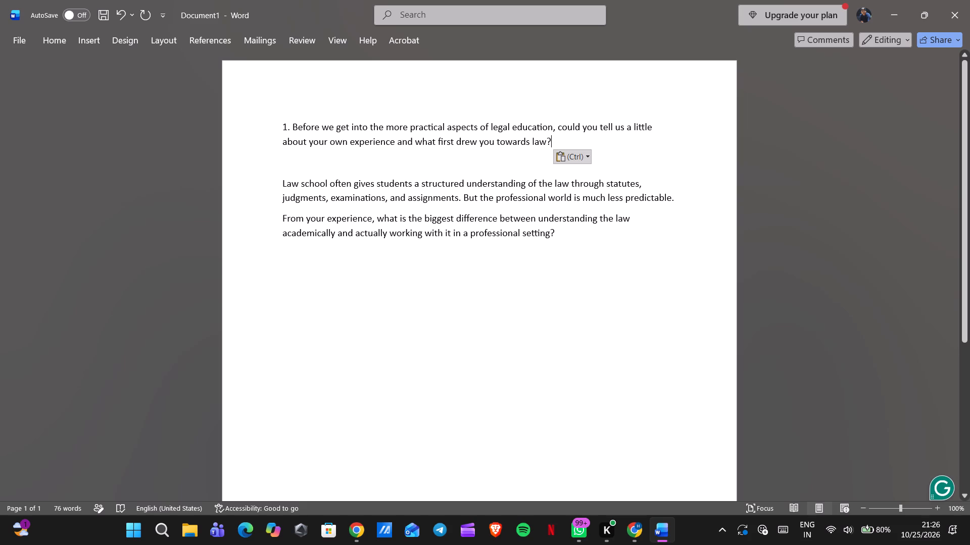
Number the "Law school often gives students" question as 2, and start an empty item 3 below it after a blank line.
click(279, 184)
text(2.)
key(space)
click(569, 237)
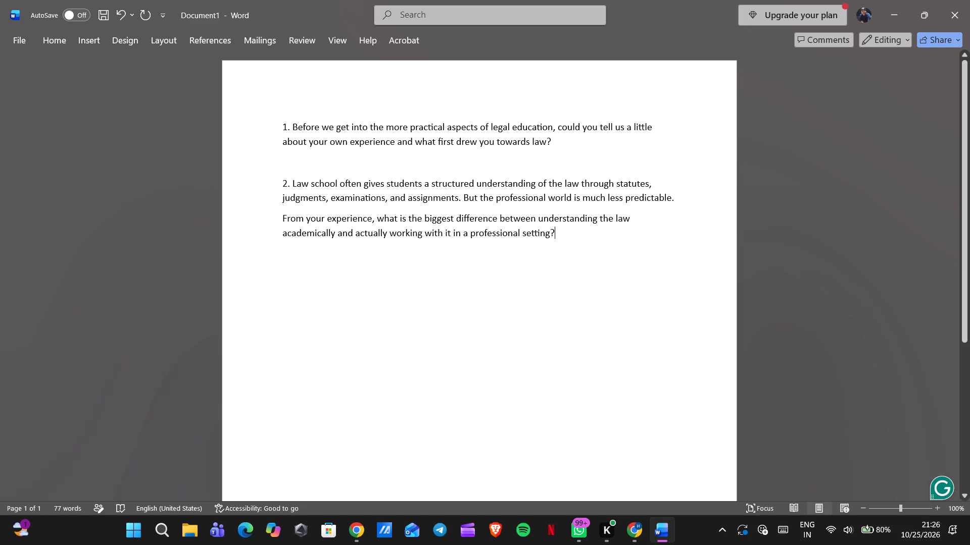
key(Return)
key(Return)
text(3.)
key(space)
Switch back to the Google Docs script and copy Segment 2's Question 3 text, from "Students often focus heavily" through its follow-up, without the question label.
click(668, 530)
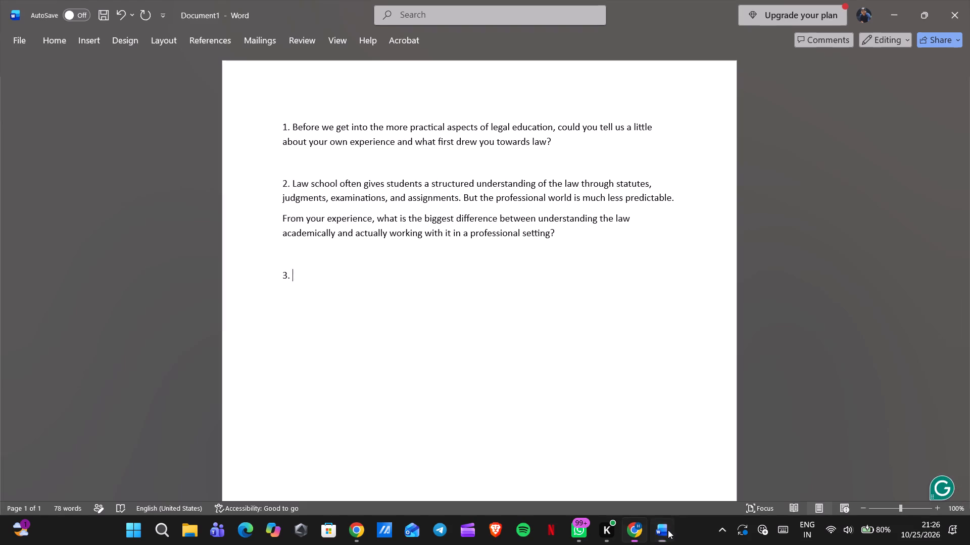
scroll(590, 430, down, 5)
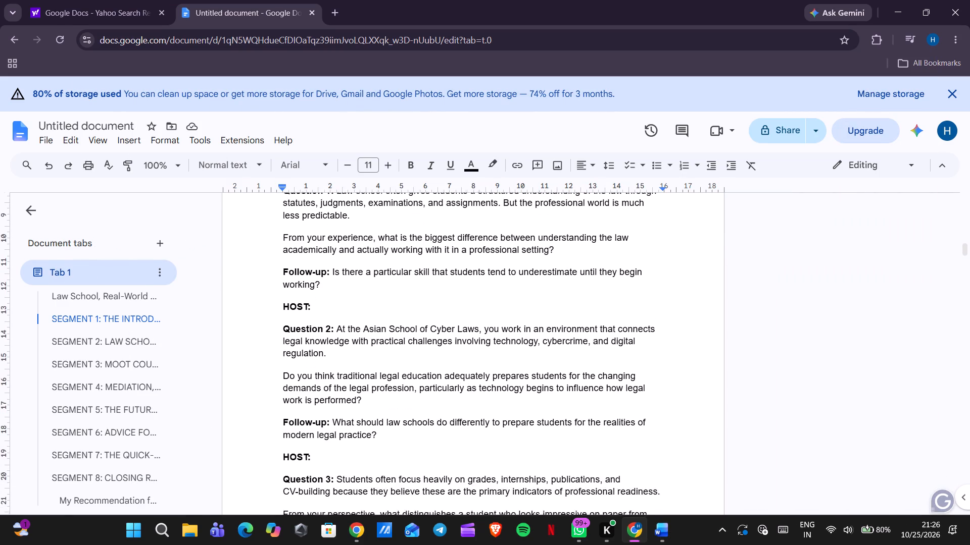
scroll(590, 430, down, 4)
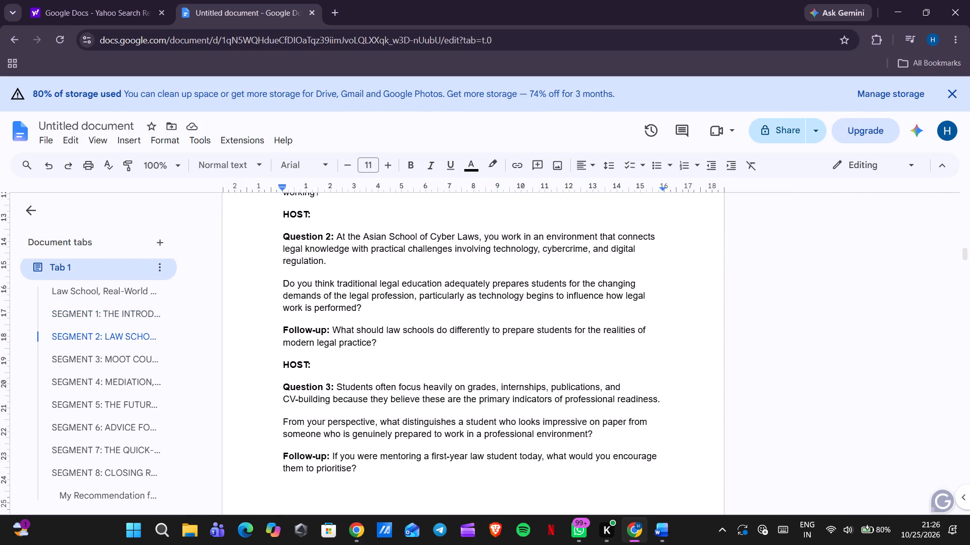
scroll(590, 430, down, 2)
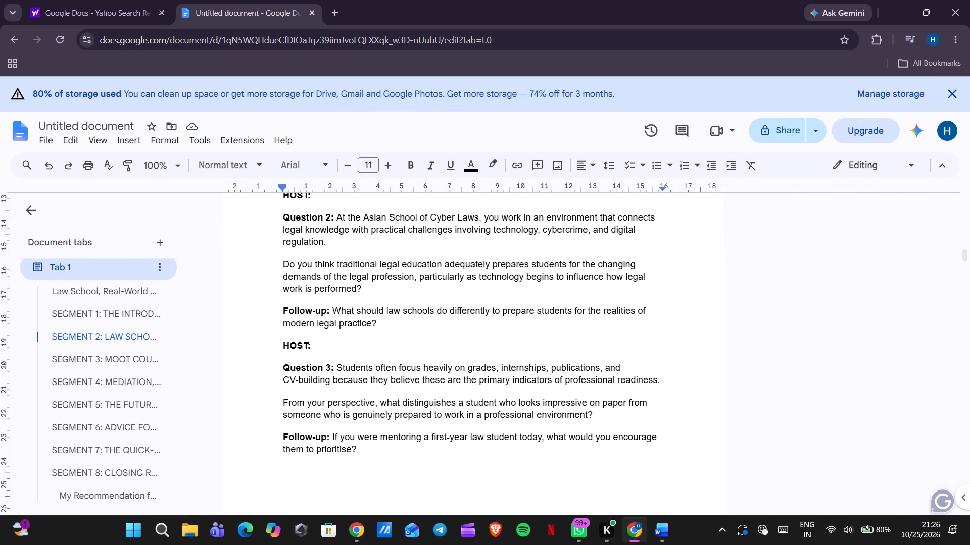
scroll(590, 430, down, 1)
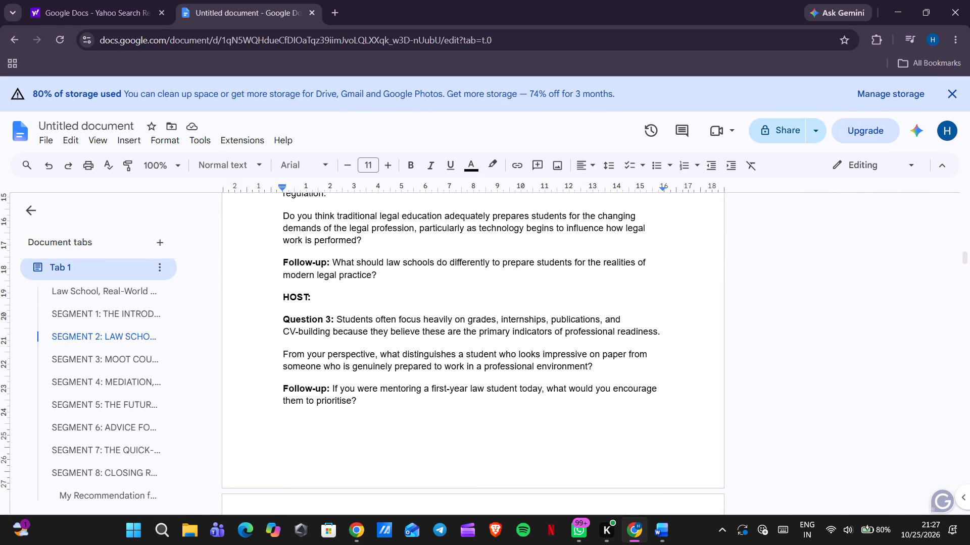
drag(594, 369, 431, 346)
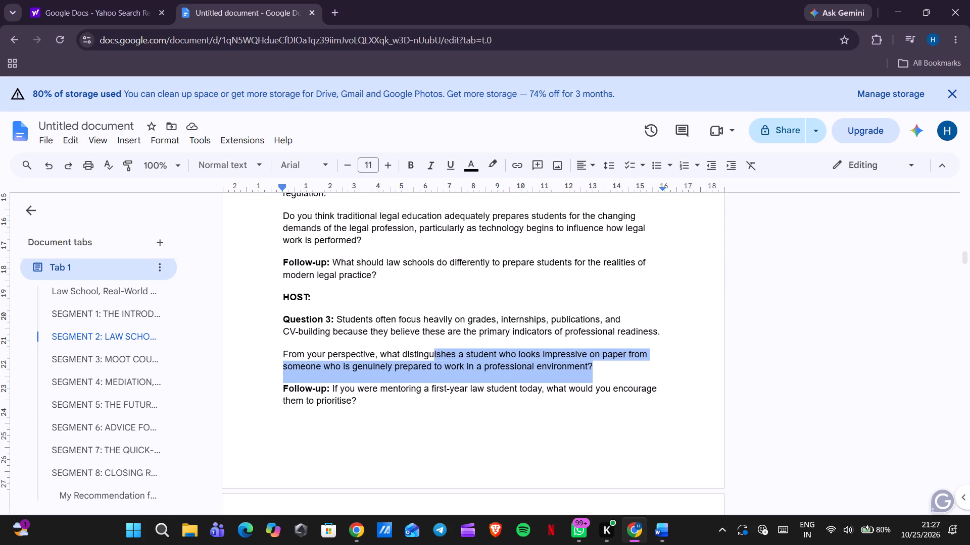
drag(431, 346, 335, 319)
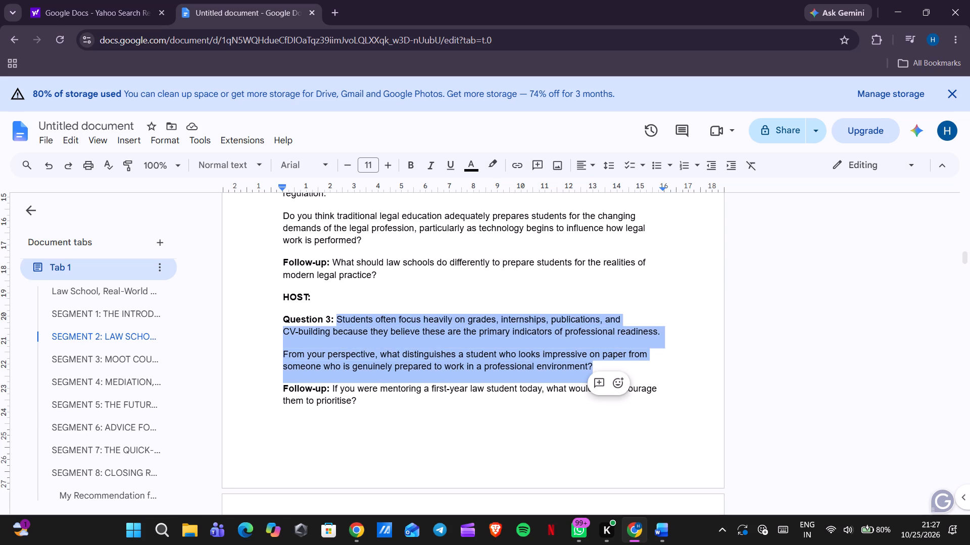
click(368, 396)
drag(368, 396, 342, 374)
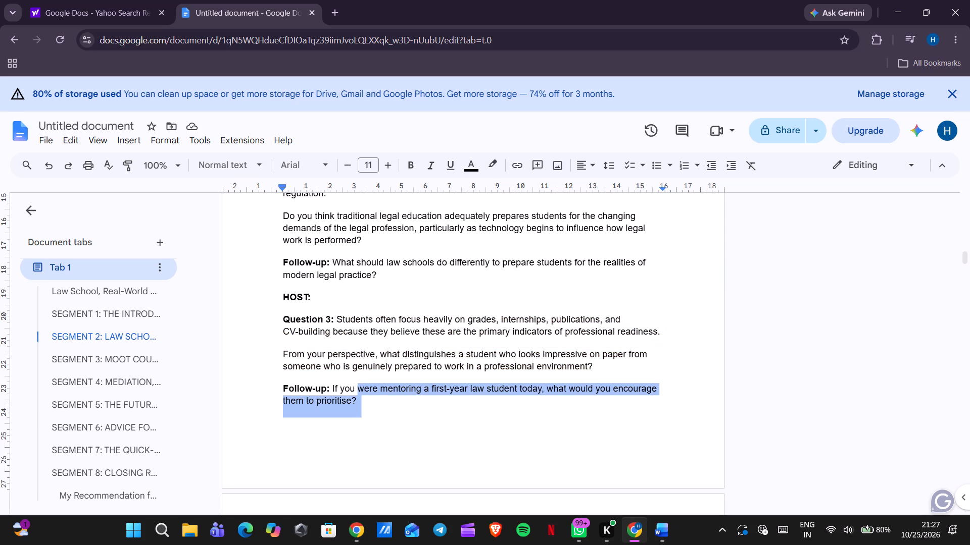
drag(342, 374, 339, 325)
key(ctrl+c)
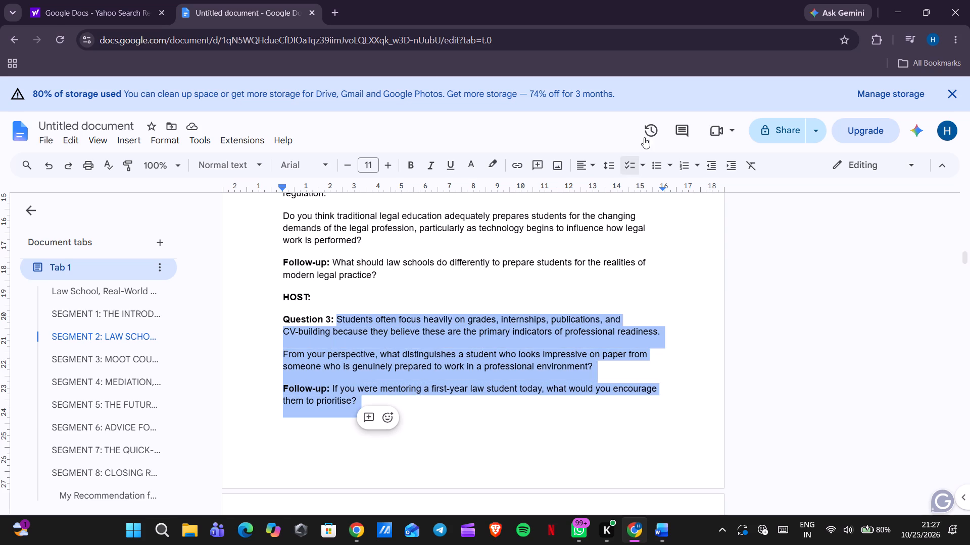
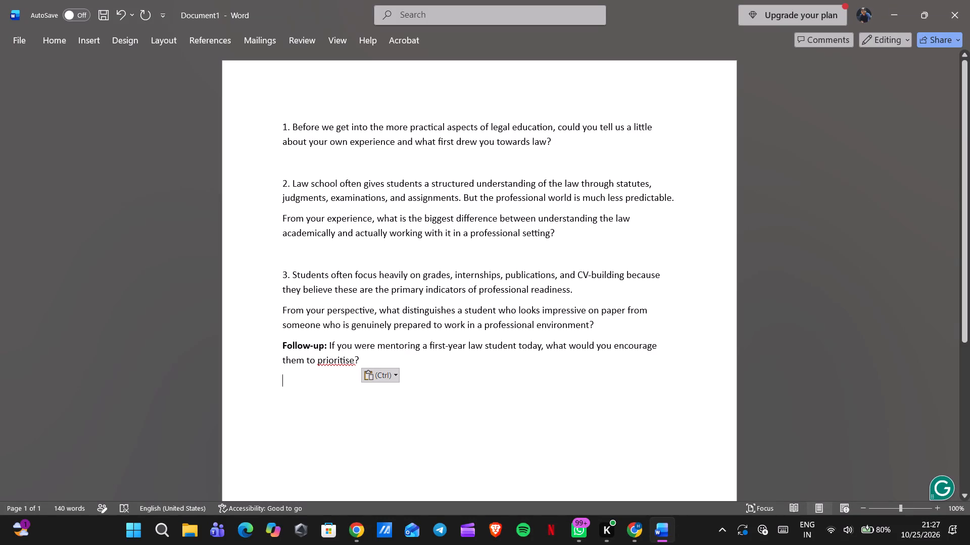
Replace the "Follow-up:" label before "If you were mentoring a first-year law student" with "4." and insert a blank line above it.
click(326, 346)
key(Right)
key(BackSpace)
key(BackSpace)
key(BackSpace)
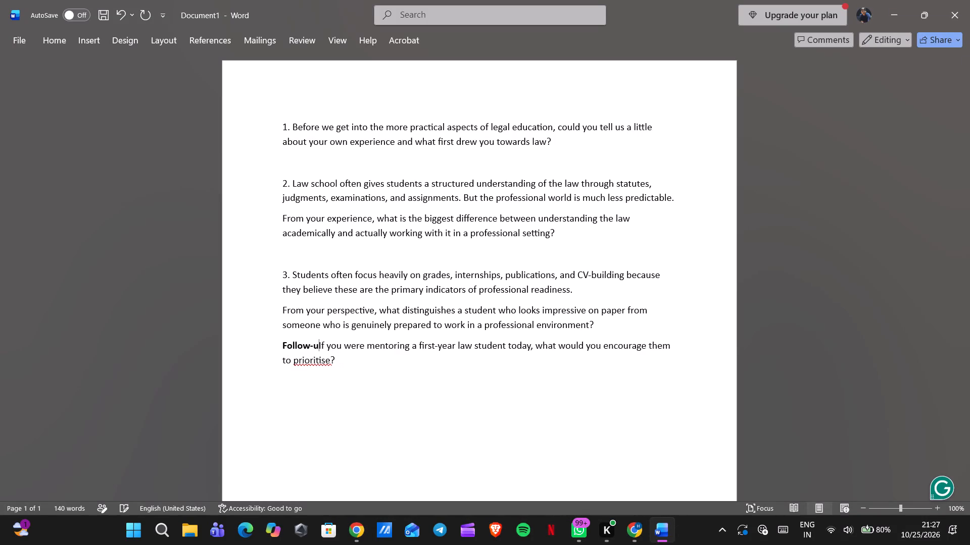
key(BackSpace)
key(BackSpace)
key(BackSpace)
key(BackSpace)
key(BackSpace)
key(BackSpace)
key(BackSpace)
key(BackSpace)
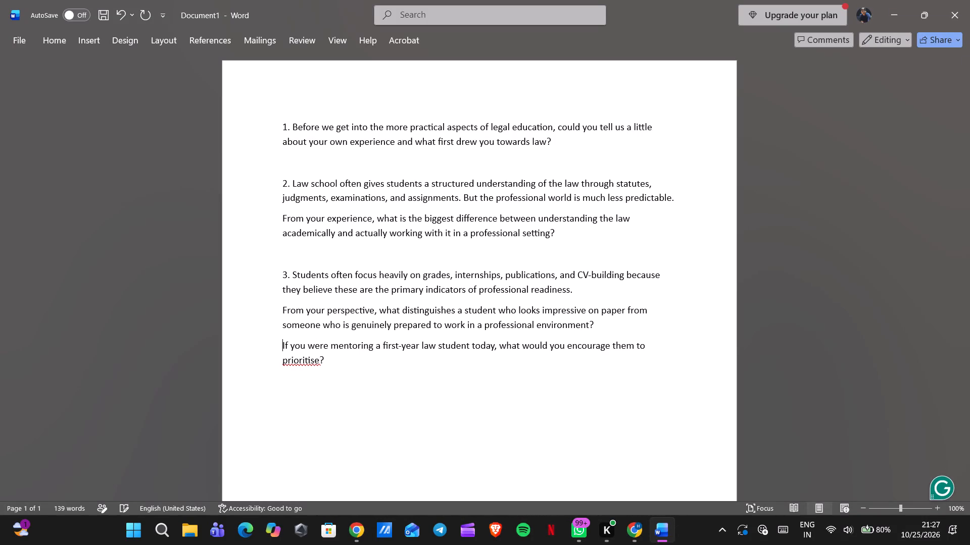
text(4.)
key(space)
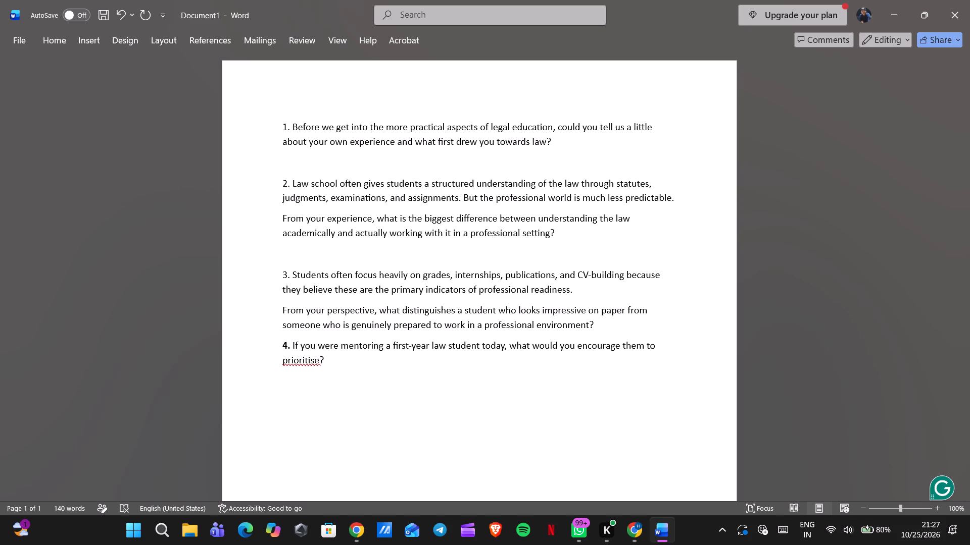
click(278, 344)
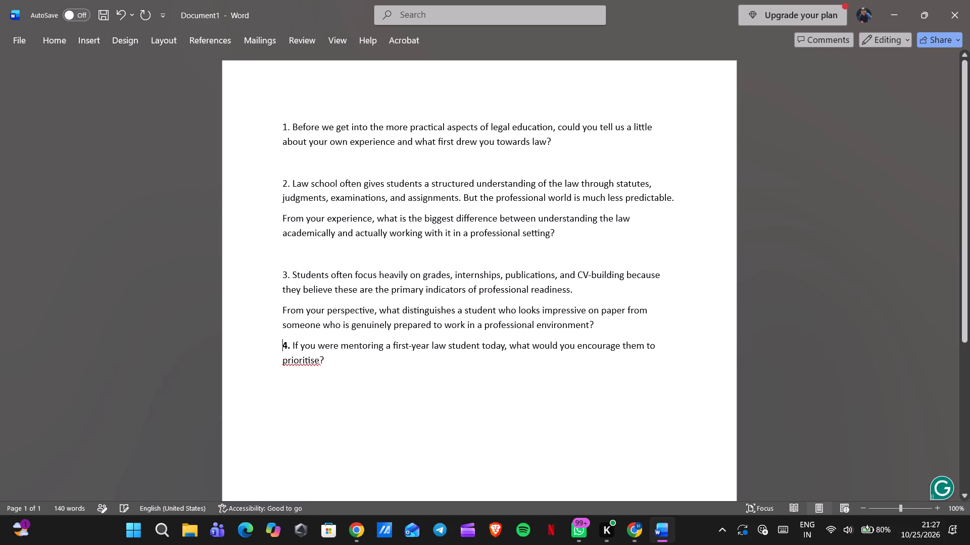
key(Return)
Make the item numbers 3, 2 and 1 bold, leaving the question text regular.
drag(291, 273, 280, 278)
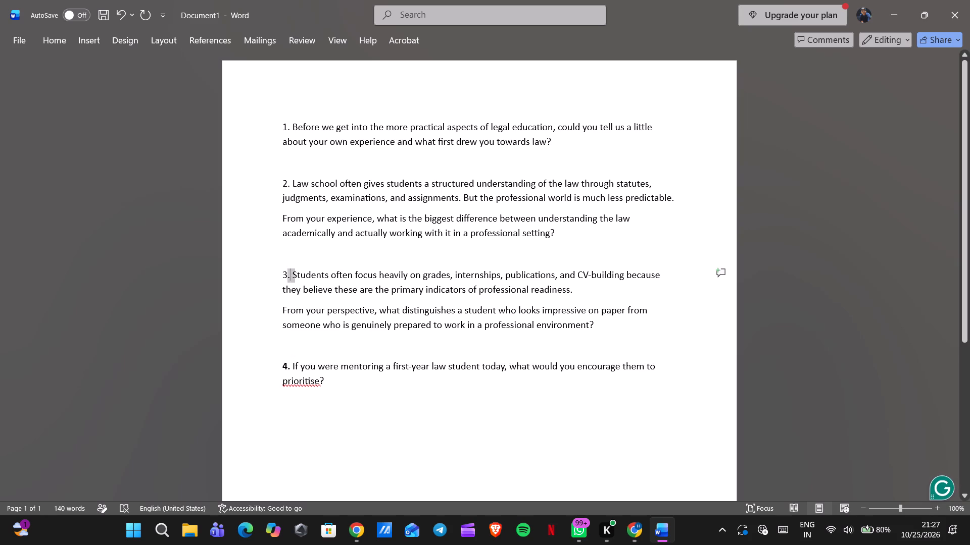
drag(280, 278, 278, 278)
key(ctrl+b)
click(290, 183)
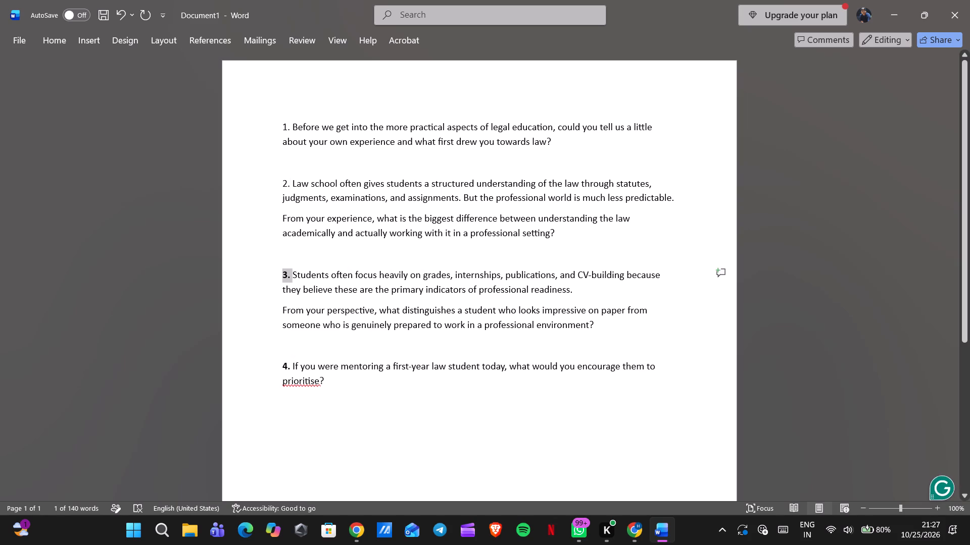
drag(290, 183, 277, 185)
key(ctrl+b)
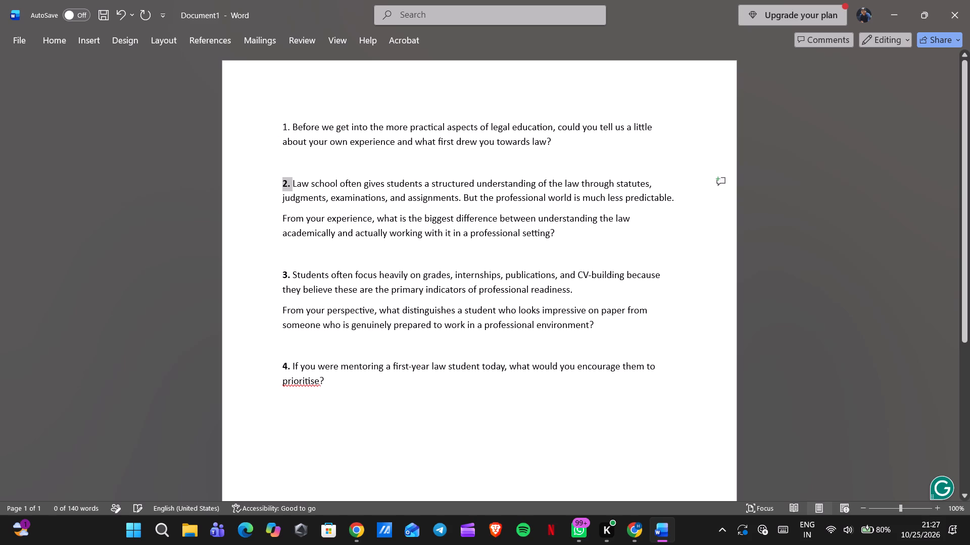
drag(293, 128, 276, 129)
key(ctrl+b)
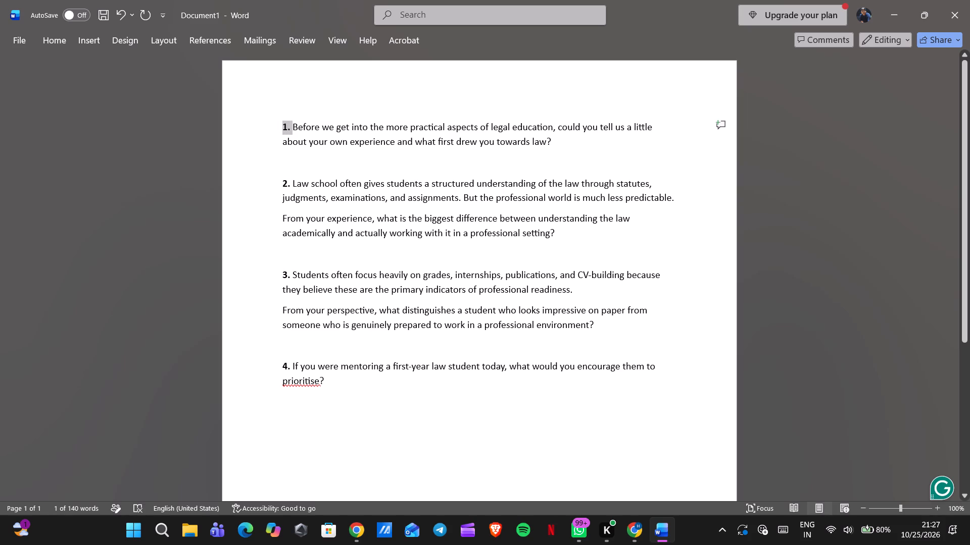
Start an empty item 5 below the mentoring question, after a blank line.
click(322, 383)
scroll(332, 383, down, 2)
key(Return)
key(Return)
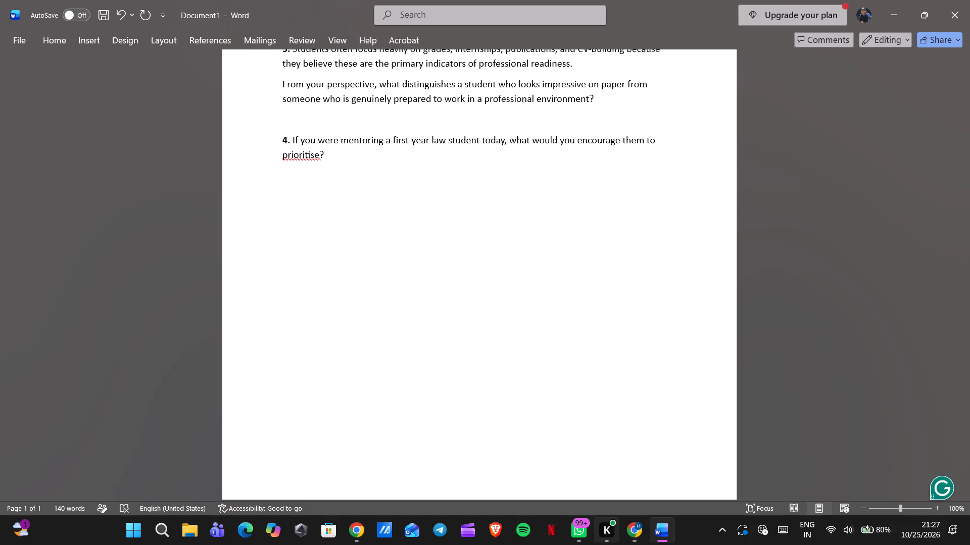
text(5.)
key(space)
Copy Segment 3's Question 4 text from the Google Docs script, without its label or follow-up, into the Word document as item 5.
click(639, 532)
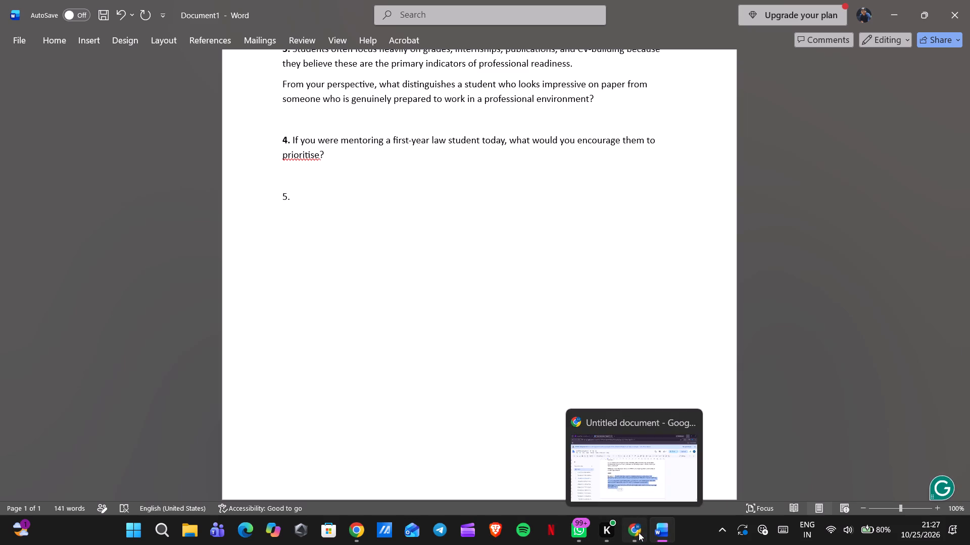
click(555, 389)
scroll(555, 389, down, 4)
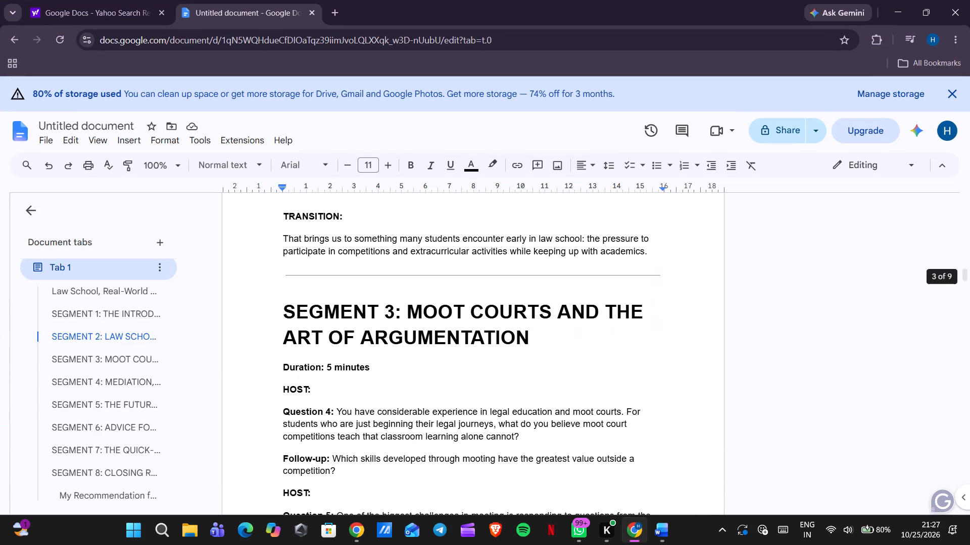
scroll(555, 389, down, 2)
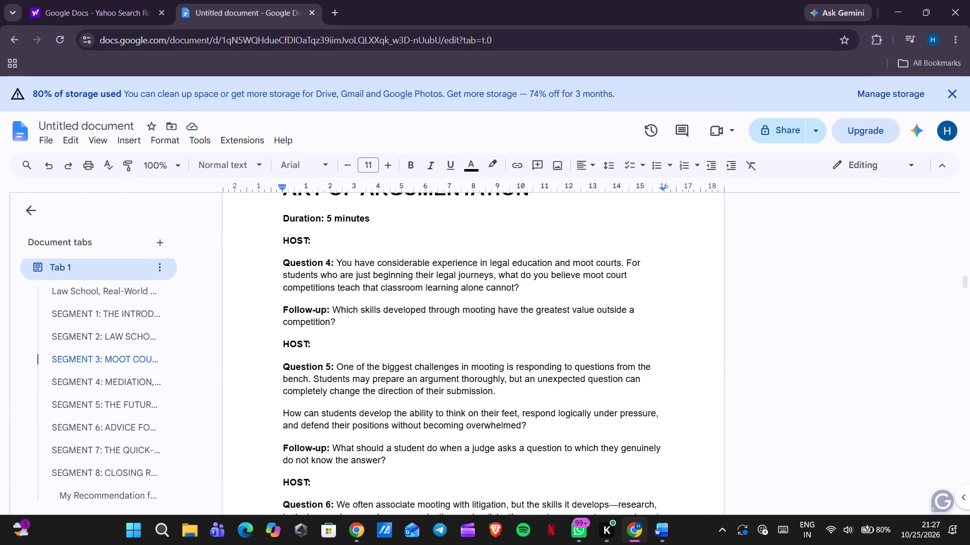
scroll(555, 389, down, 2)
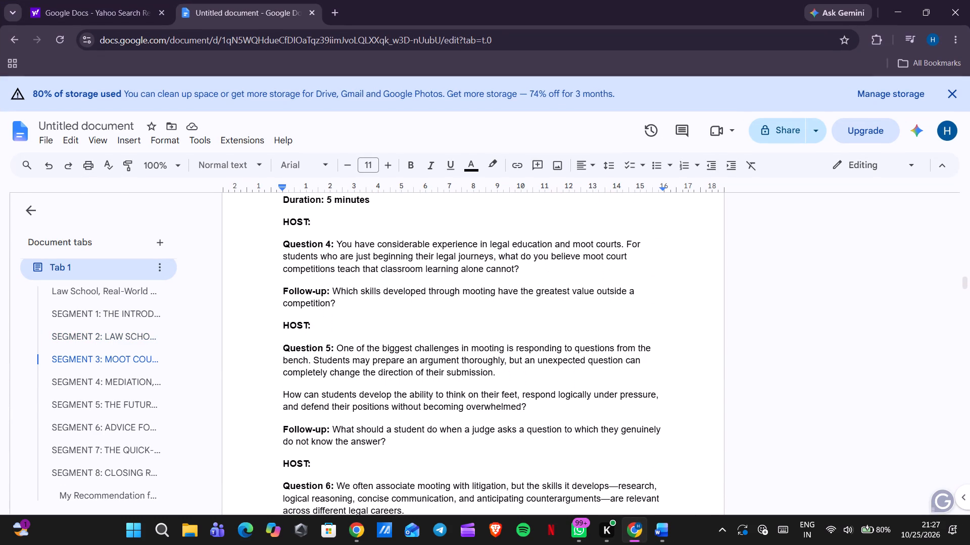
scroll(555, 389, down, 1)
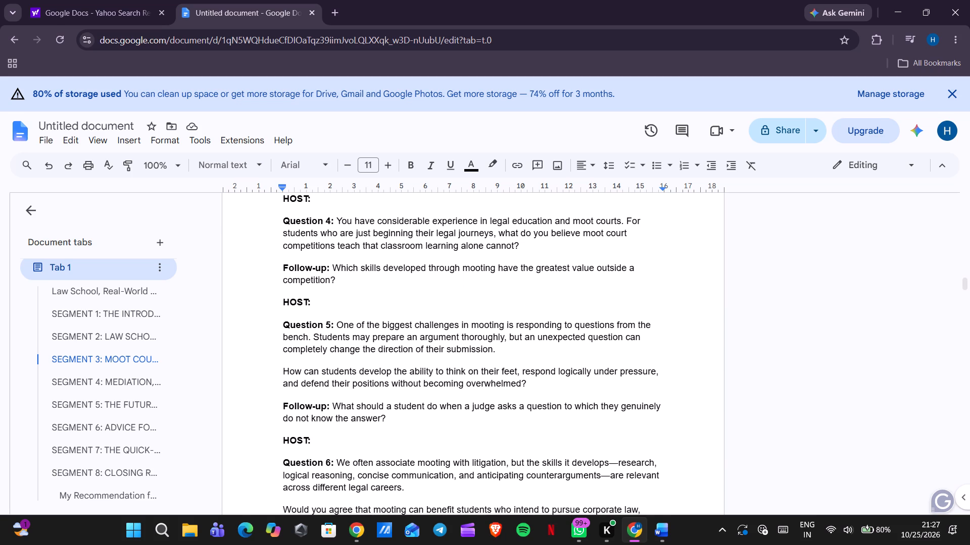
scroll(555, 389, down, 1)
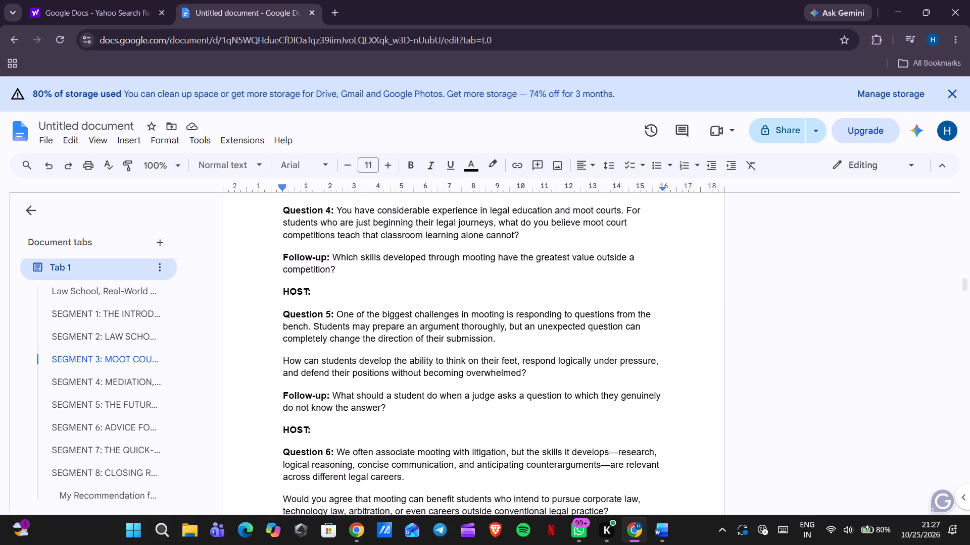
scroll(555, 389, down, 1)
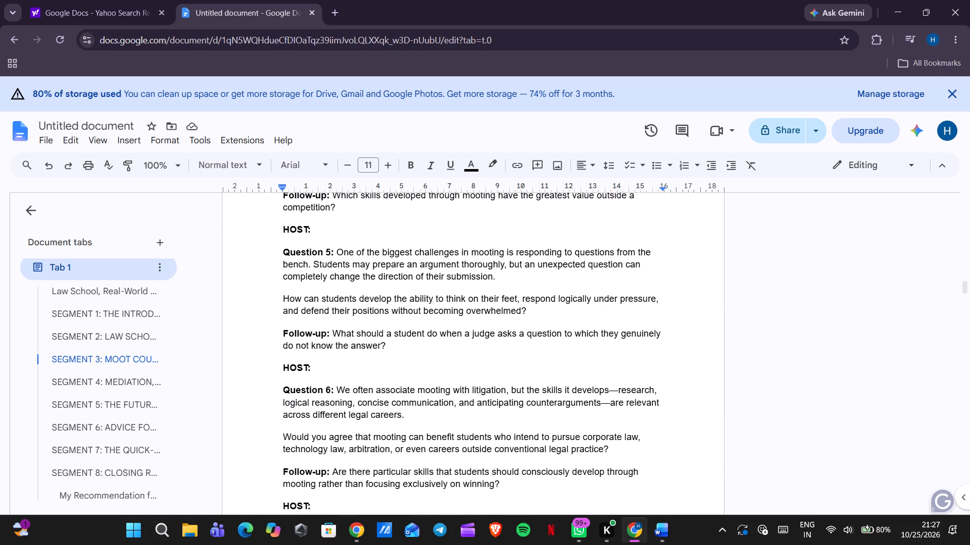
scroll(555, 389, up, 1)
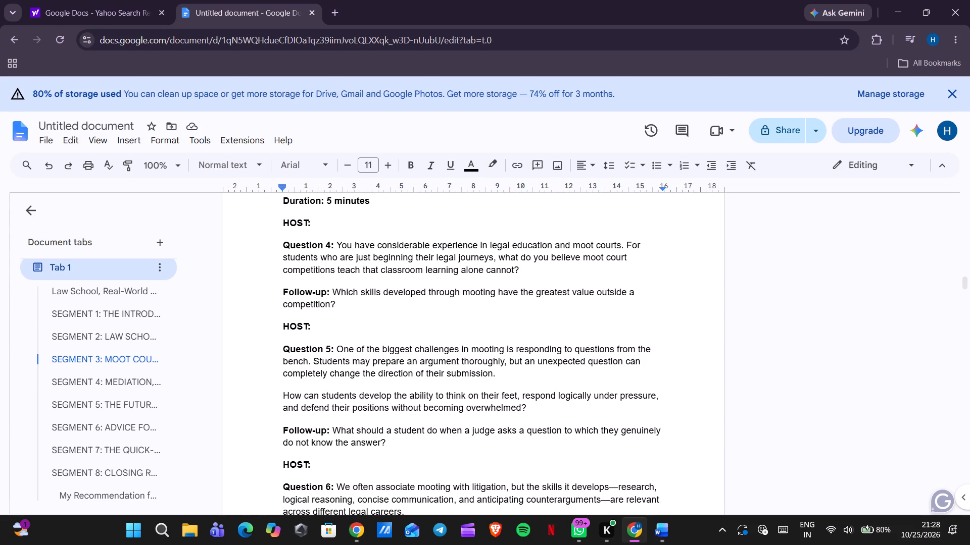
drag(522, 270, 337, 246)
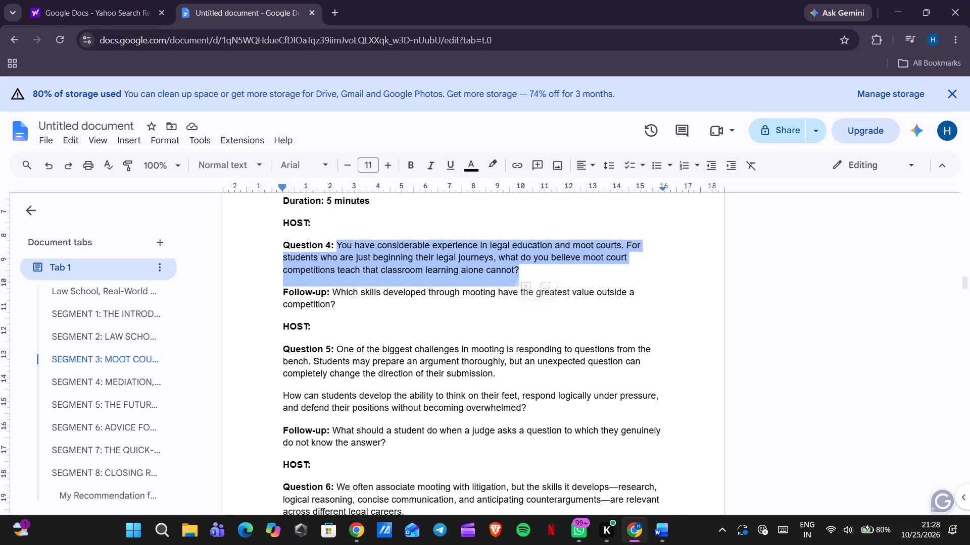
key(ctrl+c)
click(892, 4)
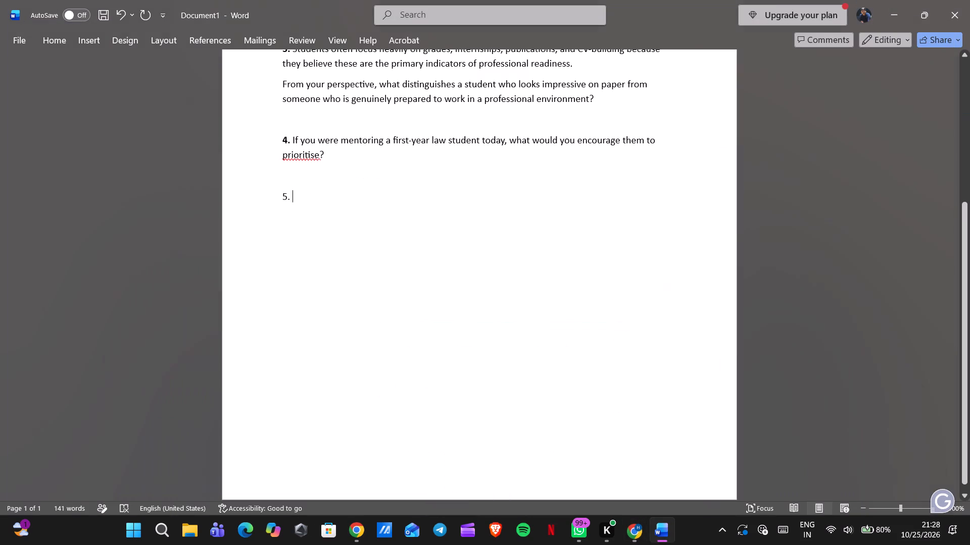
key(ctrl+v)
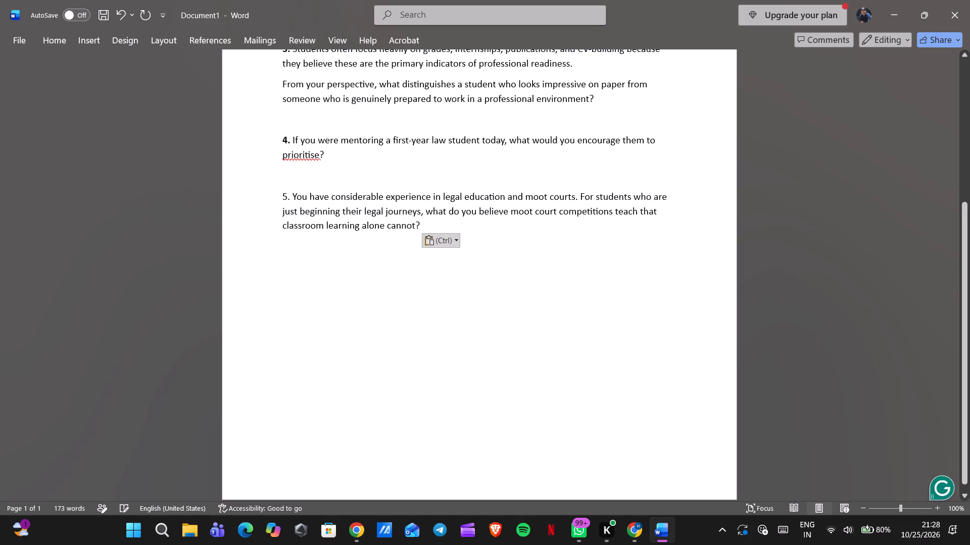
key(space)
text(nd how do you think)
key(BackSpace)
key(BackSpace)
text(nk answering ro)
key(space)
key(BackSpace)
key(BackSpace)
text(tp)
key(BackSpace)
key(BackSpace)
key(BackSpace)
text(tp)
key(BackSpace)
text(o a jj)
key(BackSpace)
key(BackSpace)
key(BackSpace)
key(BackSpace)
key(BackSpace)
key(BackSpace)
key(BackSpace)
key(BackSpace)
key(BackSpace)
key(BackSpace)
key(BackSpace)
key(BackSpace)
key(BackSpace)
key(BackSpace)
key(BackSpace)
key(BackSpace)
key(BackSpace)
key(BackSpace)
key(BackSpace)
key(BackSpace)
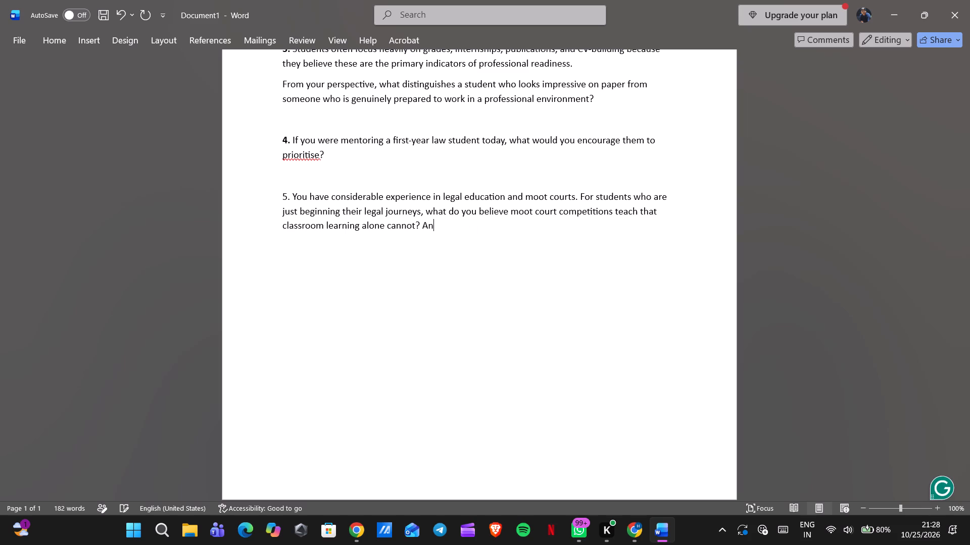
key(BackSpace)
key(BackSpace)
Start an empty item 6 below the moot court question, after a blank line.
key(Return)
key(Return)
text(6.)
key(space)
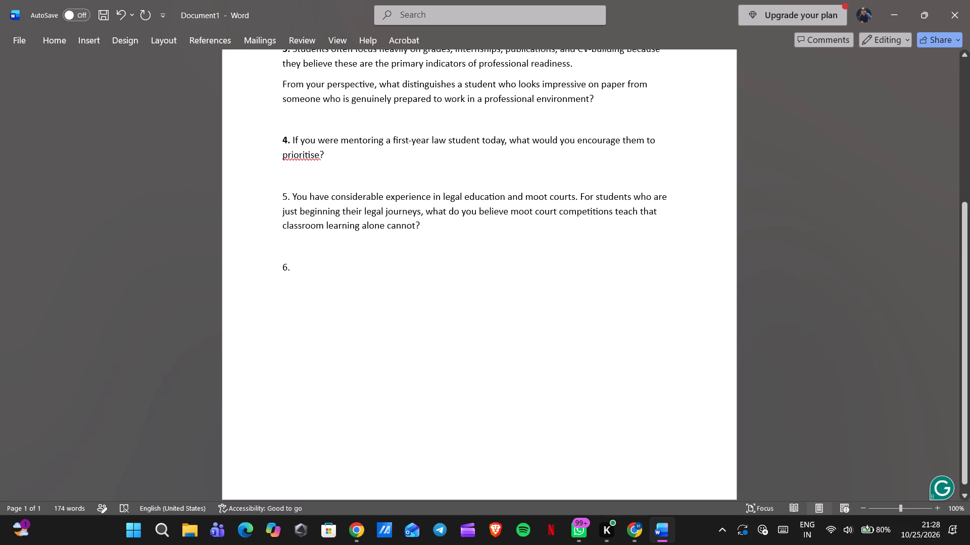
Copy Question 5's second paragraph, "How can students develop" through "becoming overwhelmed?", from the Google Docs script into the Word document as item 6.
click(671, 460)
click(634, 534)
click(568, 407)
scroll(568, 407, down, 1)
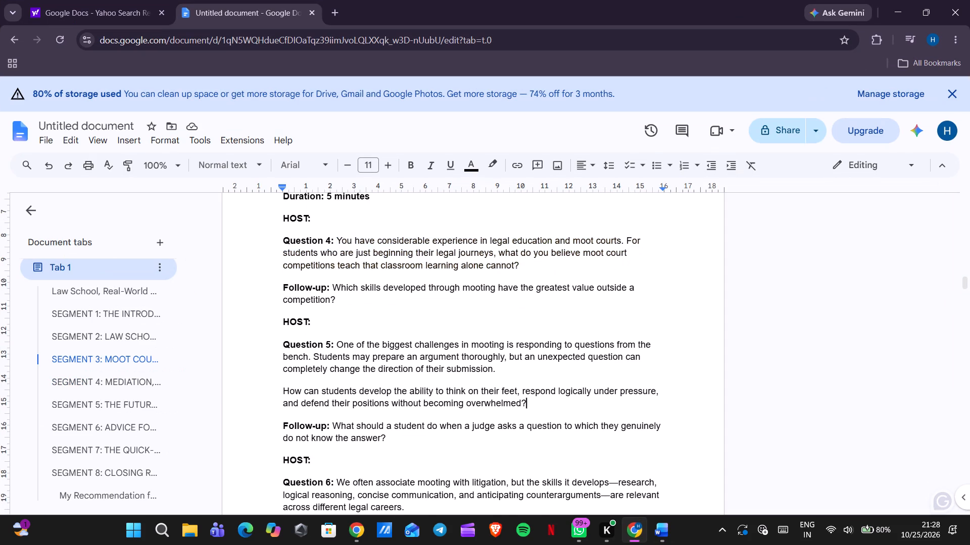
scroll(568, 407, down, 1)
scroll(559, 333, down, 1)
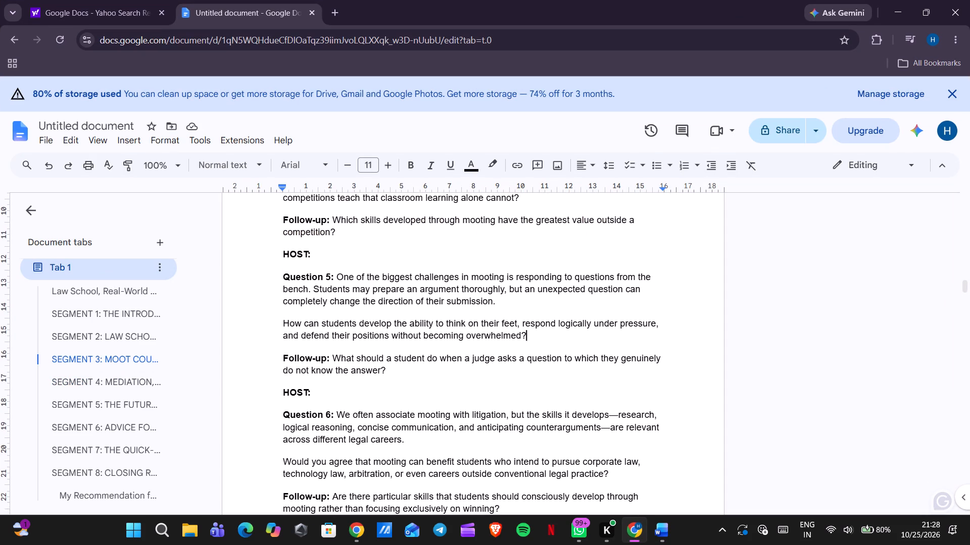
scroll(559, 333, down, 1)
drag(530, 333, 298, 329)
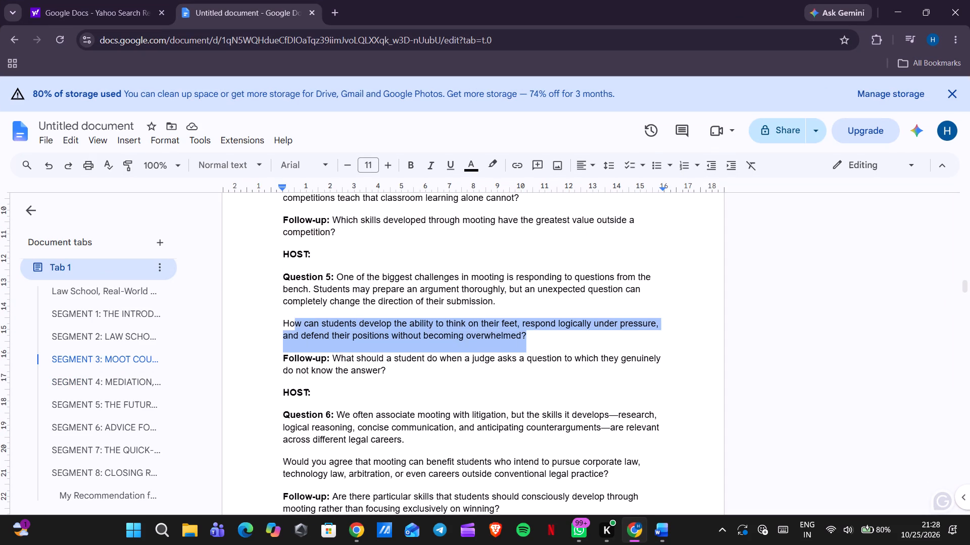
drag(298, 329, 284, 330)
key(ctrl+c)
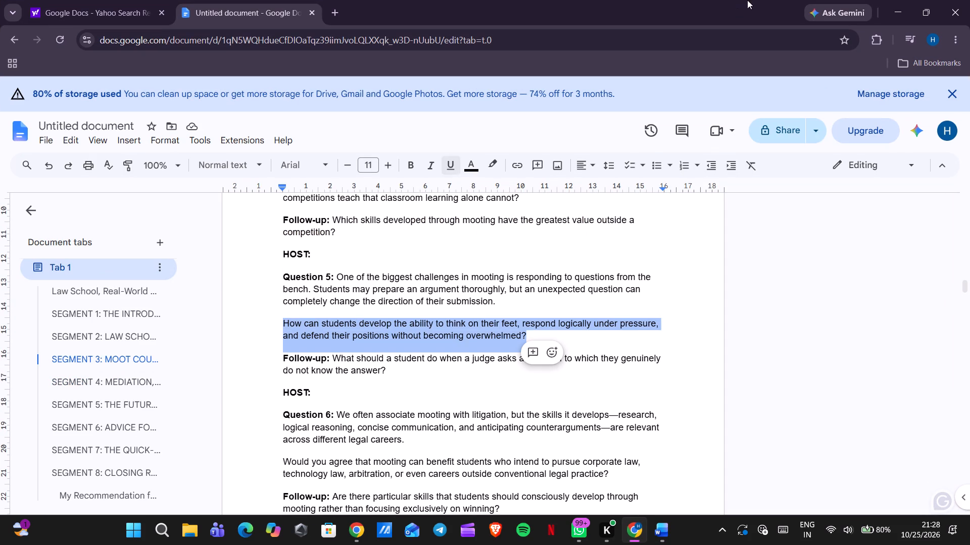
click(887, 0)
key(ctrl+v)
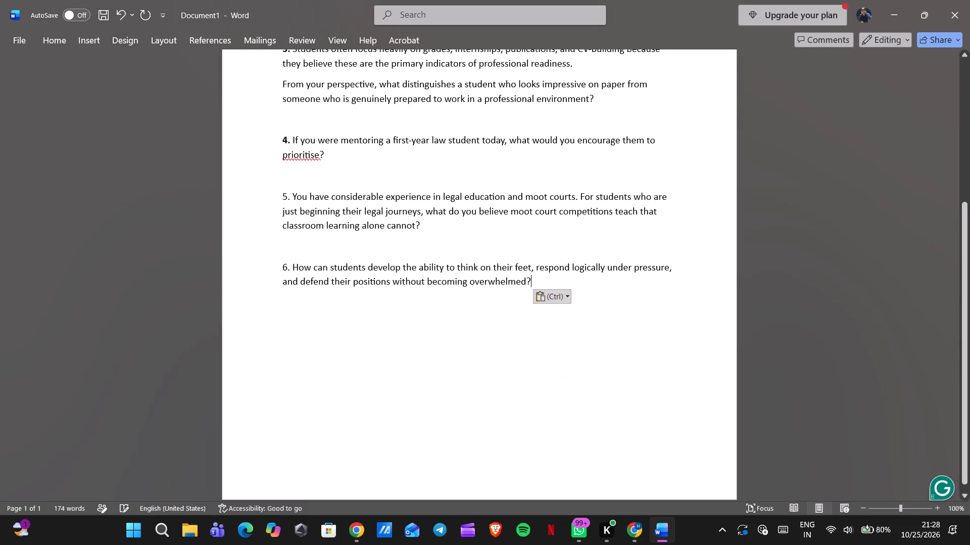
Start an empty item 7 below the "How can students develop" question, after a blank line.
click(539, 280)
key(Return)
key(Return)
text(7.)
key(space)
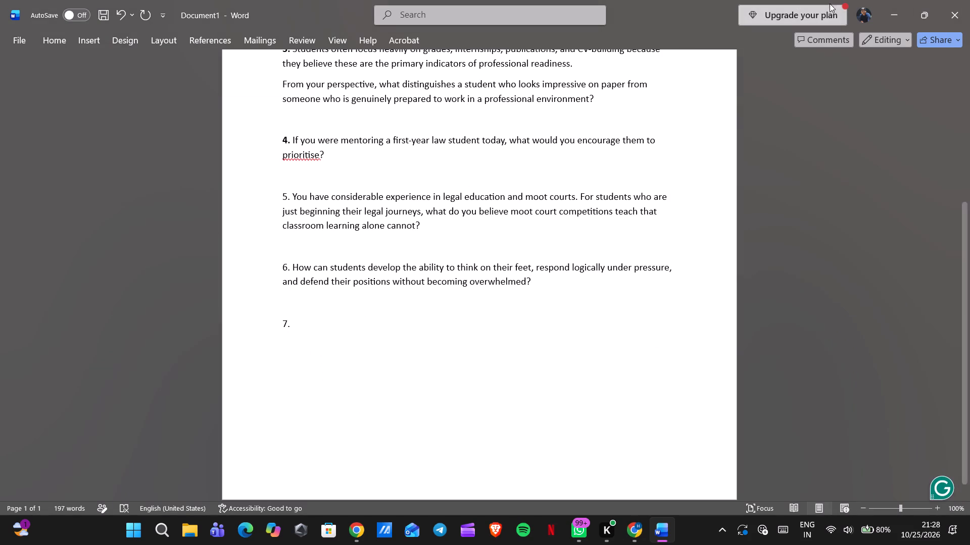
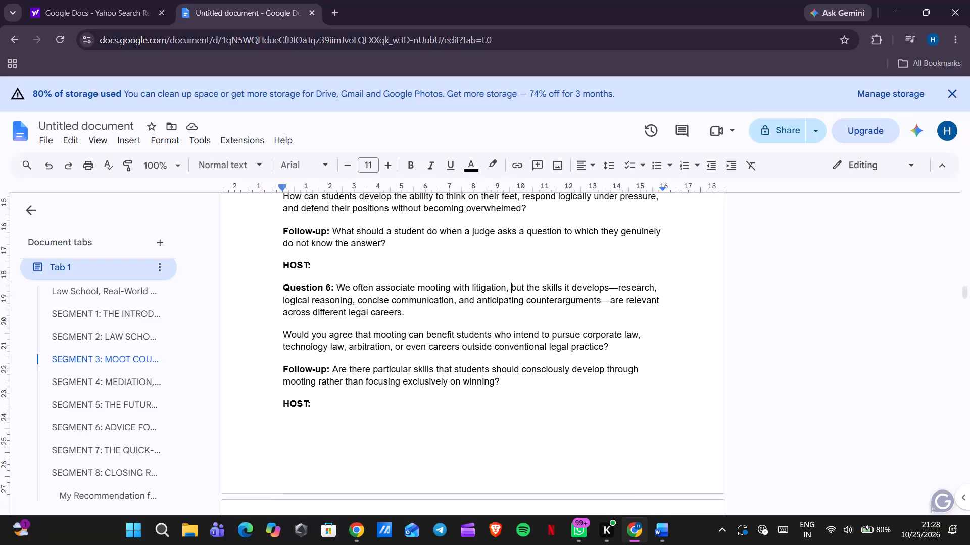
Read through Questions 6 to 9 of the podcast script, across Segments 3 and 4, to choose the next question.
scroll(511, 352, down, 1)
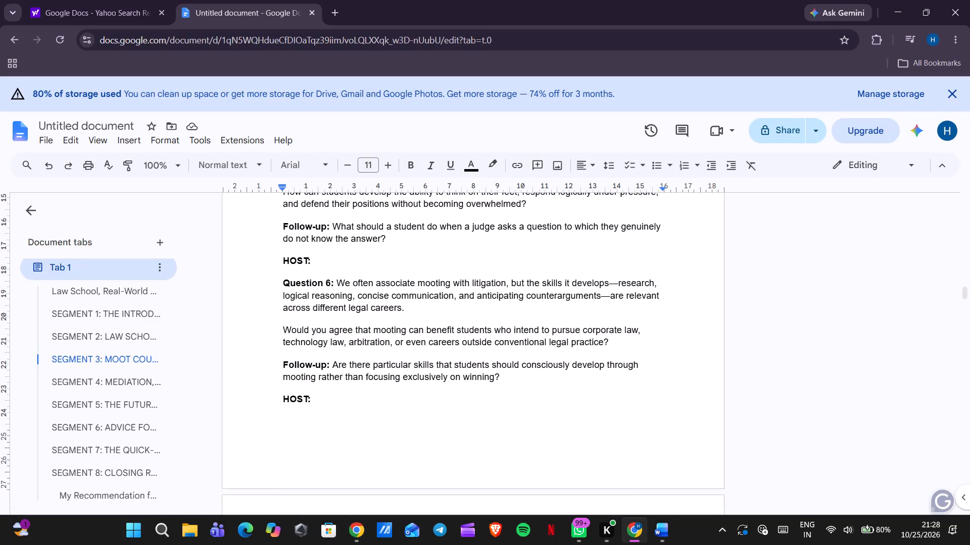
scroll(511, 352, down, 2)
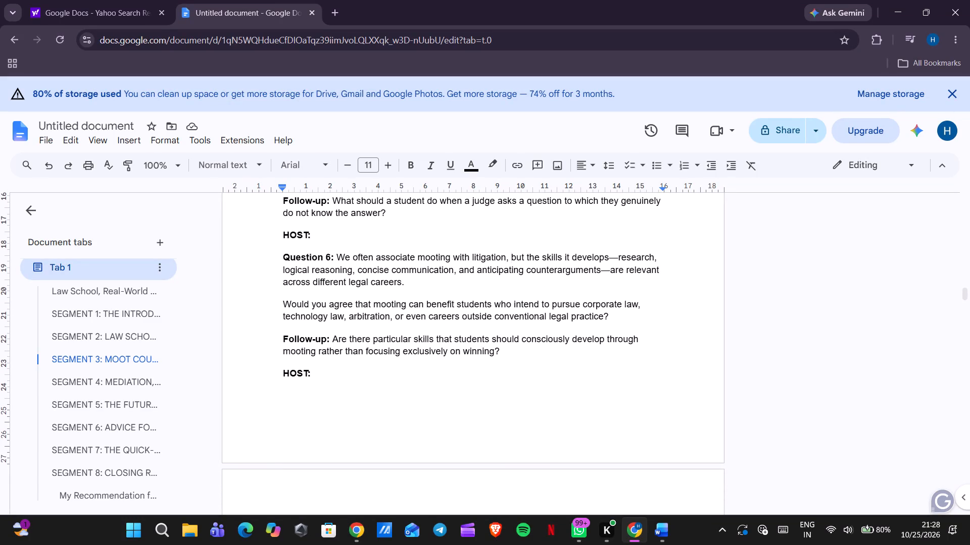
scroll(472, 352, down, 1)
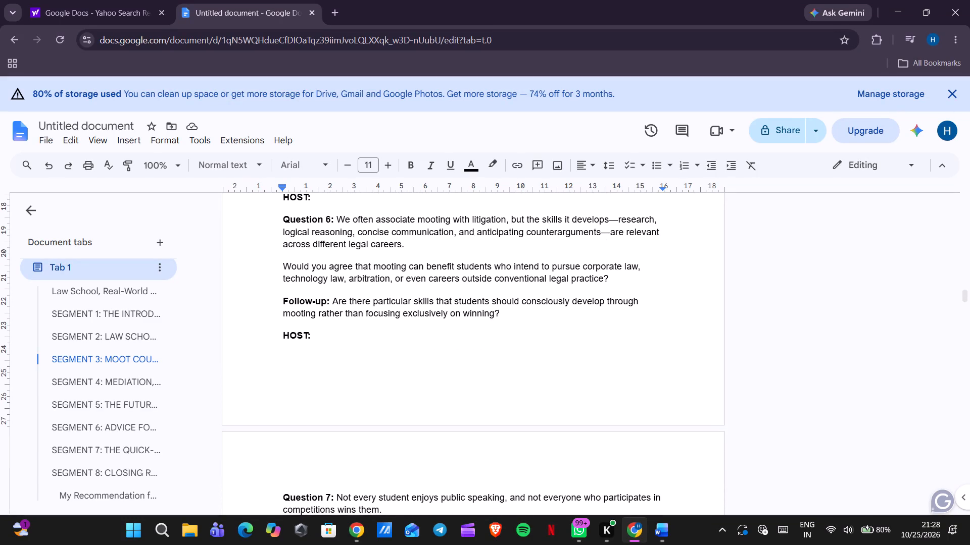
scroll(472, 352, down, 4)
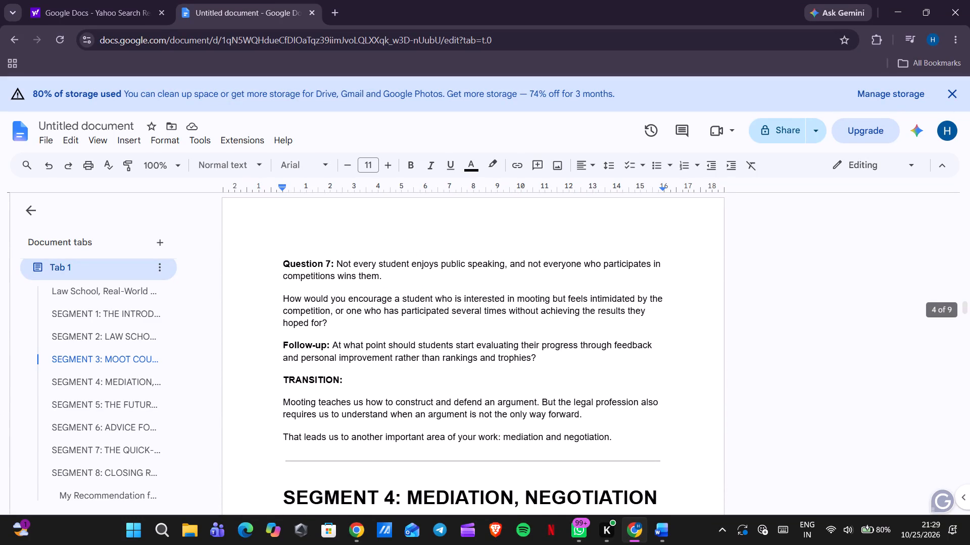
scroll(472, 352, down, 2)
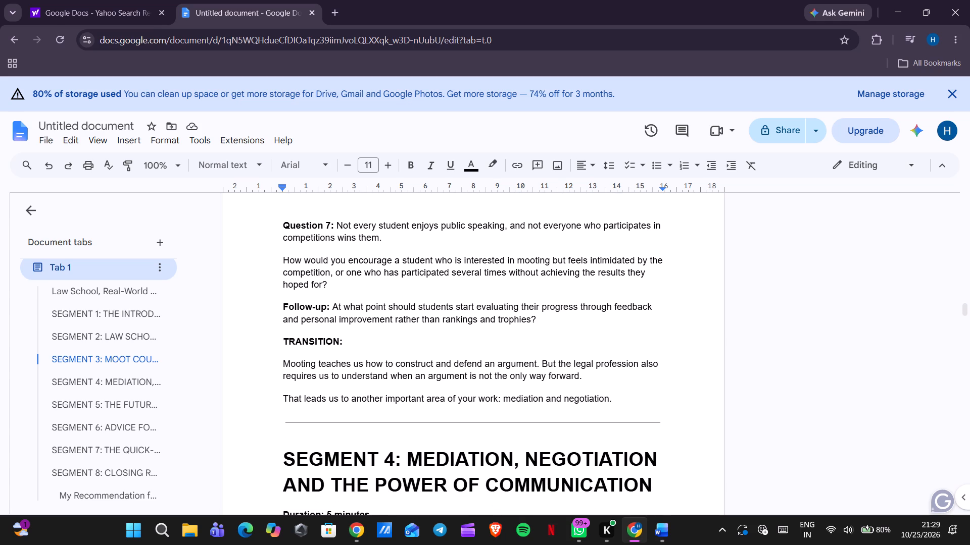
scroll(472, 352, down, 2)
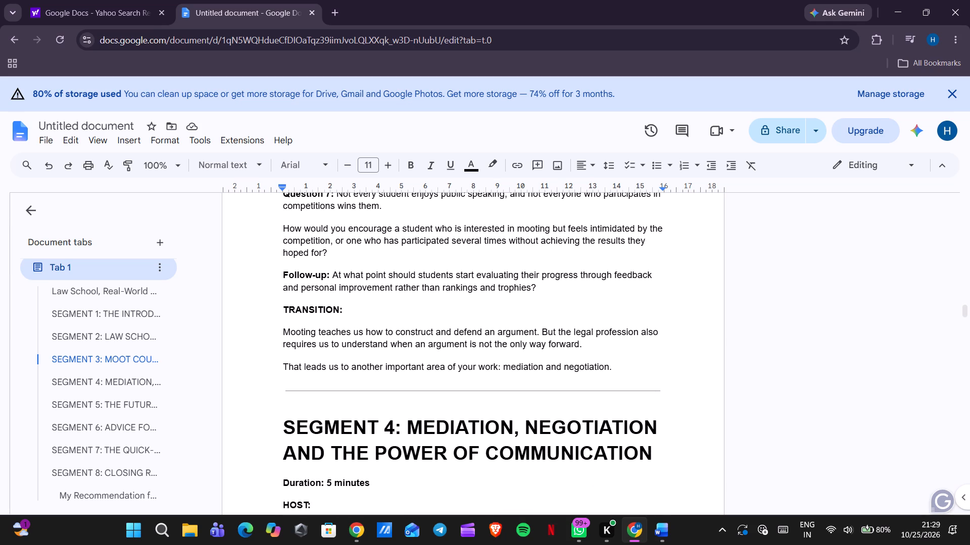
scroll(472, 352, down, 2)
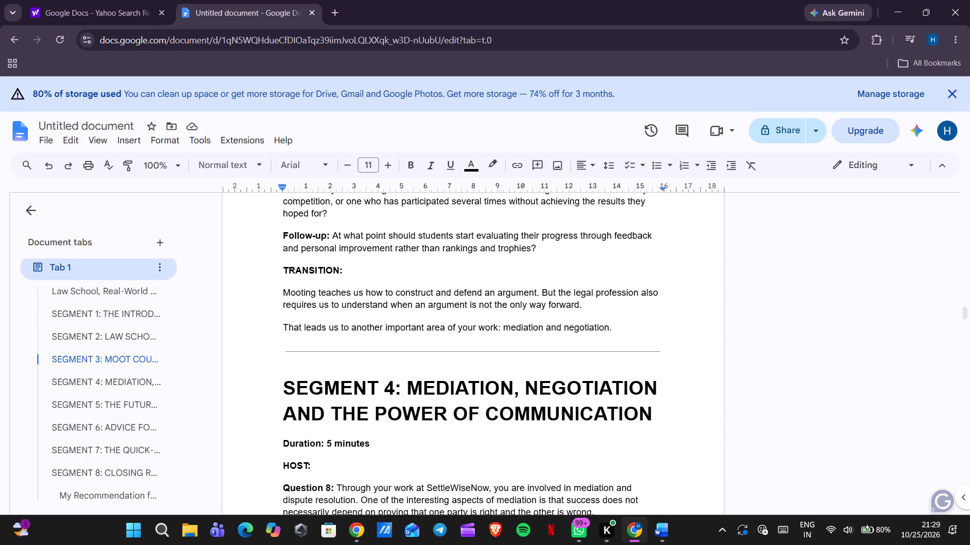
scroll(472, 352, down, 2)
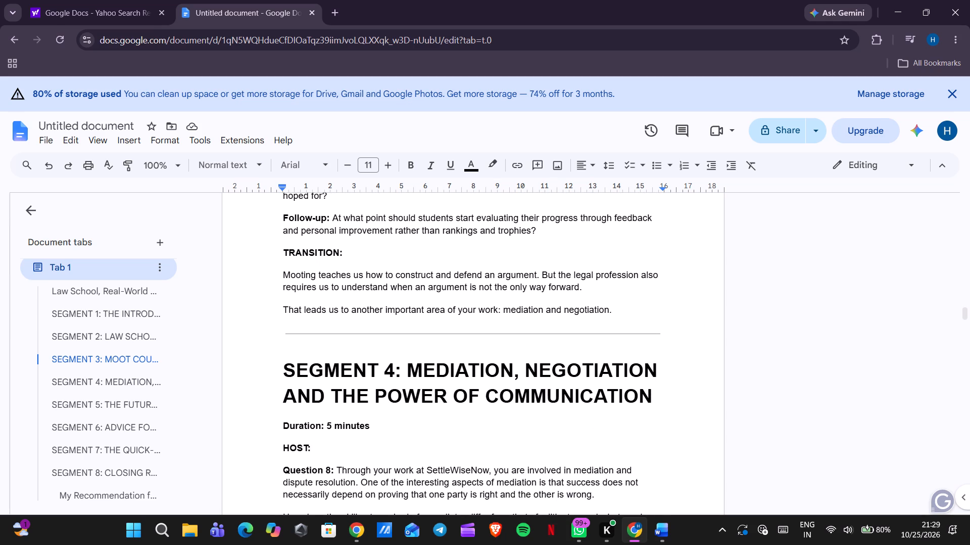
scroll(472, 352, down, 2)
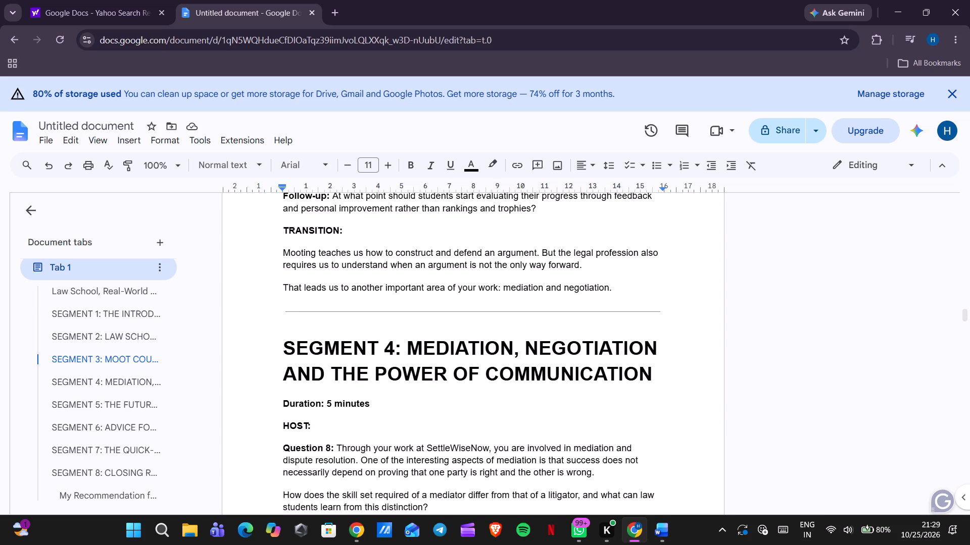
scroll(472, 352, down, 2)
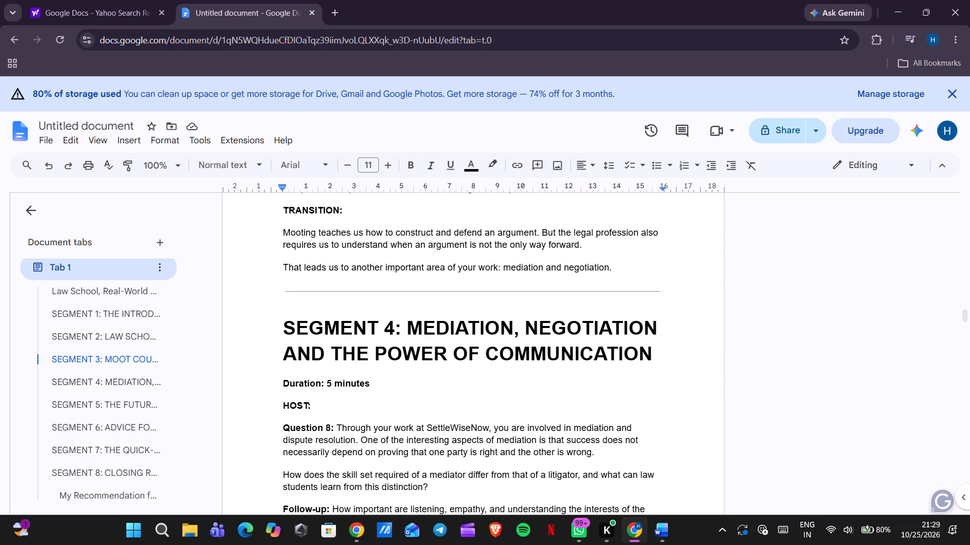
scroll(472, 352, down, 1)
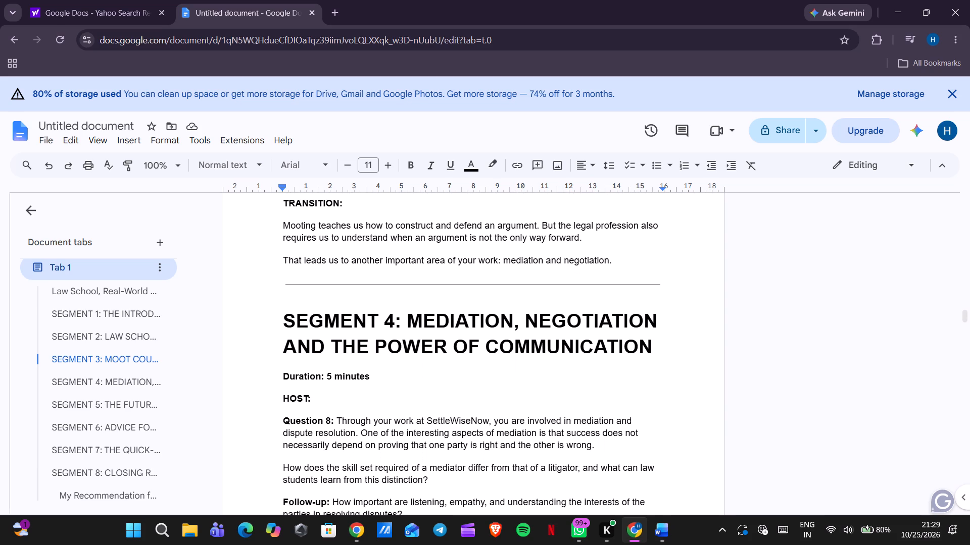
scroll(472, 352, down, 1)
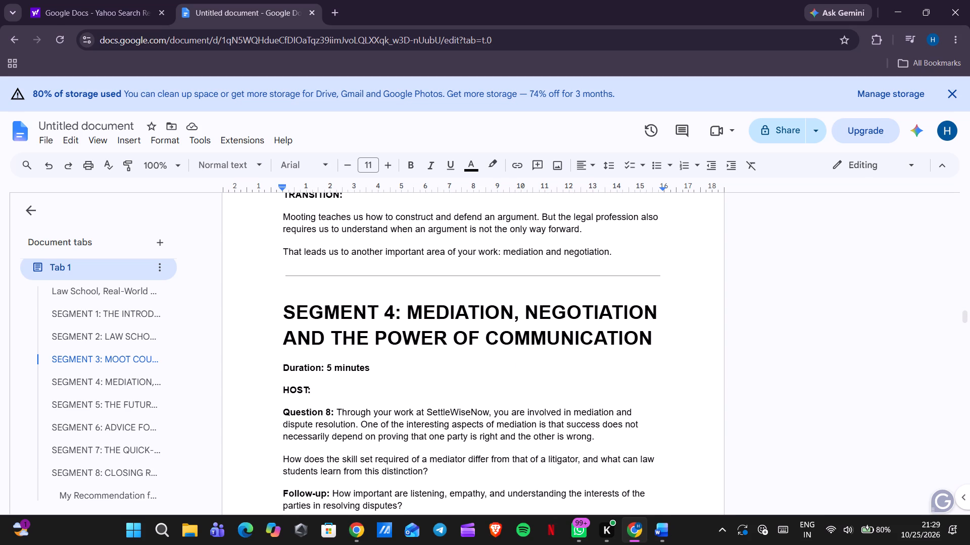
scroll(472, 352, down, 3)
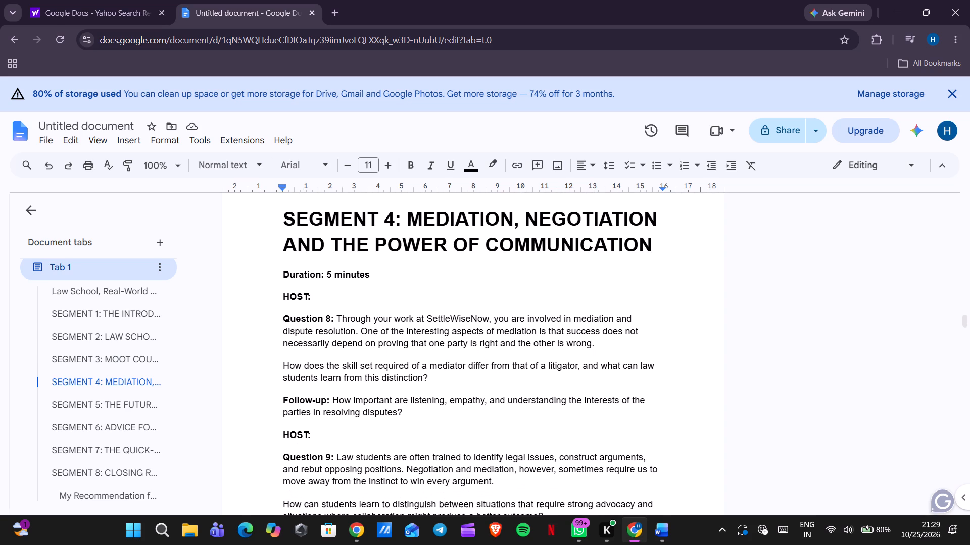
scroll(472, 352, down, 3)
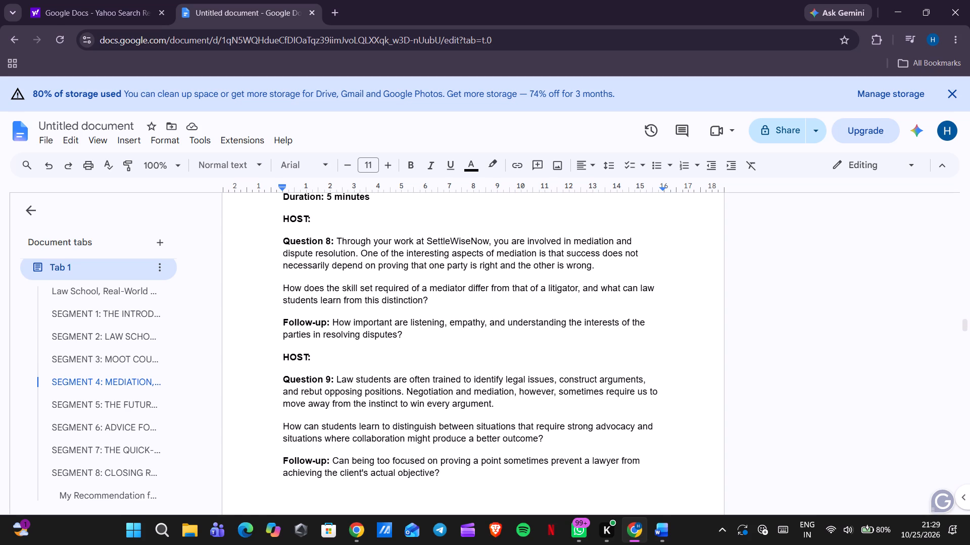
scroll(472, 352, down, 1)
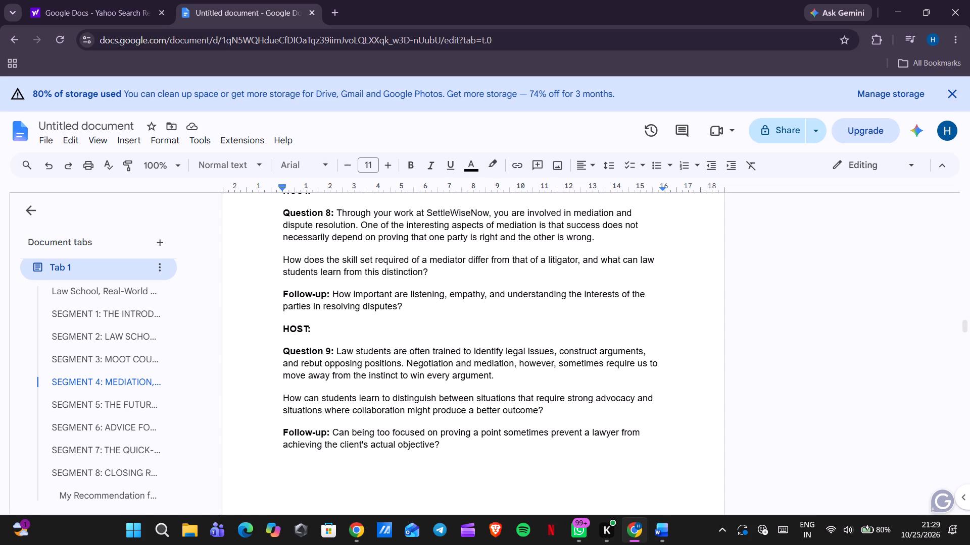
scroll(472, 352, down, 1)
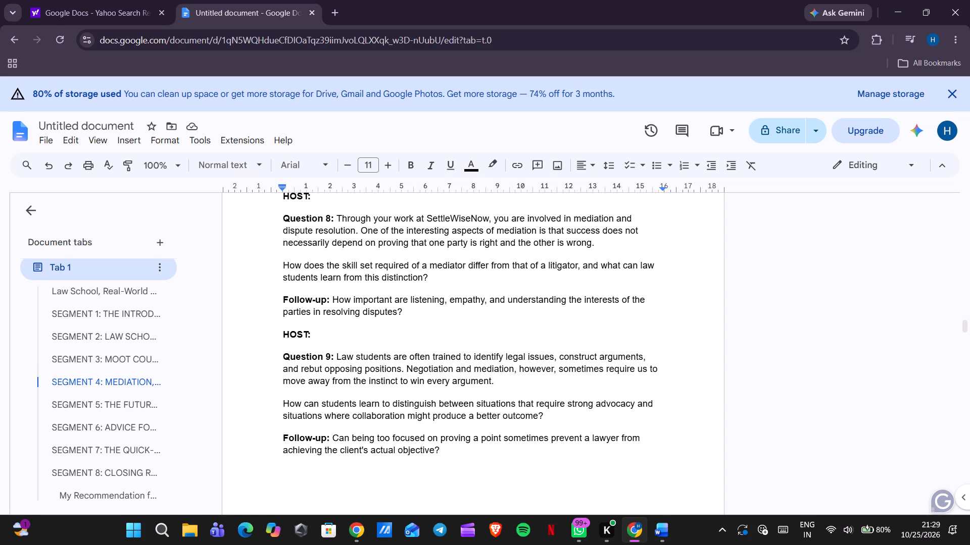
scroll(472, 352, up, 1)
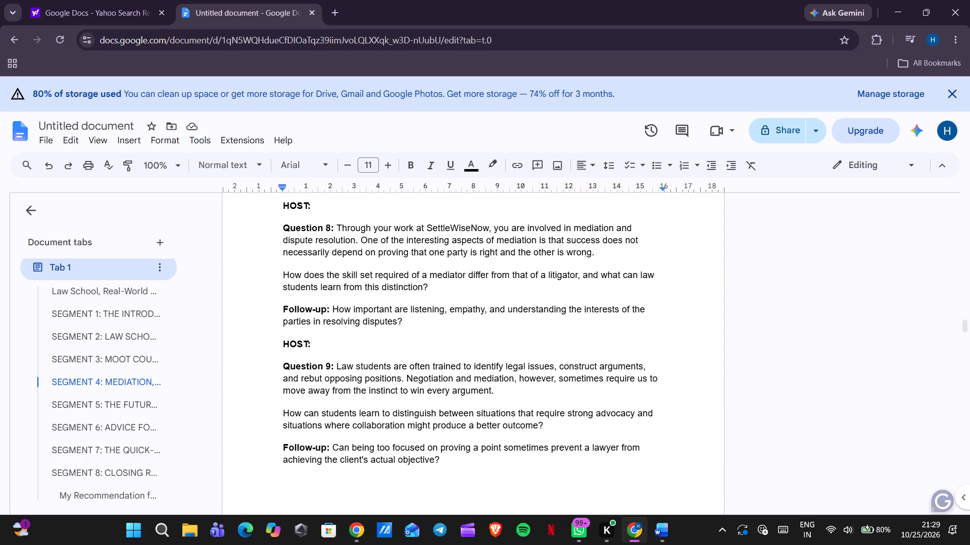
scroll(472, 352, down, 2)
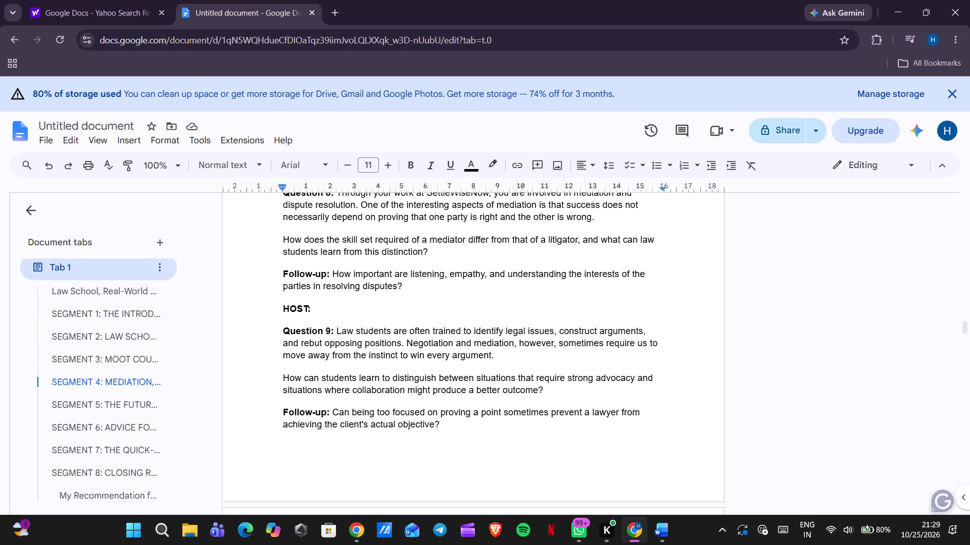
scroll(472, 352, down, 1)
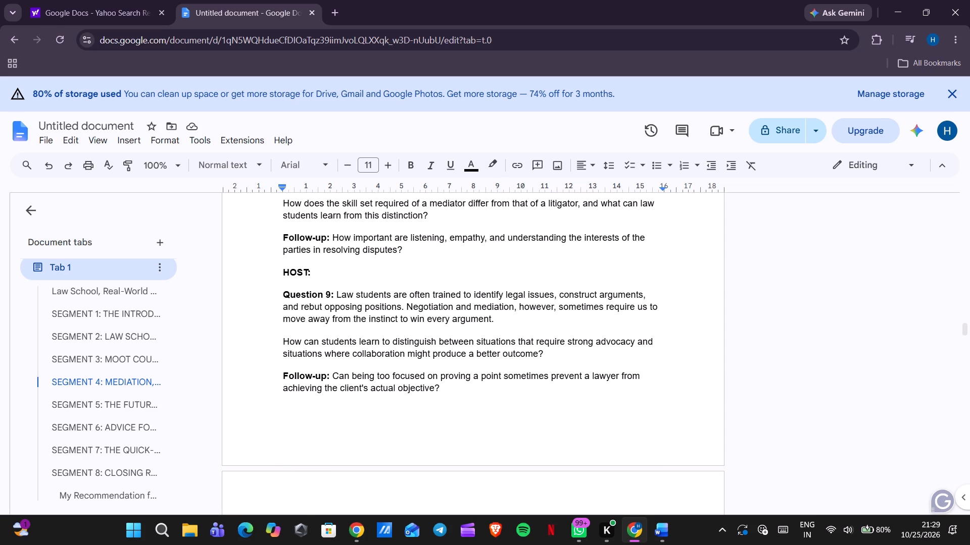
scroll(472, 352, down, 1)
Copy both paragraphs of Segment 4's Question 9 from the Google Docs script, without label or follow-up, into the Word document as item 7.
scroll(472, 352, up, 1)
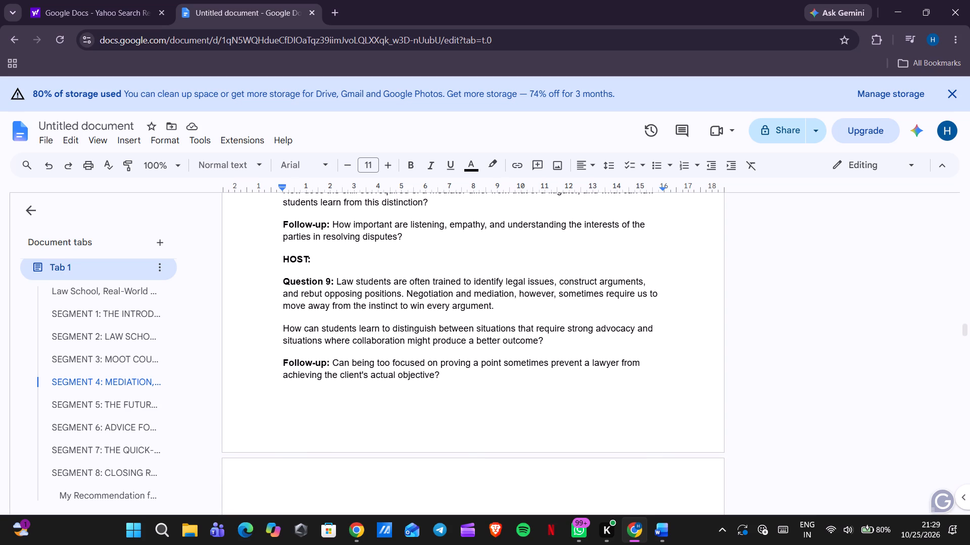
scroll(472, 352, up, 1)
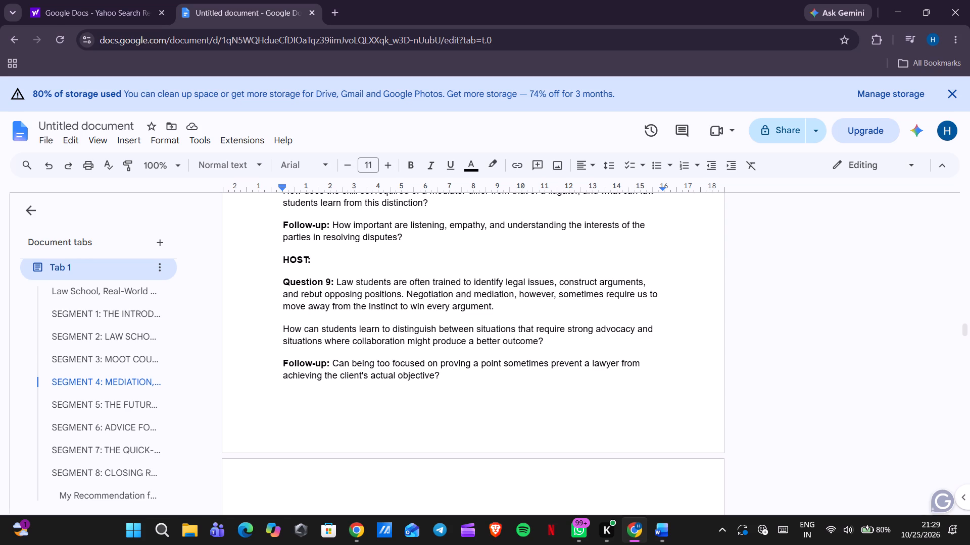
scroll(472, 352, up, 1)
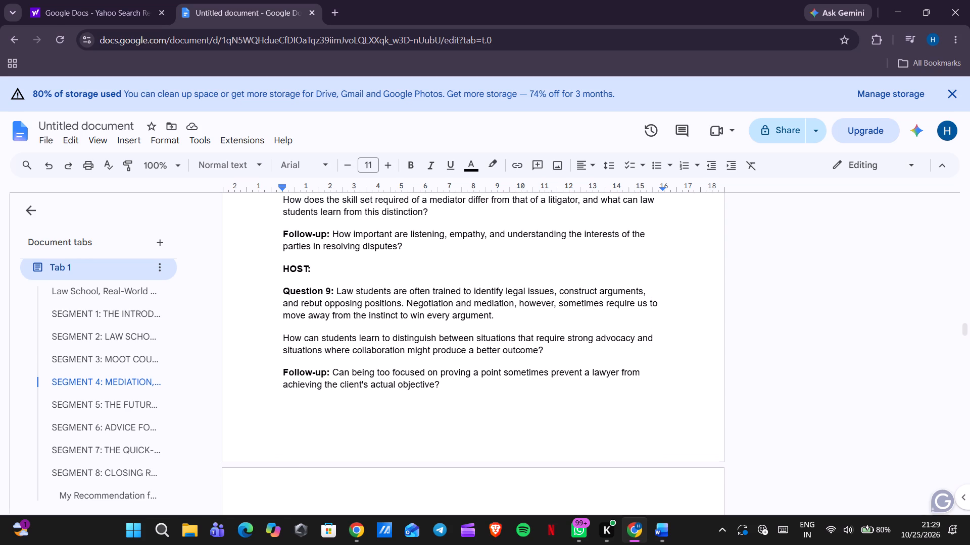
scroll(472, 352, up, 1)
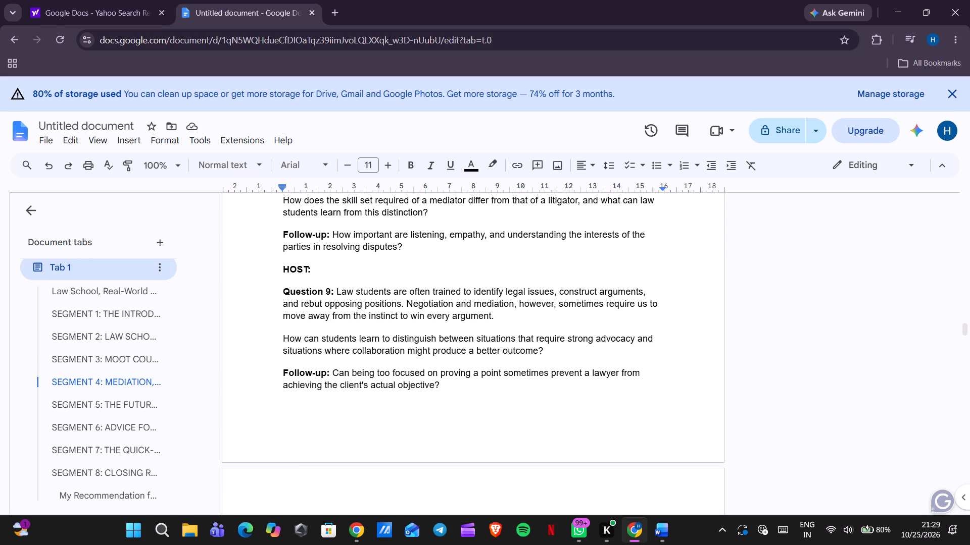
drag(548, 351, 338, 289)
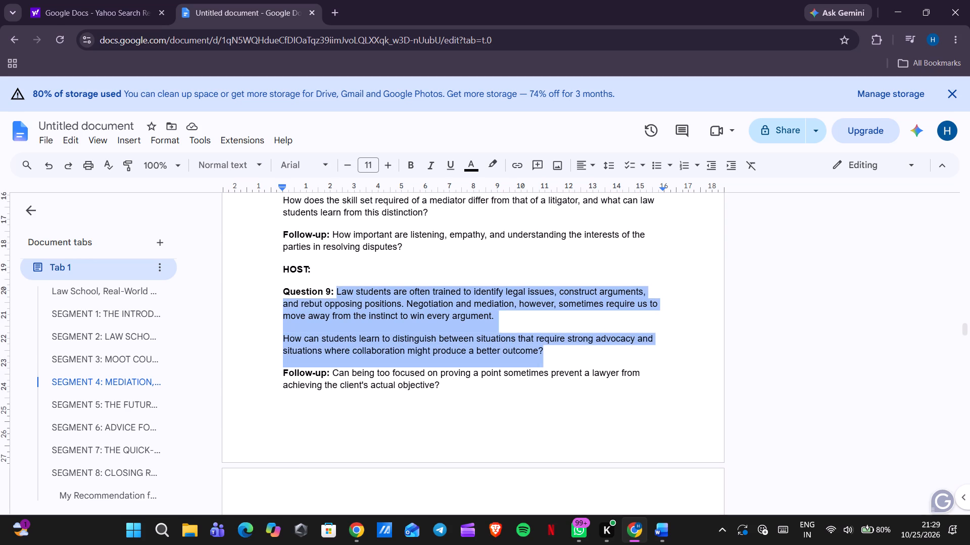
drag(338, 289, 337, 288)
key(ctrl+c)
click(659, 533)
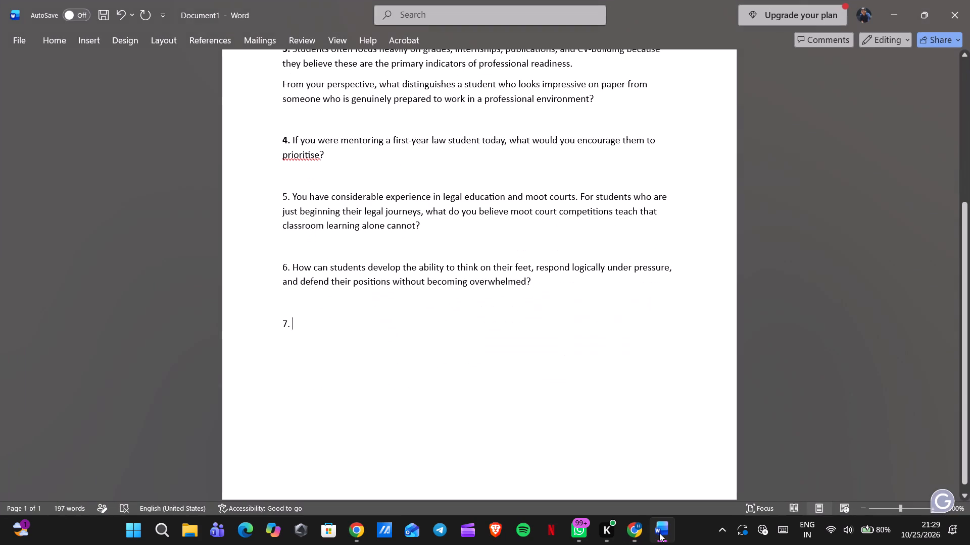
key(ctrl+v)
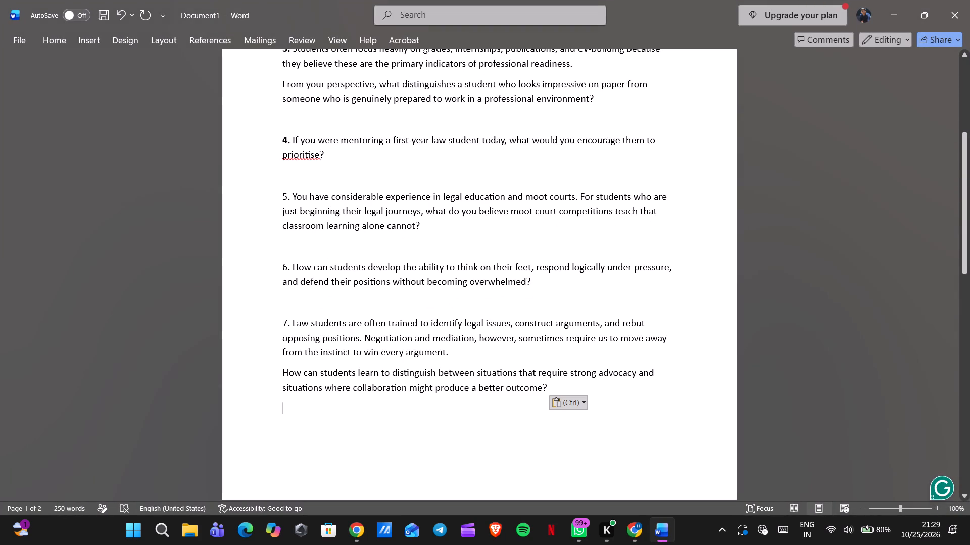
Start an empty item 8 on the line directly below the item 7 question.
text(8.)
key(space)
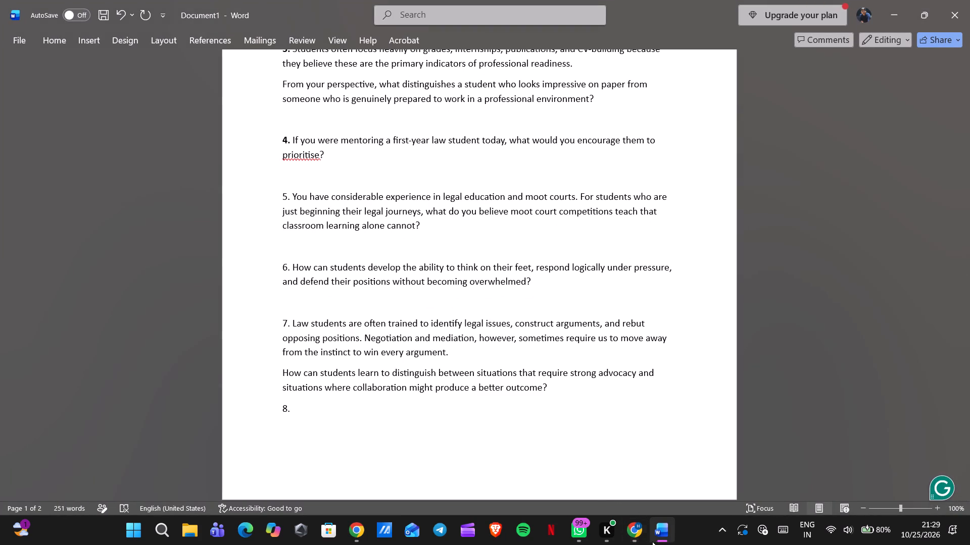
click(672, 476)
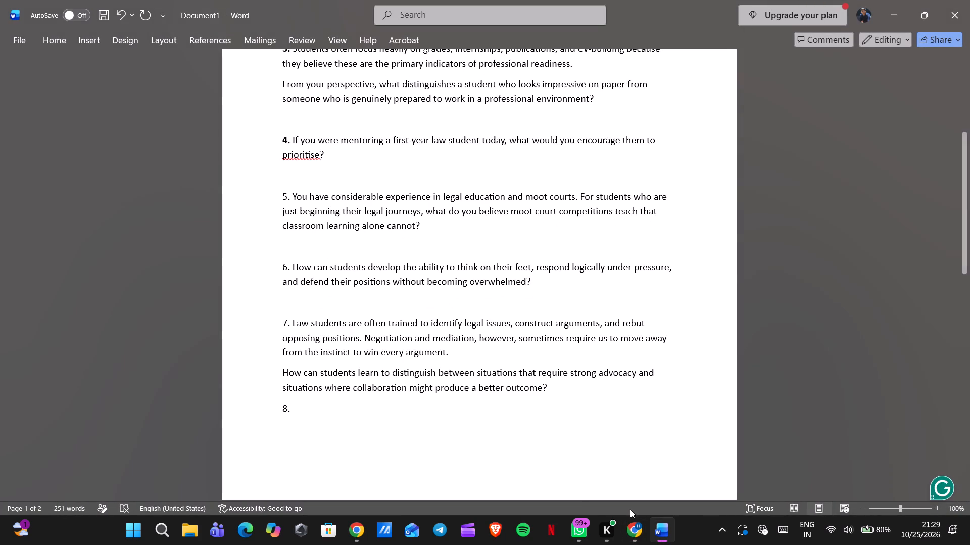
Read Questions 10 and 11 of Segment 4 in the Google Docs podcast script, through to the Segment 5 heading, to choose the next question.
click(635, 535)
scroll(580, 400, down, 3)
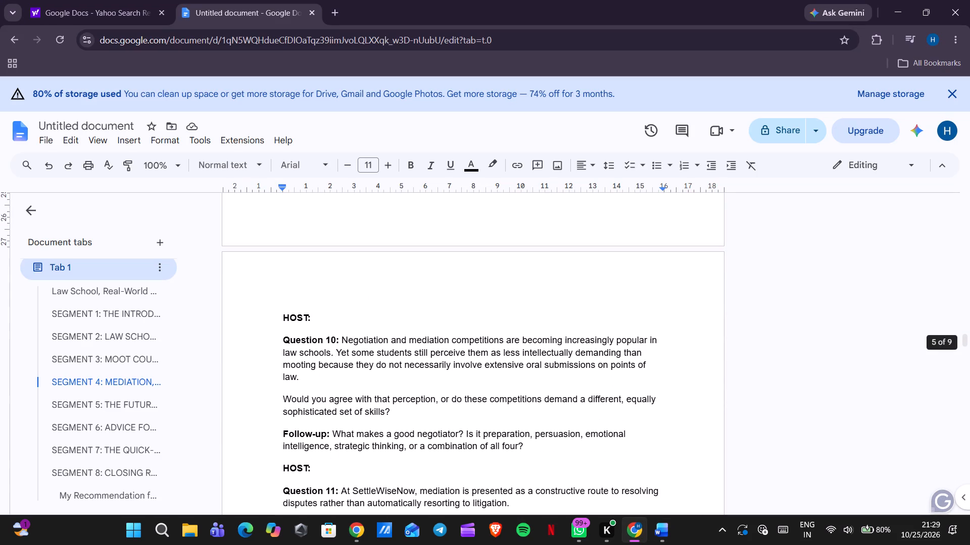
click(537, 304)
scroll(537, 304, down, 1)
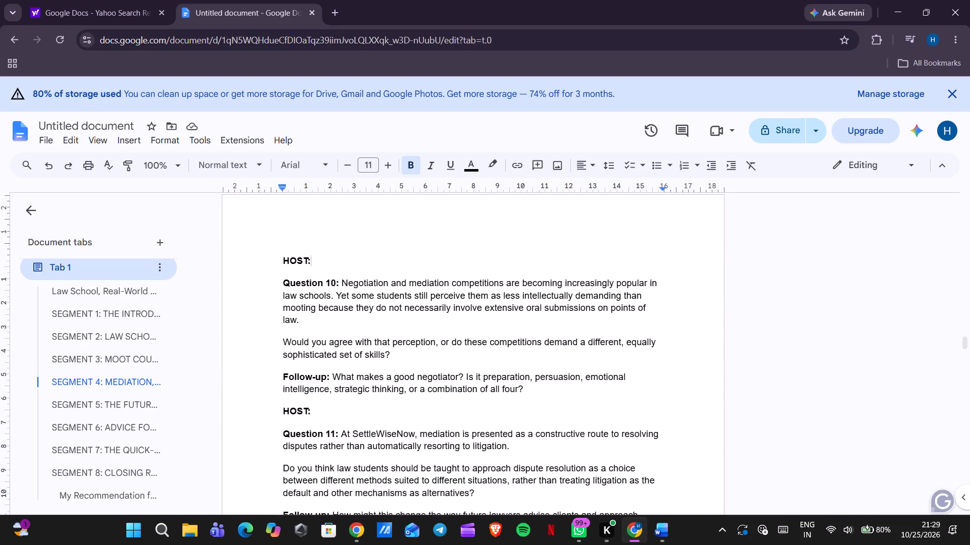
scroll(537, 304, down, 2)
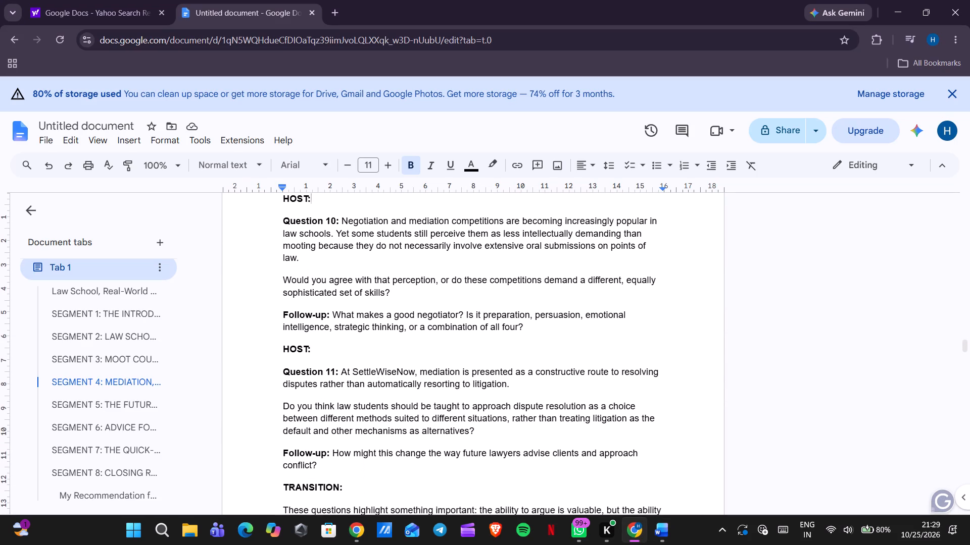
scroll(537, 304, down, 1)
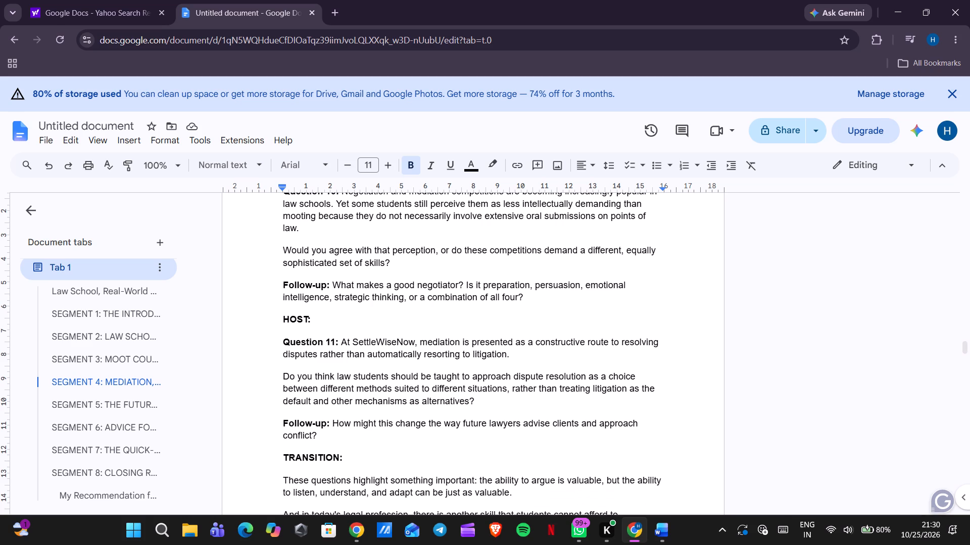
scroll(537, 304, up, 1)
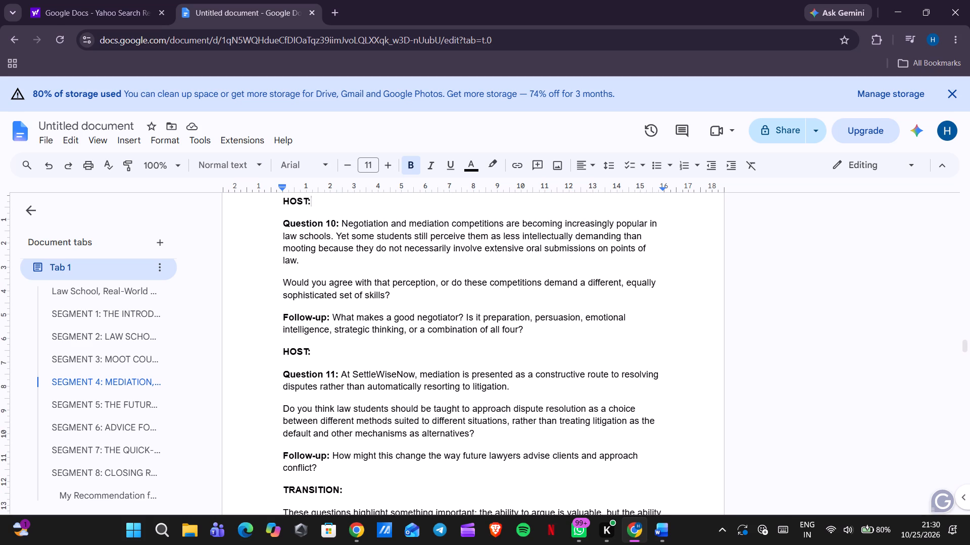
scroll(537, 304, up, 1)
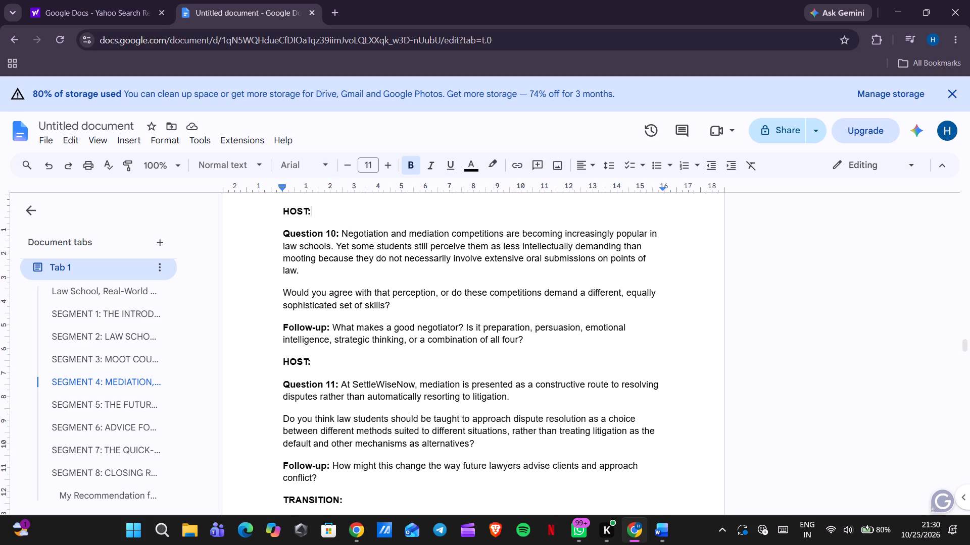
scroll(537, 304, down, 1)
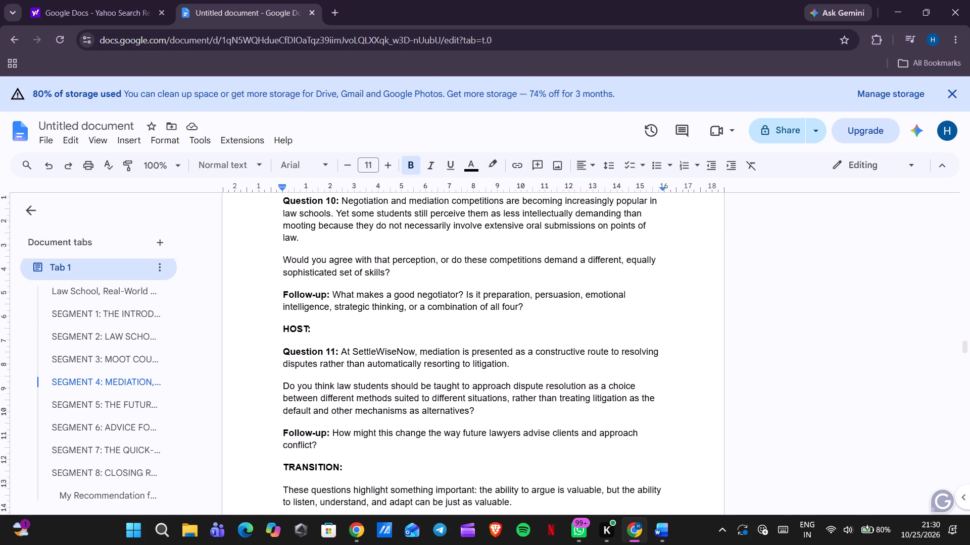
scroll(537, 304, down, 1)
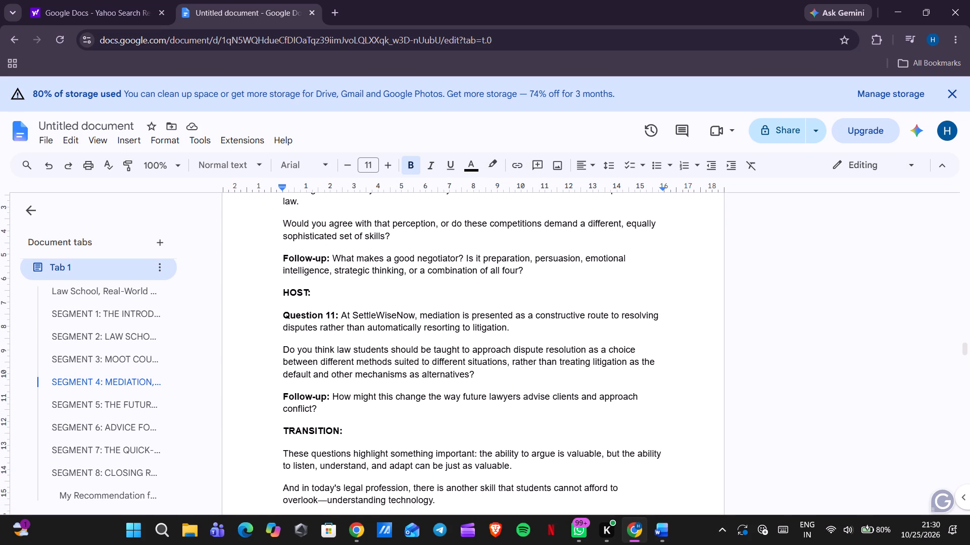
scroll(537, 304, down, 1)
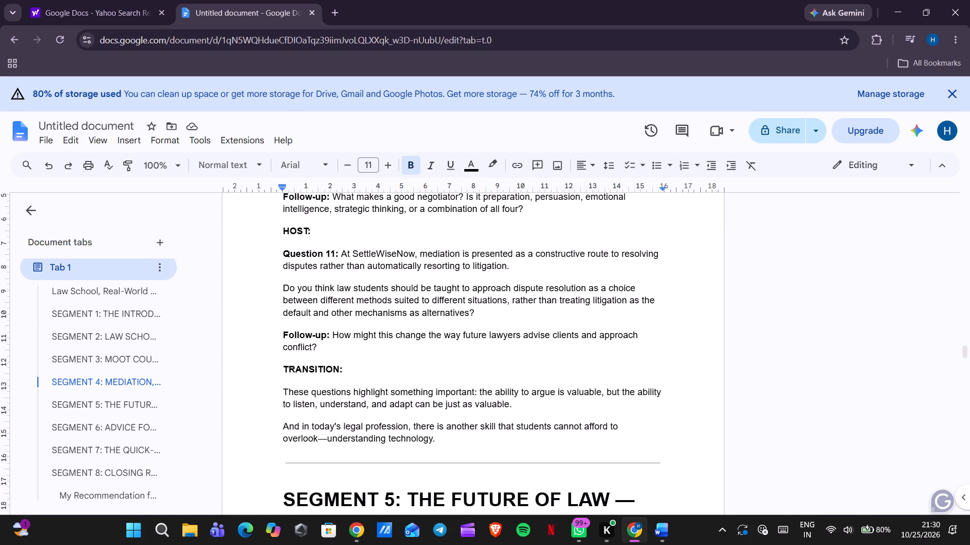
scroll(537, 304, down, 1)
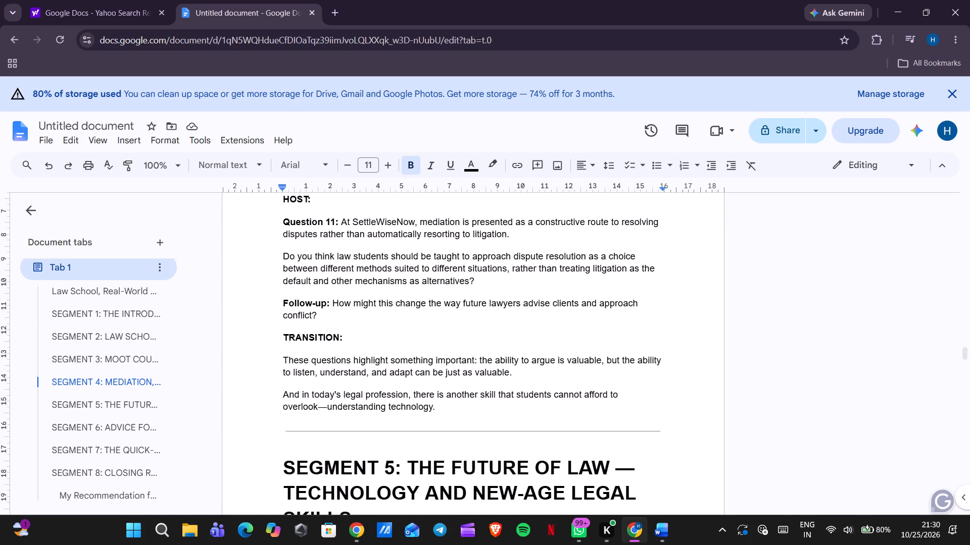
Copy both paragraphs of Segment 4's Question 10 from the Google Docs script, without label or follow-up, into the Word document as item 8.
scroll(537, 304, up, 3)
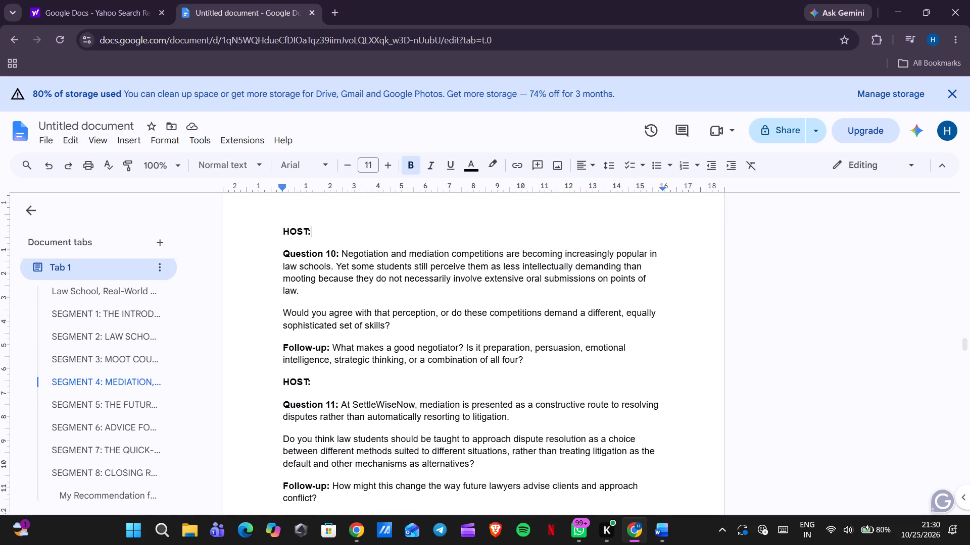
drag(404, 324, 343, 252)
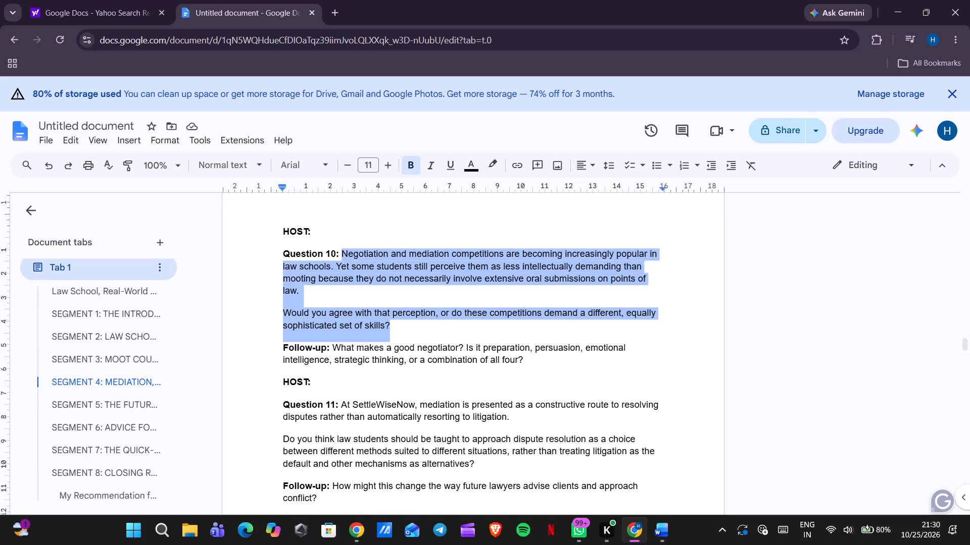
drag(343, 252, 342, 252)
key(ctrl+c)
click(892, 3)
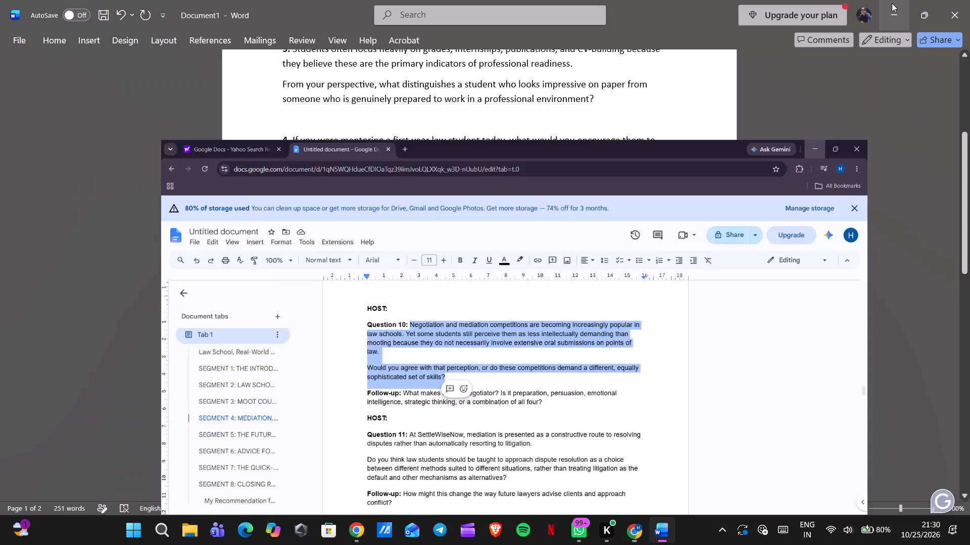
key(ctrl+v)
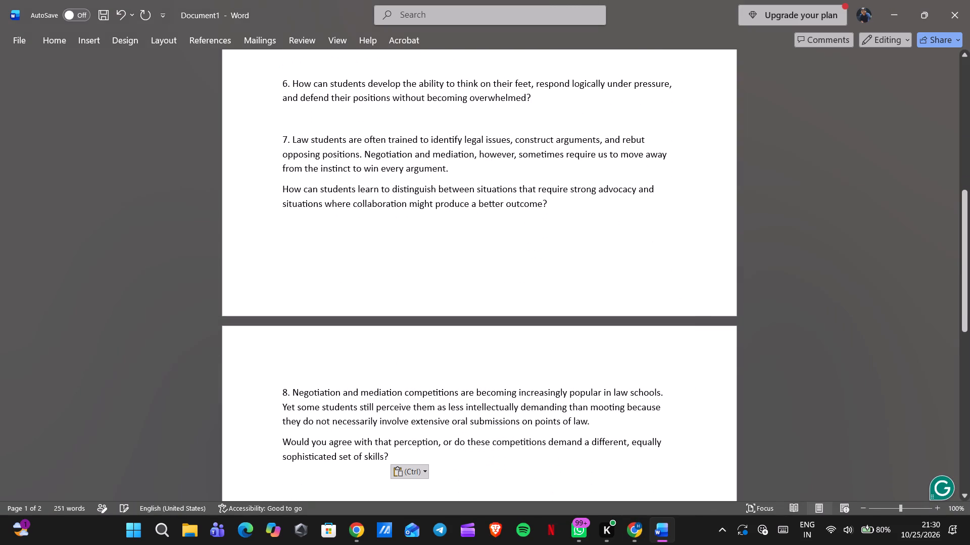
Start an empty item 9 below the item 8 question, separated from it by a blank line.
scroll(565, 242, down, 1)
key(space)
text(9.)
key(space)
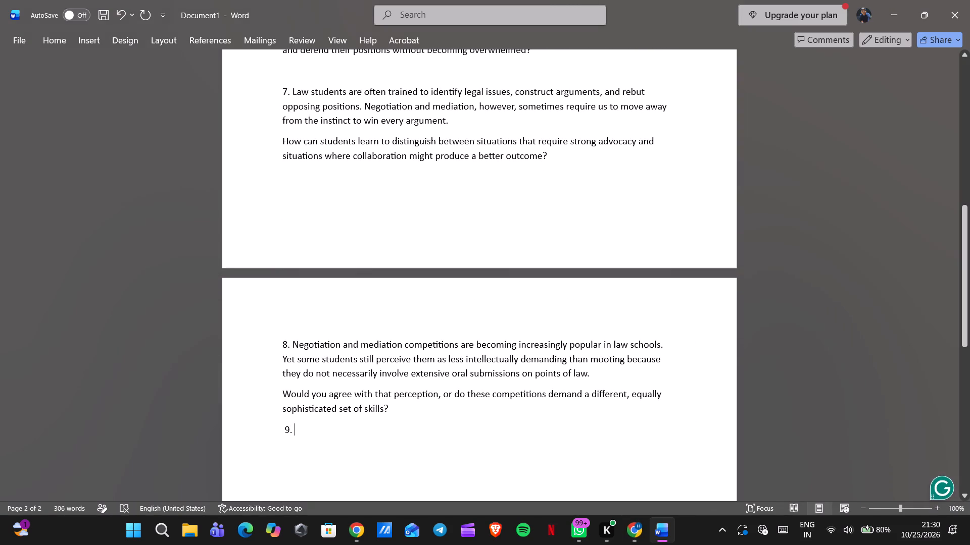
click(286, 427)
key(Return)
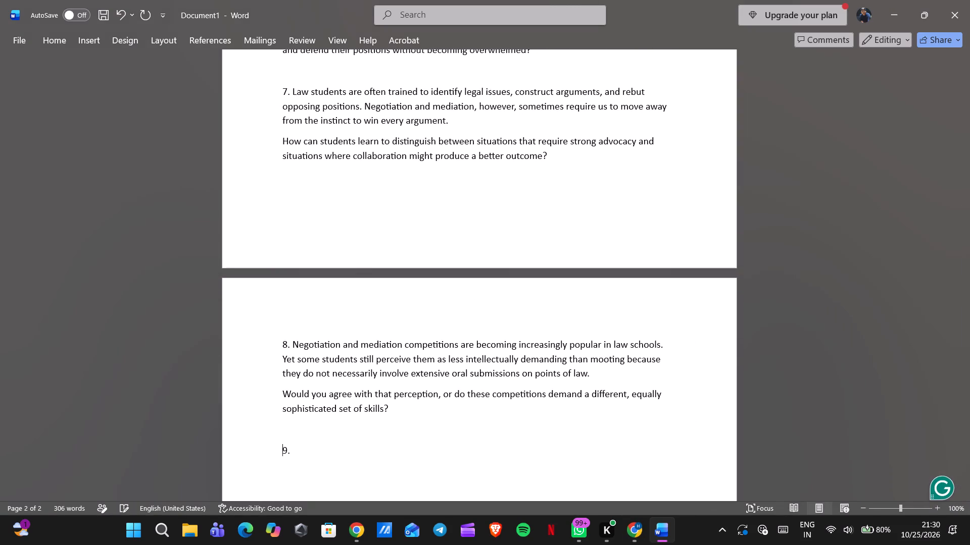
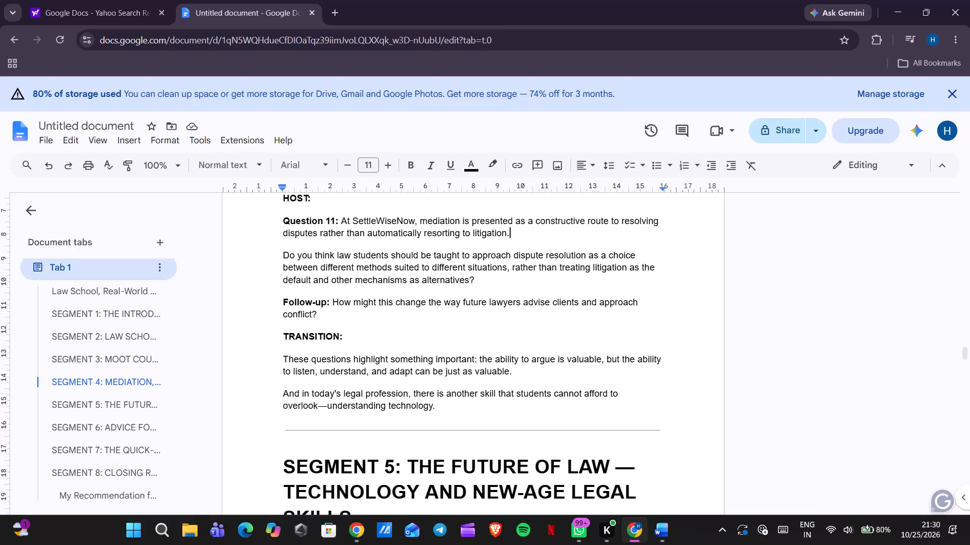
Read Questions 12 to 14 of Segment 5 in the Google Docs podcast script to choose the next question.
scroll(597, 314, down, 2)
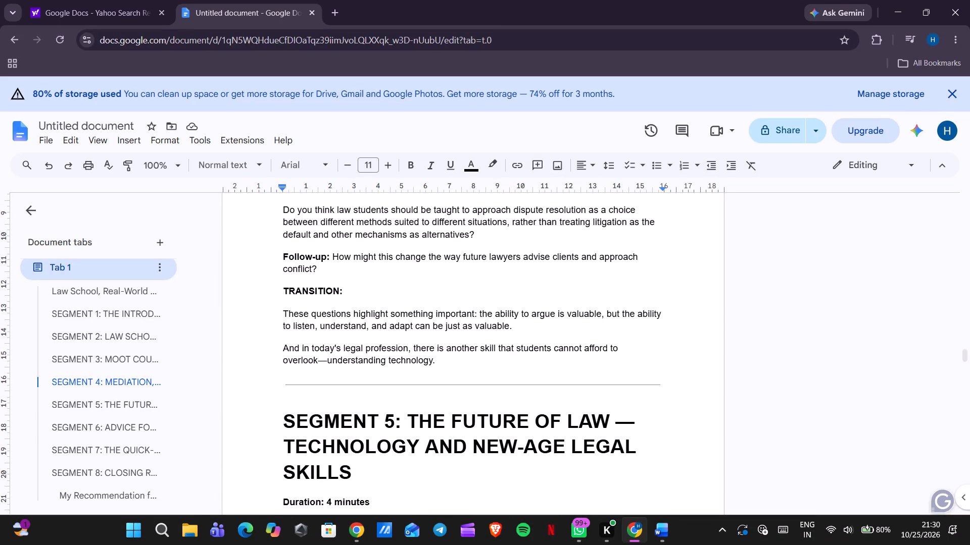
scroll(597, 314, down, 3)
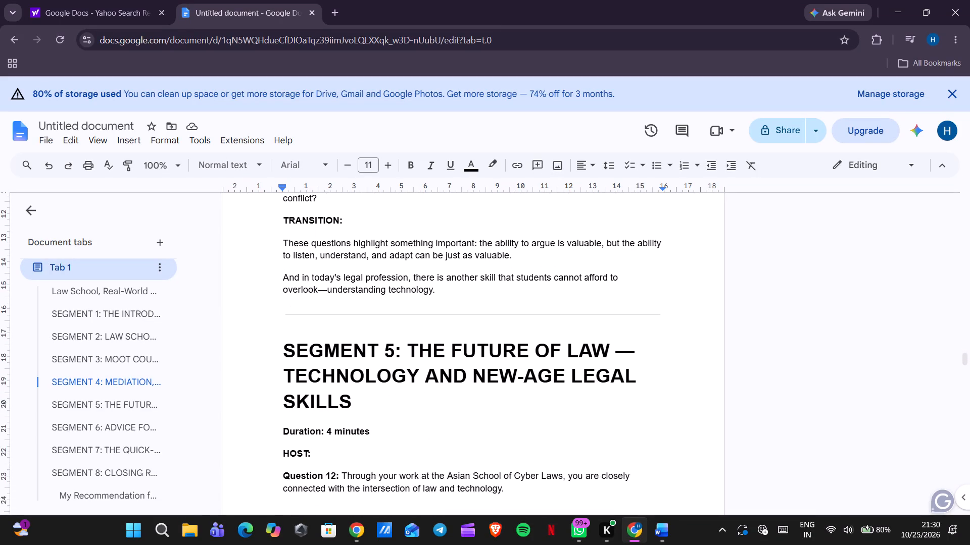
scroll(597, 314, down, 2)
scroll(597, 314, up, 2)
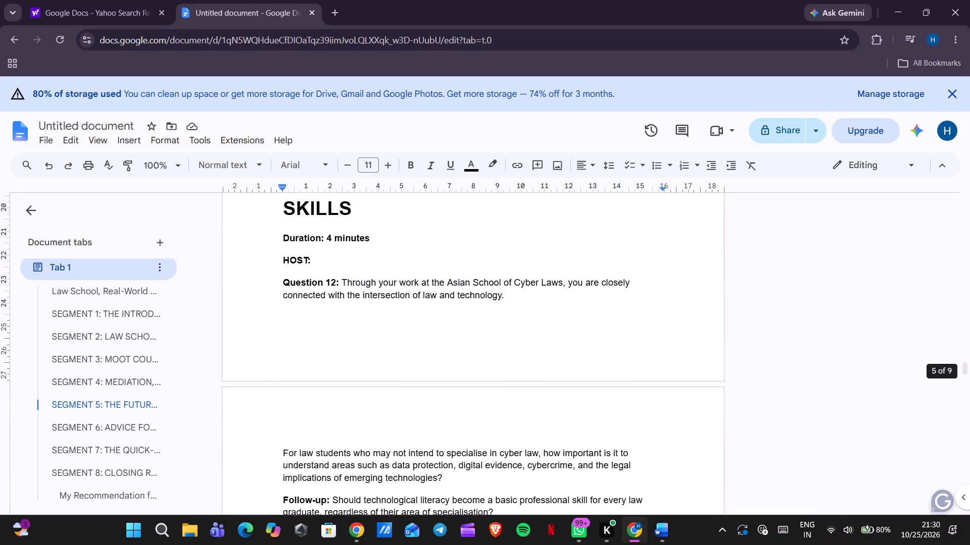
scroll(597, 314, up, 1)
scroll(597, 314, down, 1)
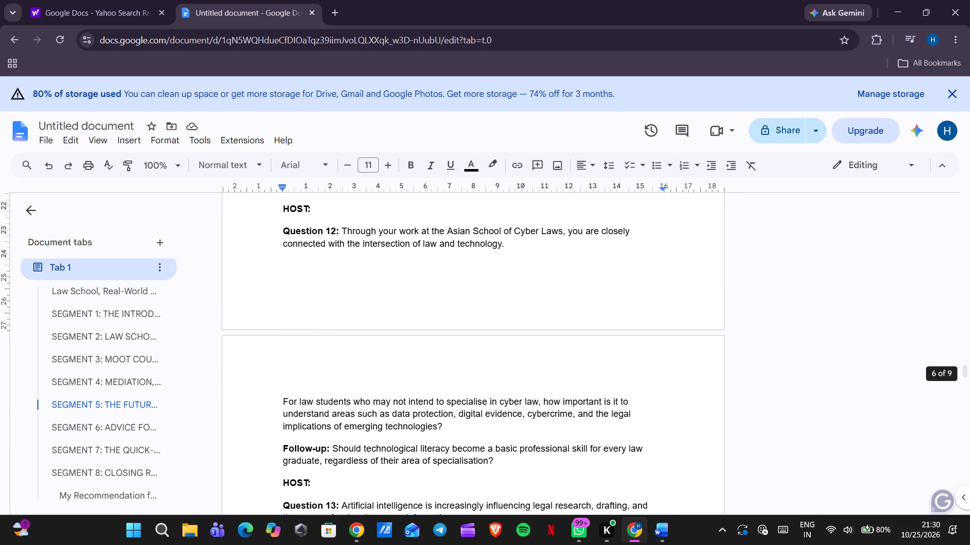
scroll(597, 314, down, 3)
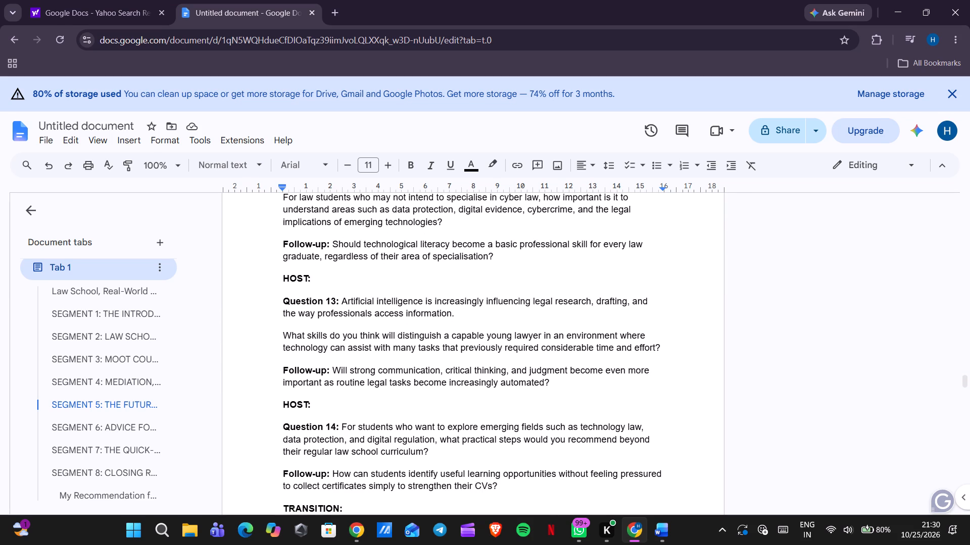
scroll(597, 314, down, 2)
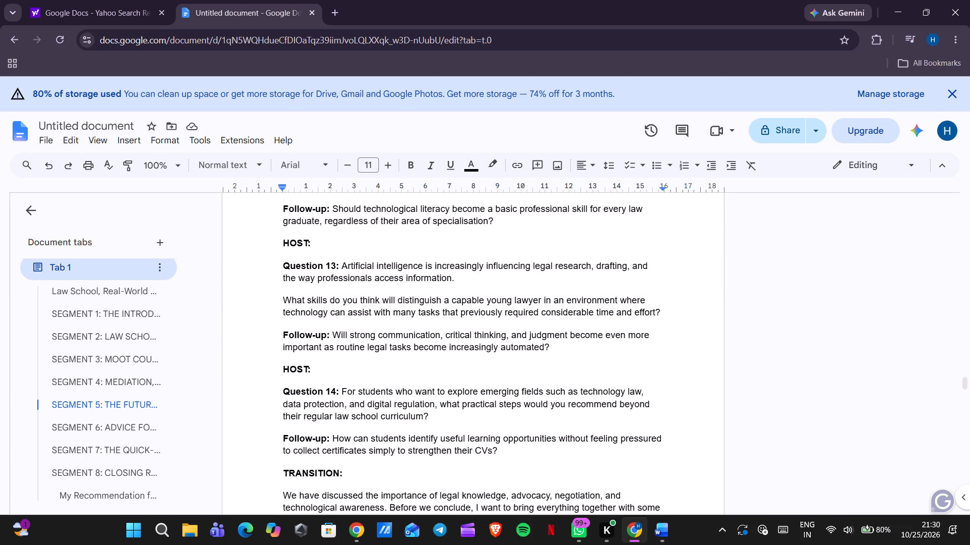
scroll(597, 314, up, 1)
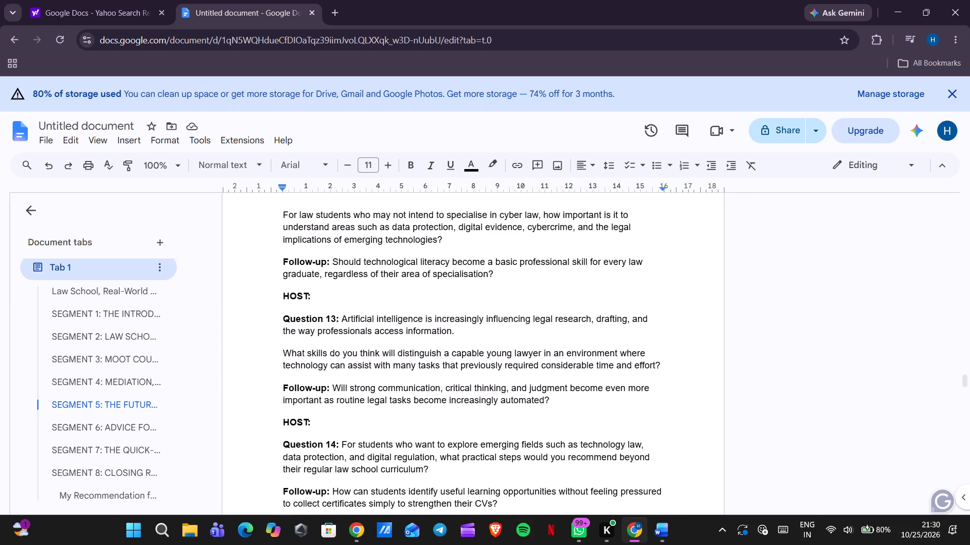
scroll(597, 314, up, 4)
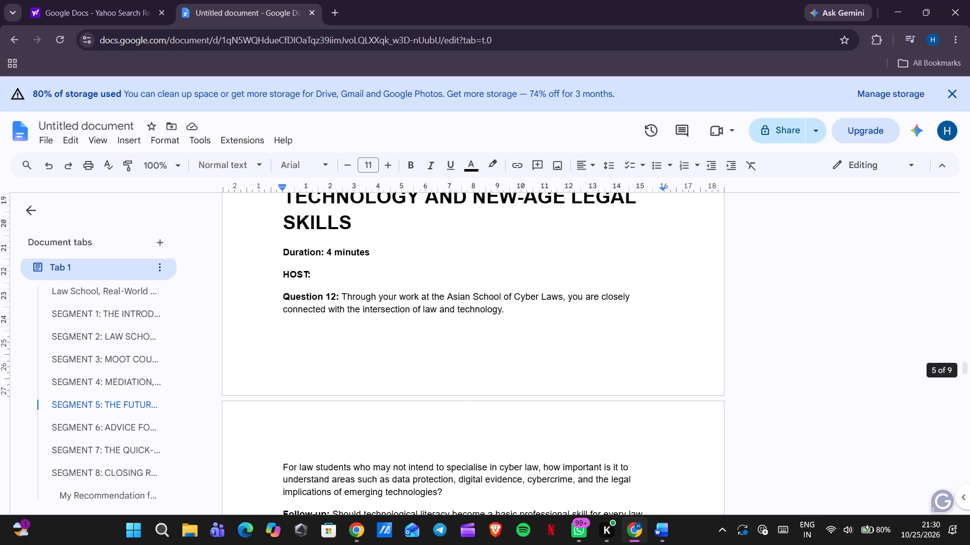
scroll(597, 314, down, 1)
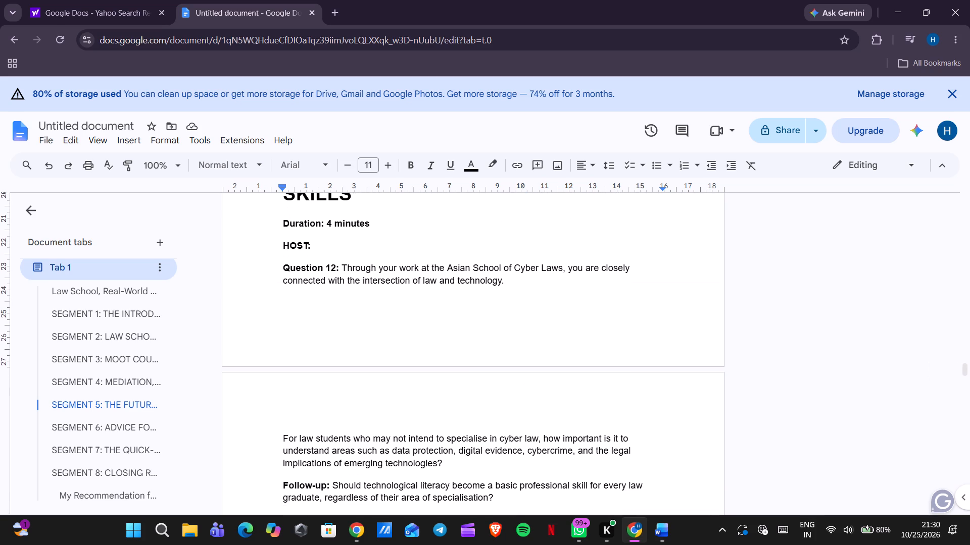
Copy the first paragraph of Segment 5's Question 12 from the Google Docs script, without its label, into the Word document as item 9.
drag(508, 280, 373, 274)
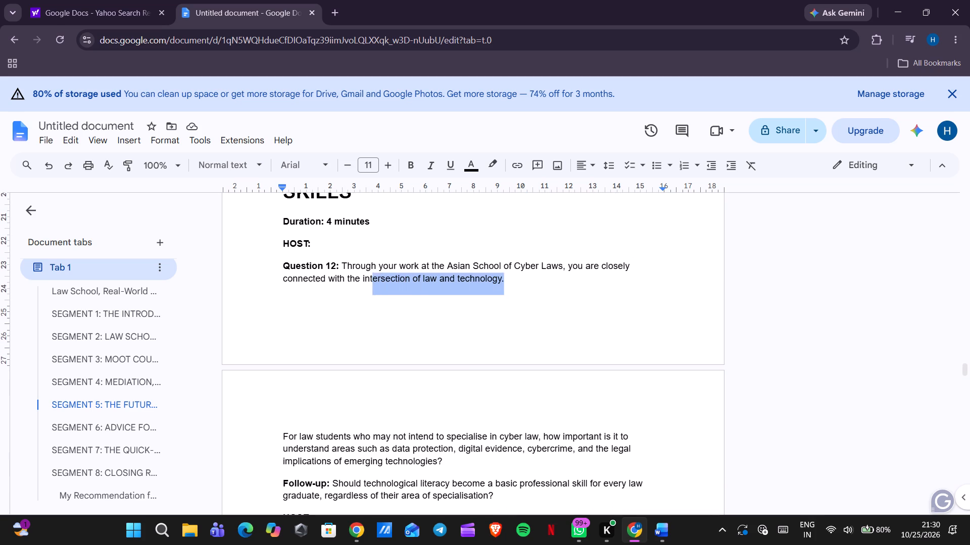
drag(373, 274, 343, 264)
key(ctrl+c)
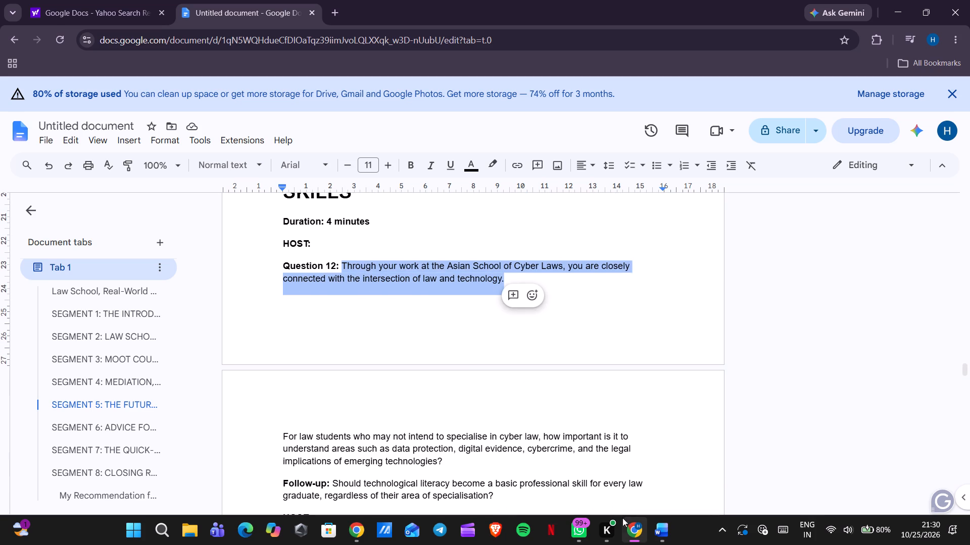
click(662, 542)
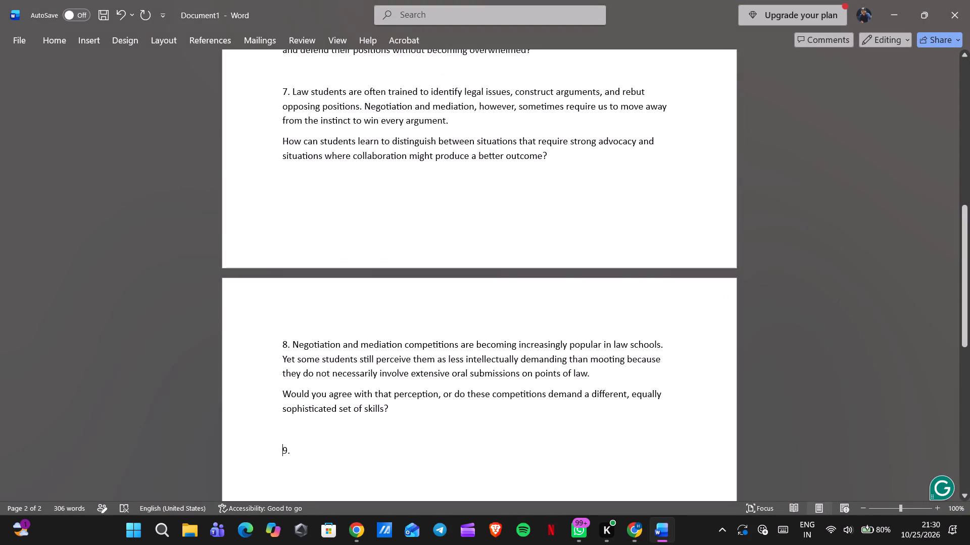
click(473, 441)
click(335, 453)
key(space)
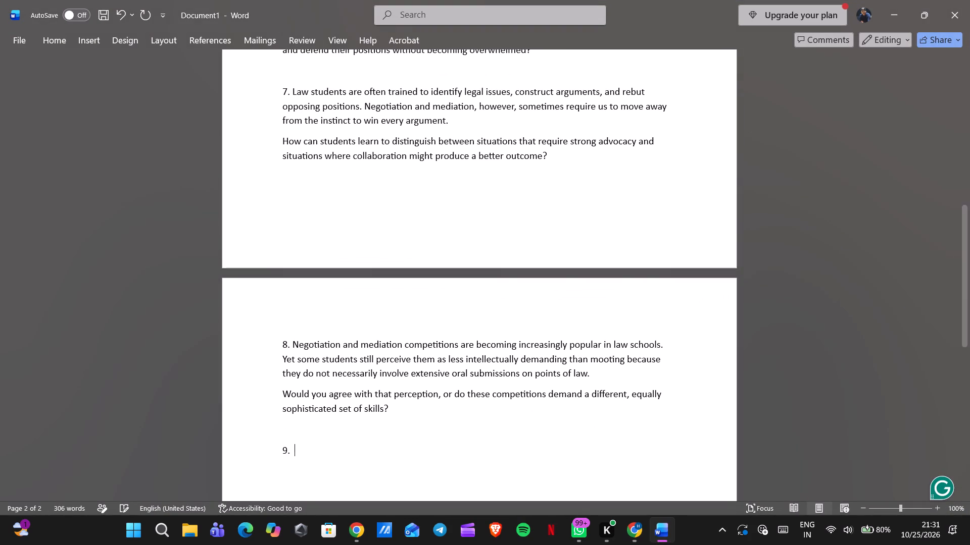
key(ctrl+v)
scroll(335, 453, down, 1)
key(space)
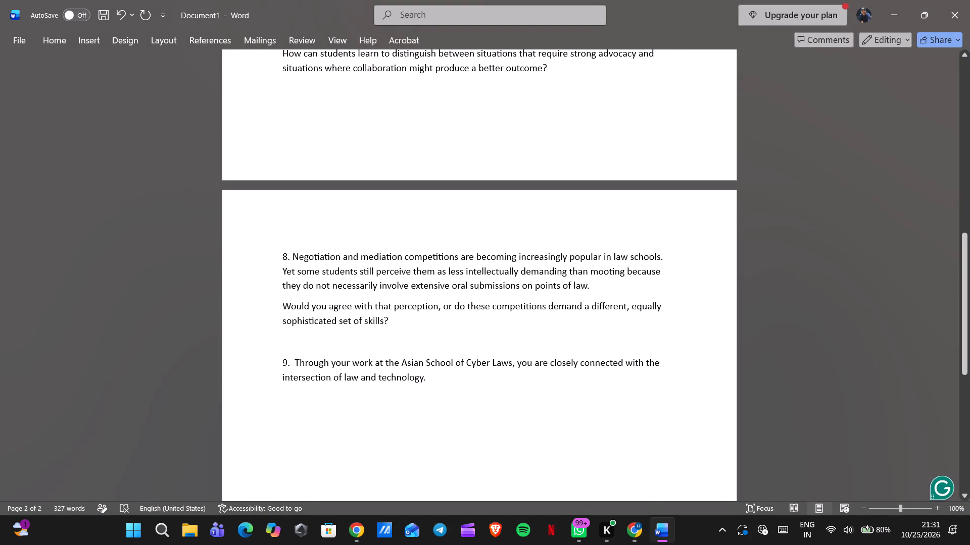
Return to the Google Docs script and copy both paragraphs of Segment 5's Question 13, without label or follow-up.
click(667, 535)
scroll(555, 411, down, 1)
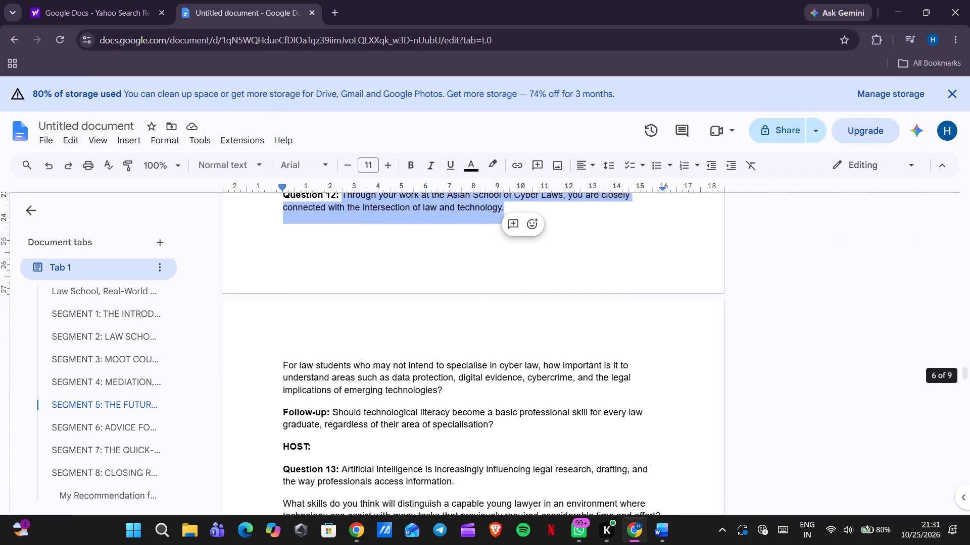
scroll(555, 411, down, 3)
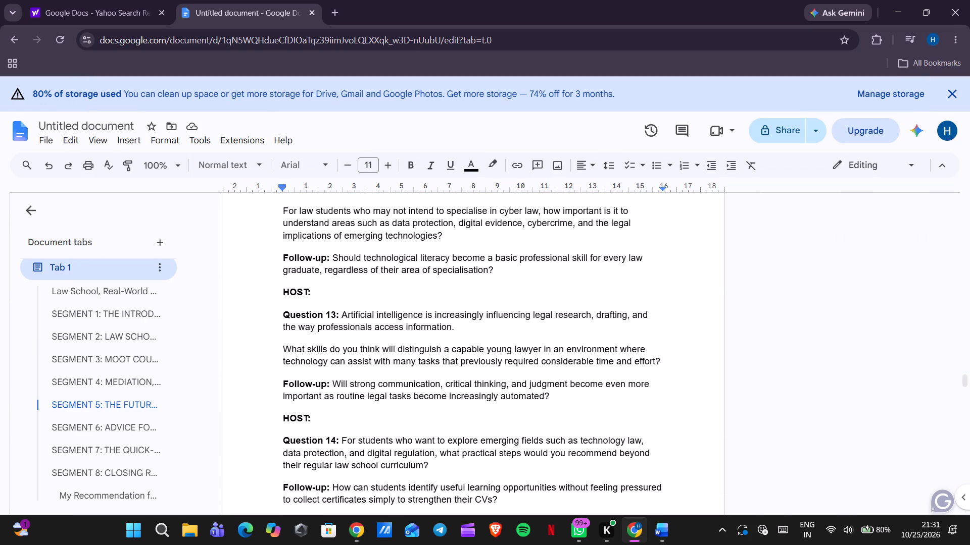
scroll(555, 411, up, 1)
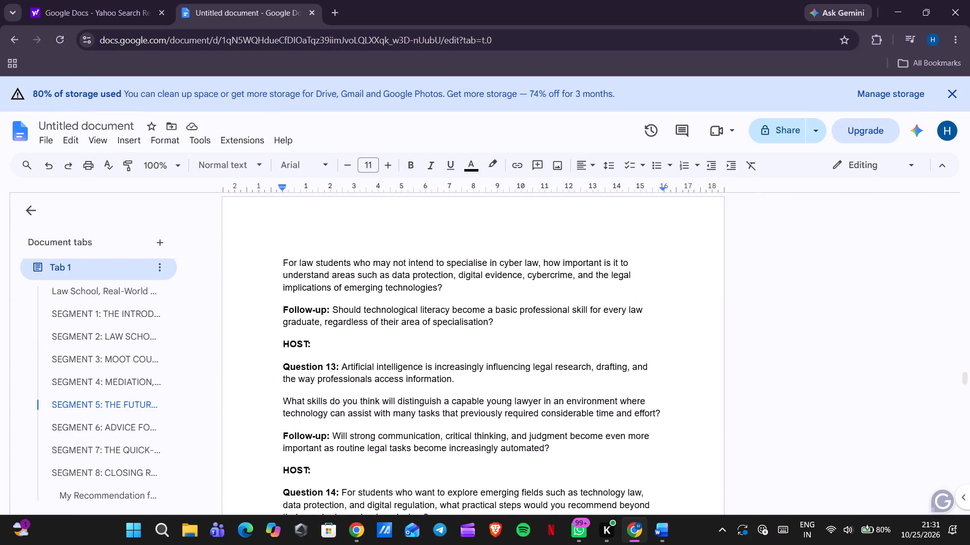
scroll(478, 313, up, 1)
scroll(478, 313, down, 1)
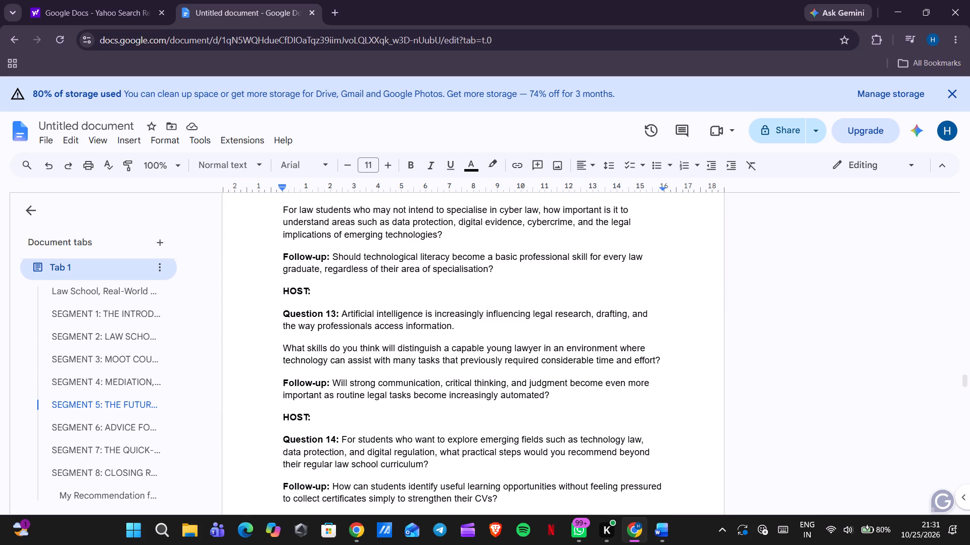
drag(661, 362, 357, 325)
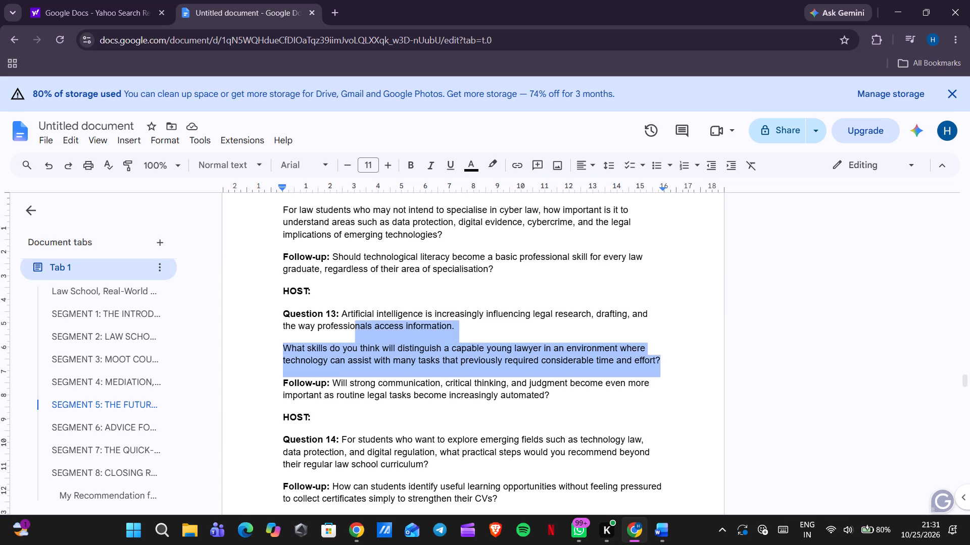
drag(357, 325, 343, 316)
key(ctrl+c)
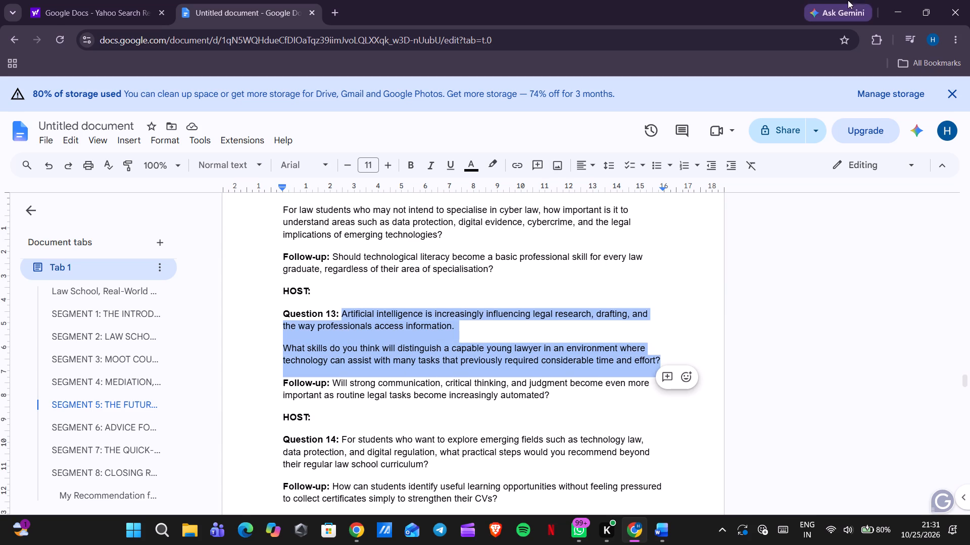
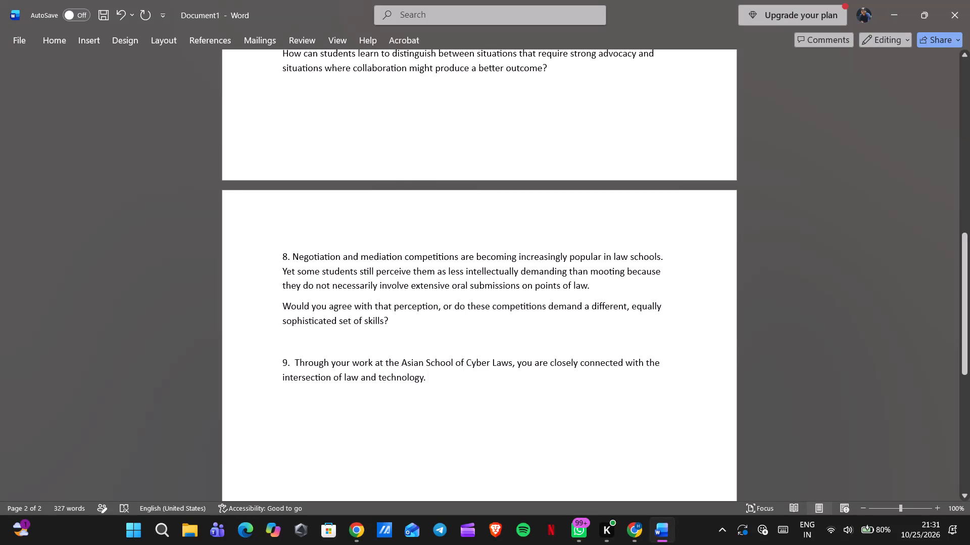
Paste the copied Question 13 text into the Word document to complete item 9.
key(ctrl+v)
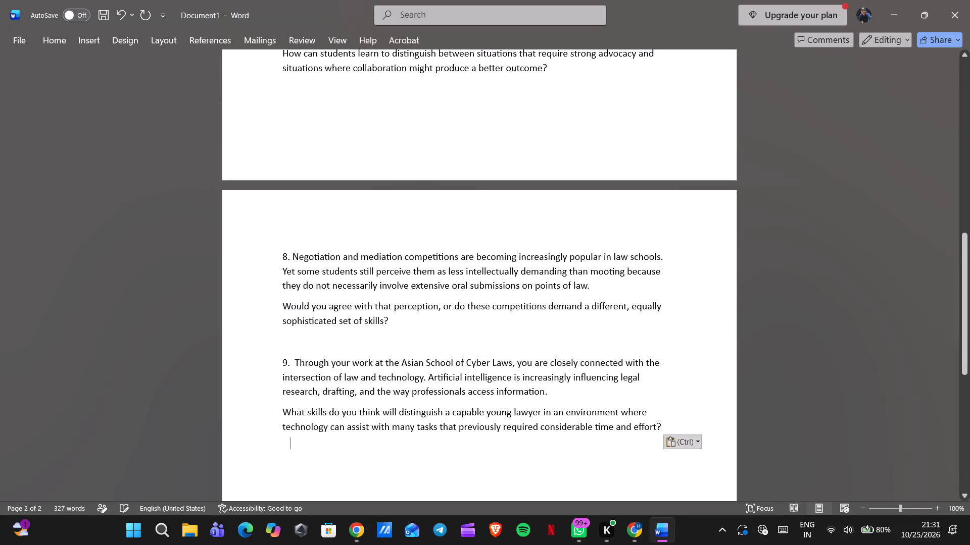
scroll(477, 399, down, 1)
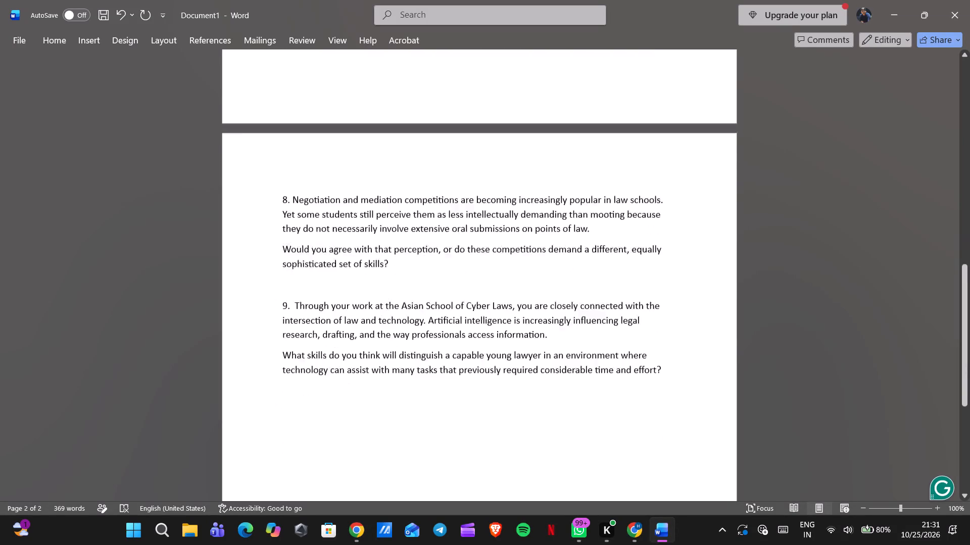
scroll(477, 399, down, 1)
scroll(563, 351, up, 1)
scroll(563, 351, down, 1)
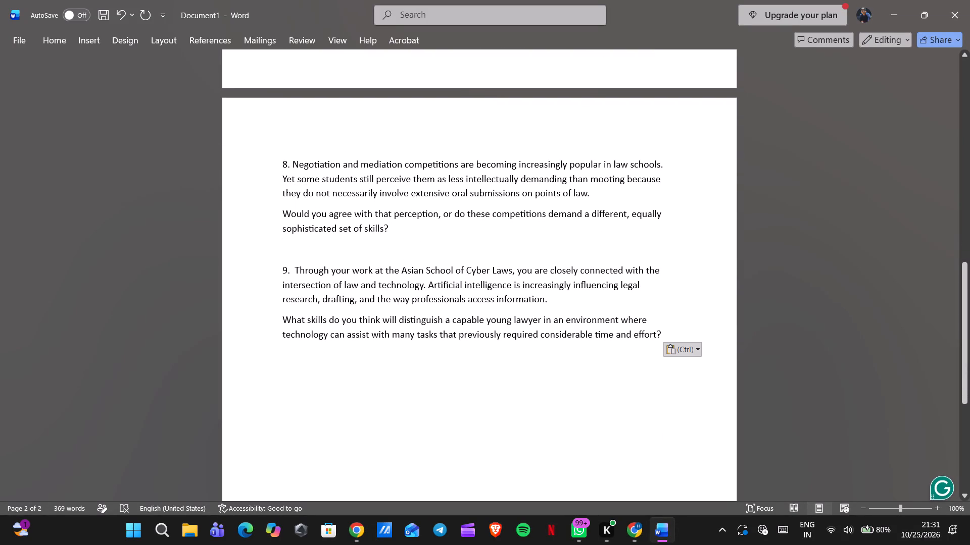
Read Question 14 and Segment 6's Questions 15 to 18 in the Google Docs script to choose the next question.
click(651, 532)
scroll(602, 478, down, 2)
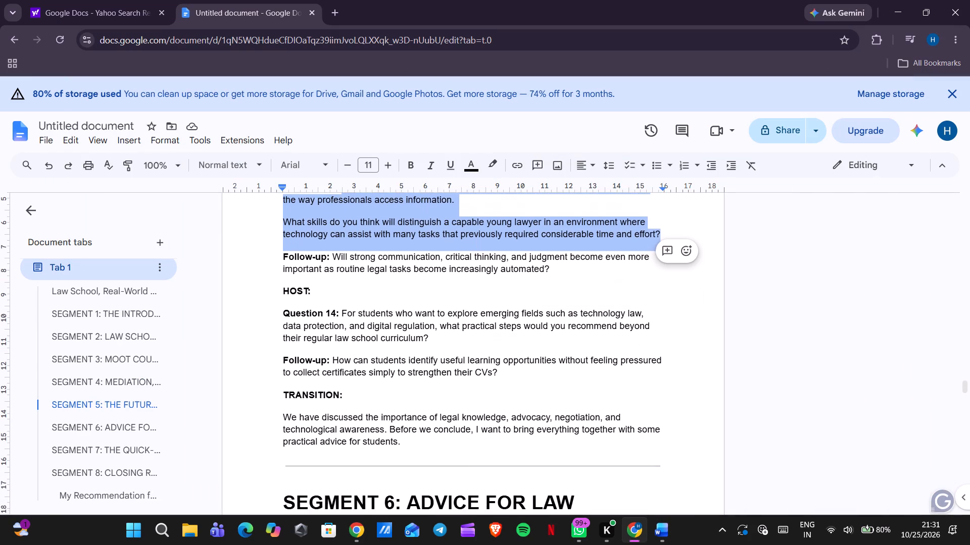
scroll(602, 478, down, 1)
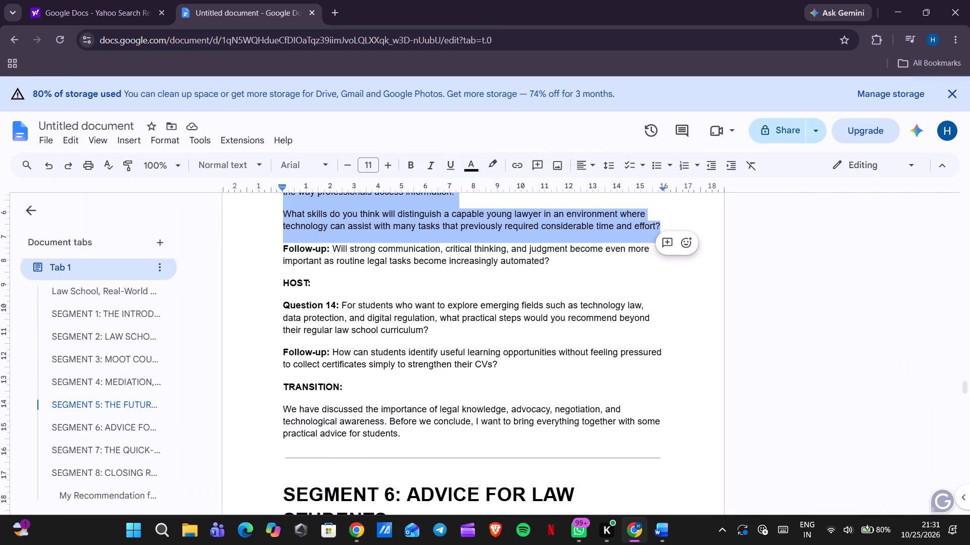
scroll(602, 478, down, 2)
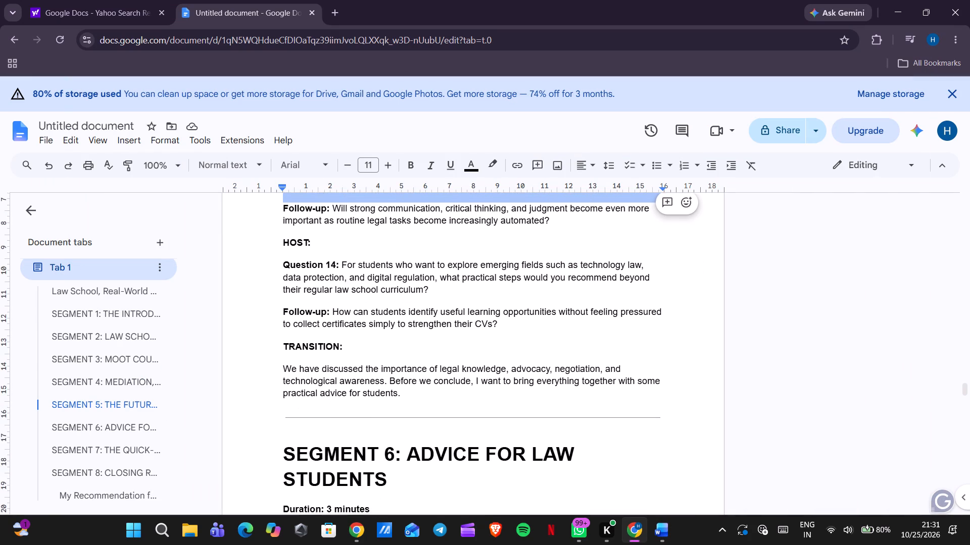
scroll(602, 478, down, 5)
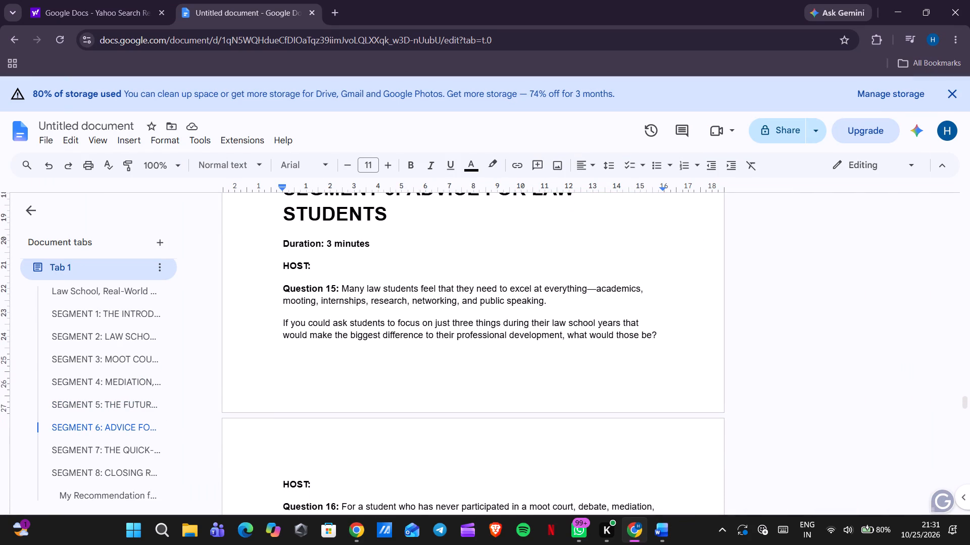
scroll(602, 478, down, 2)
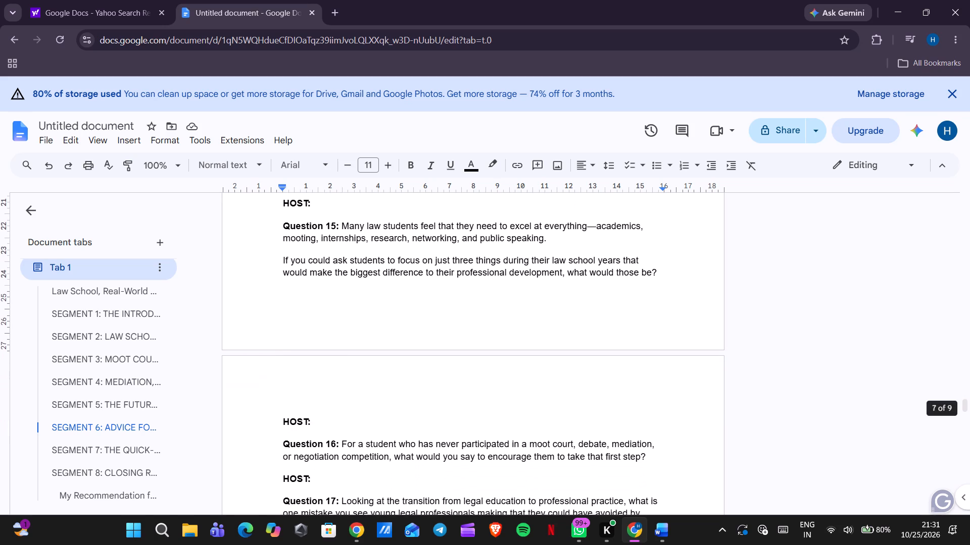
scroll(602, 478, down, 2)
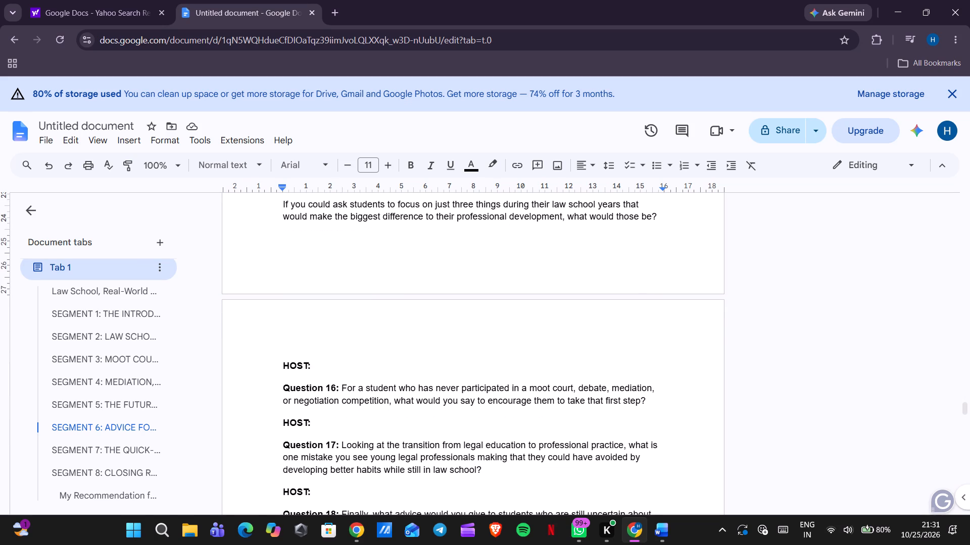
scroll(602, 478, down, 3)
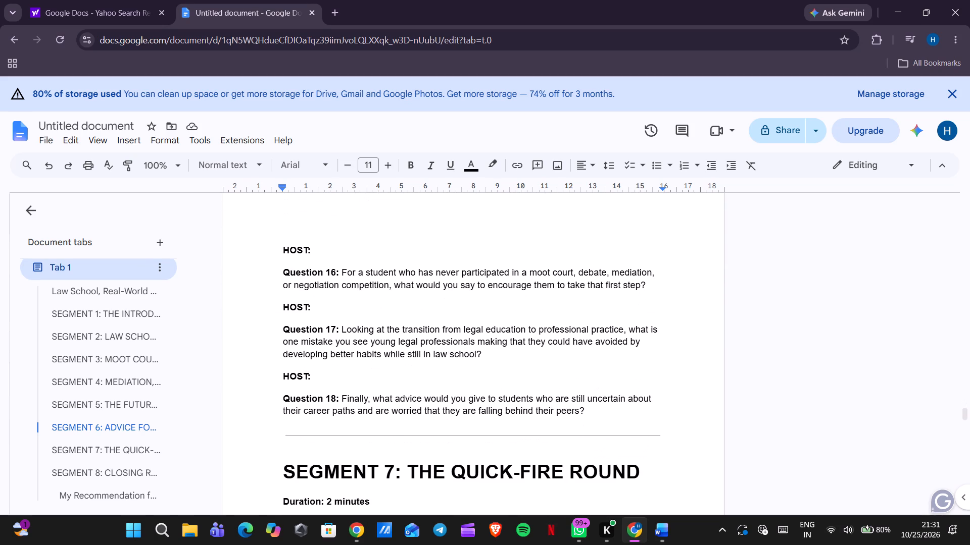
scroll(602, 478, down, 1)
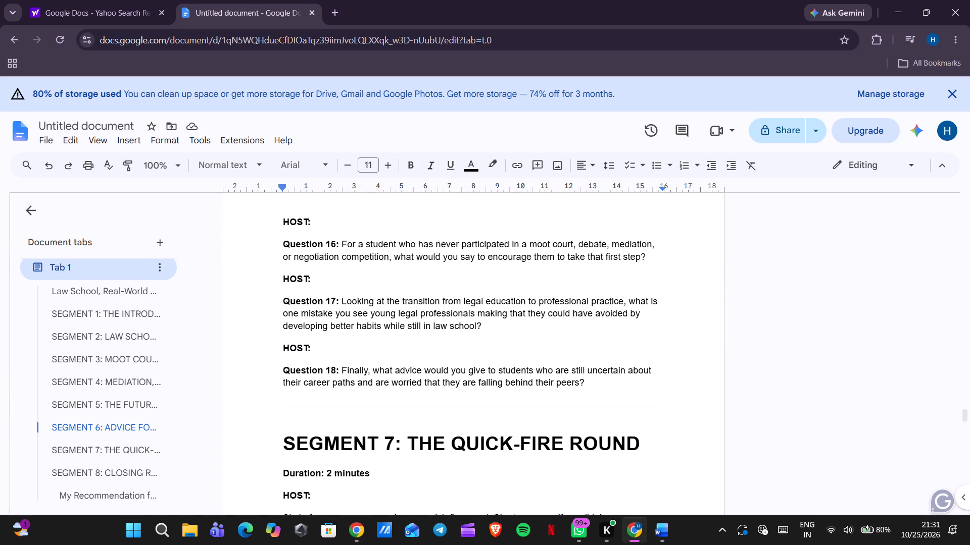
scroll(602, 478, down, 2)
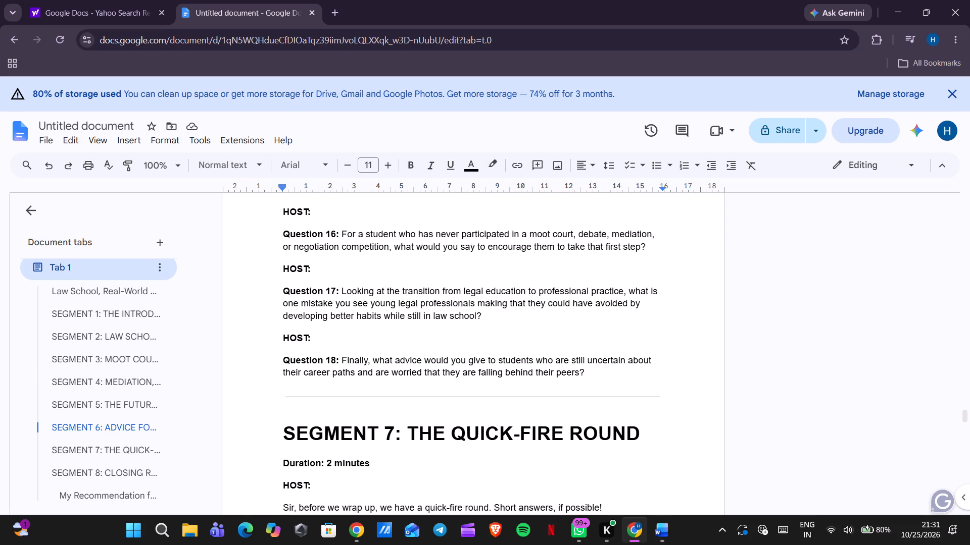
scroll(602, 478, down, 1)
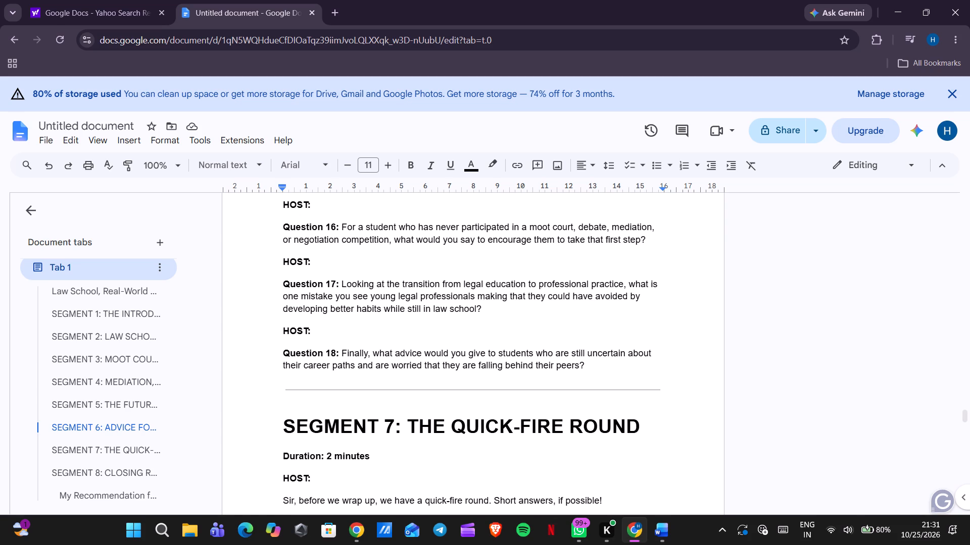
Copy Segment 6's Question 18 from the Google Docs script, without its label, into the Word document as item 10.
drag(586, 367, 343, 354)
key(ctrl+c)
click(658, 533)
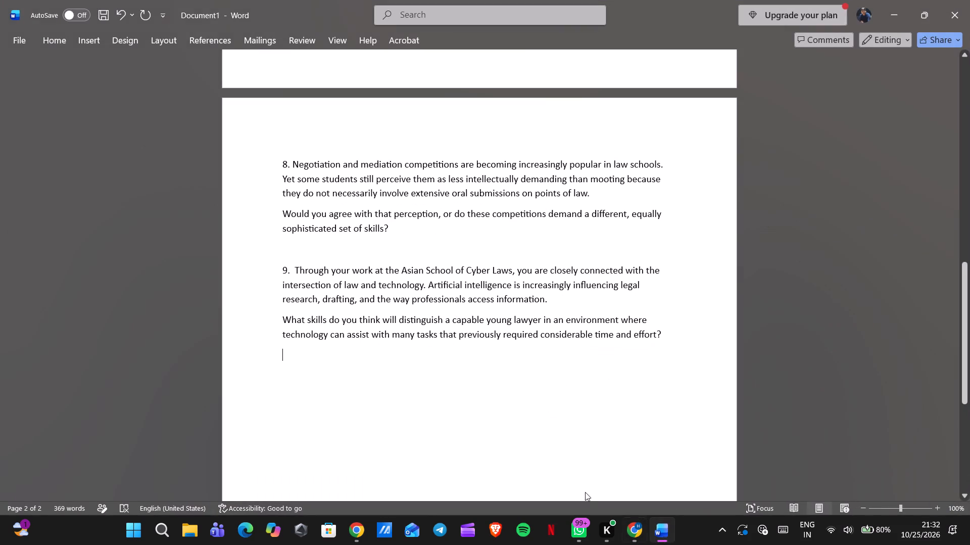
text(10.)
key(space)
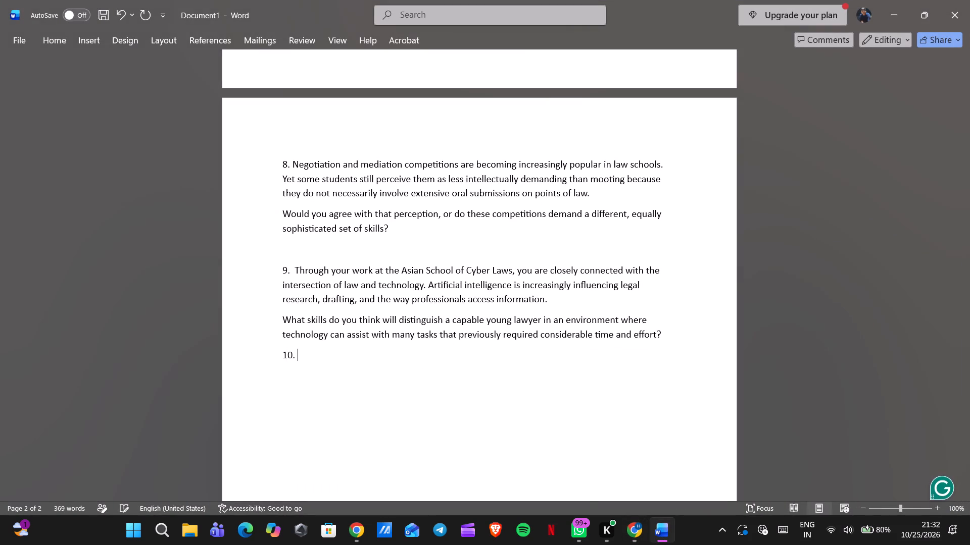
key(ctrl+v)
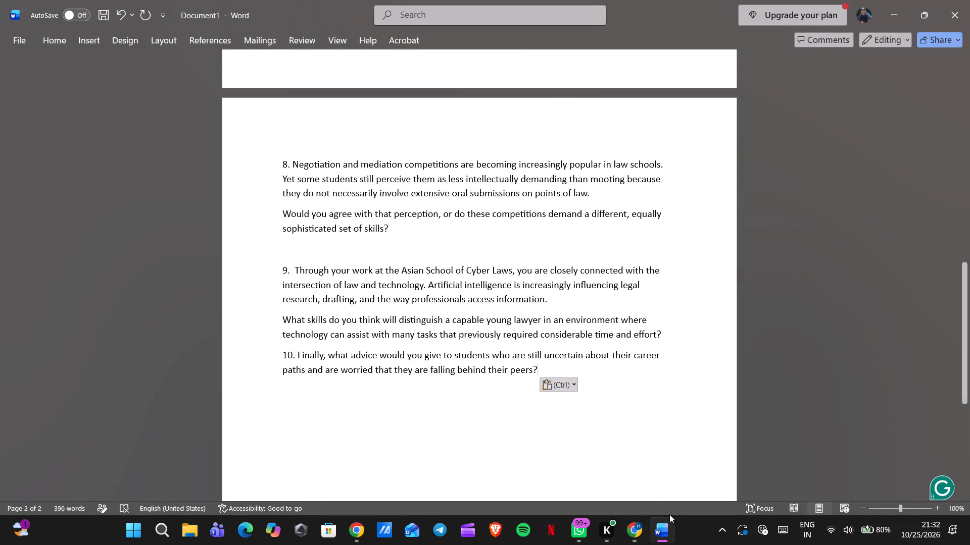
Check Segment 7 in the Google Docs script and add a bold "Rapid – Fire Round" heading in Word, one blank line below item 10.
click(672, 526)
scroll(629, 453, down, 3)
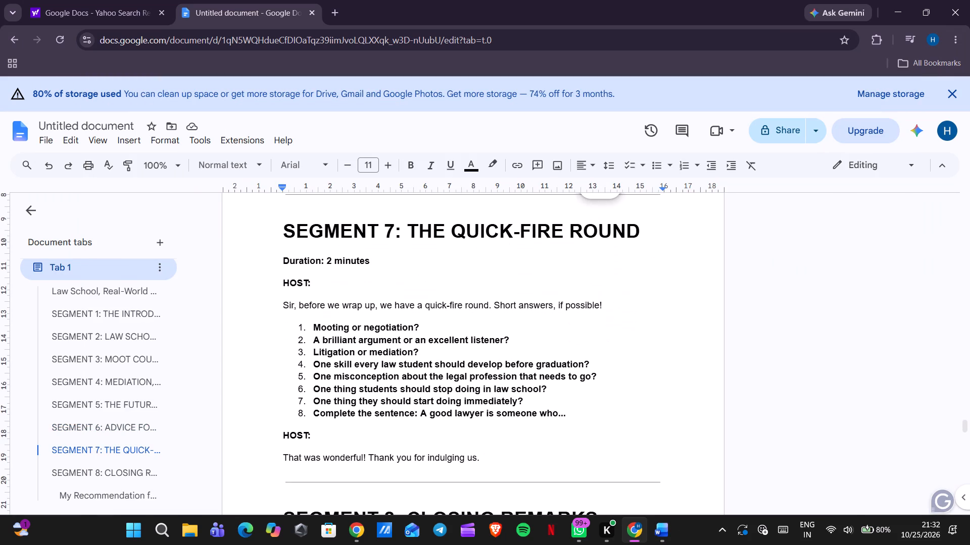
click(666, 528)
key(Return)
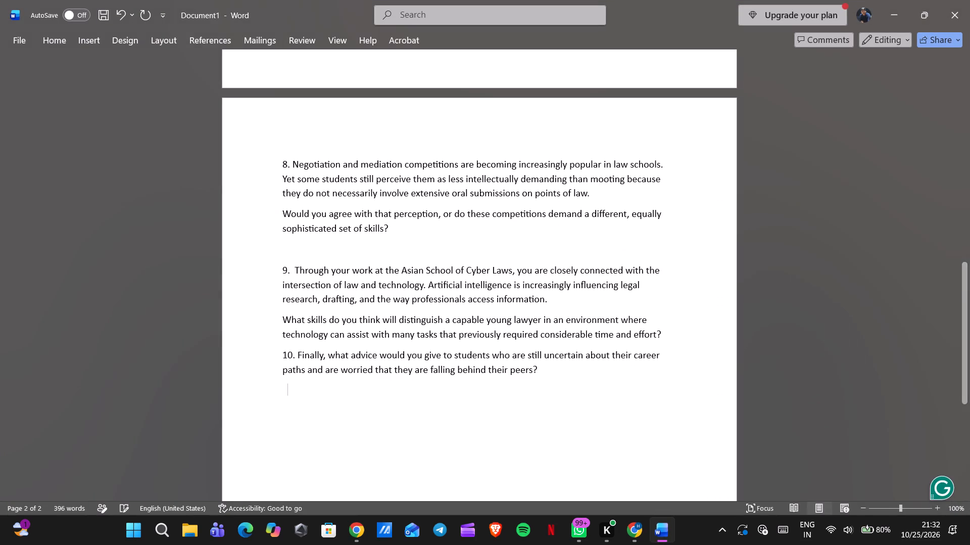
key(Return)
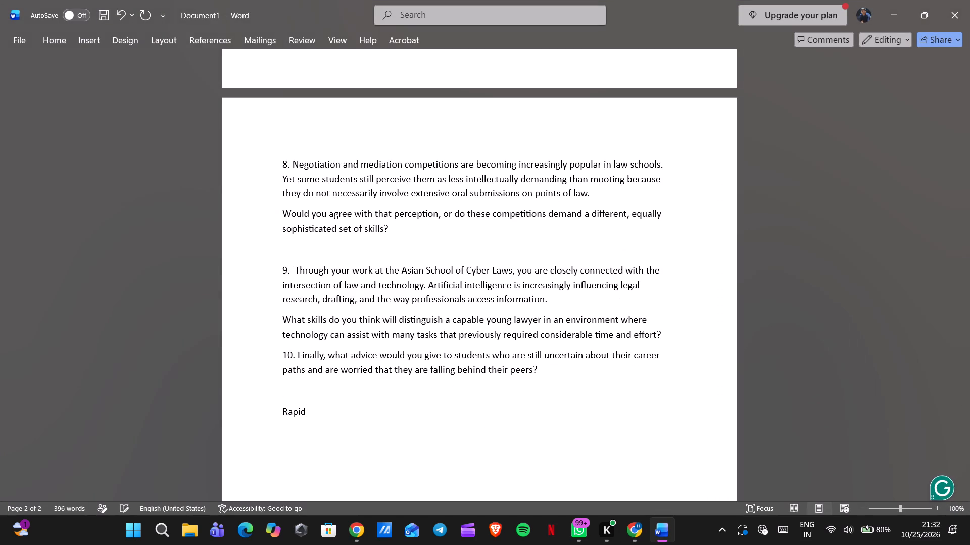
key(BackSpace)
key(BackSpace)
key(BackSpace)
key(BackSpace)
key(BackSpace)
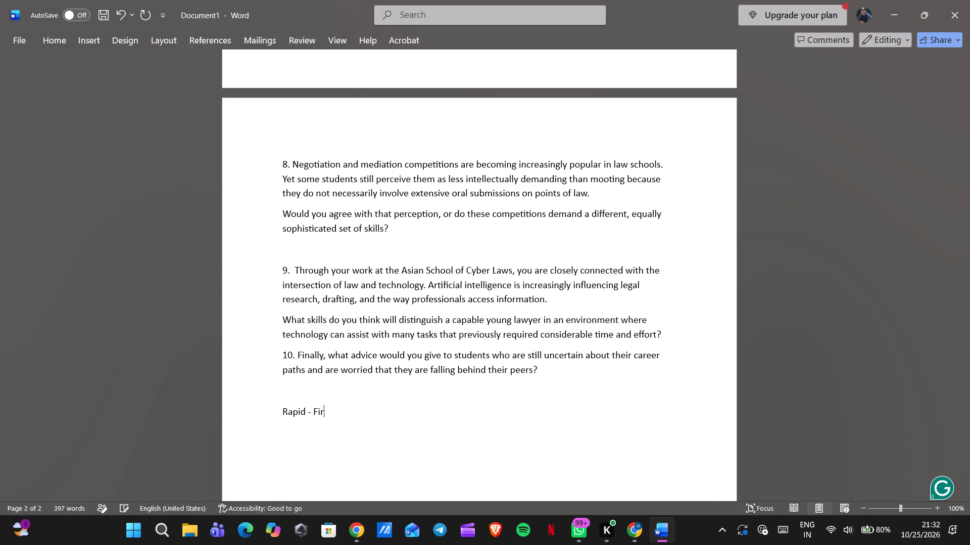
key(BackSpace)
key(BackSpace)
text(ound)
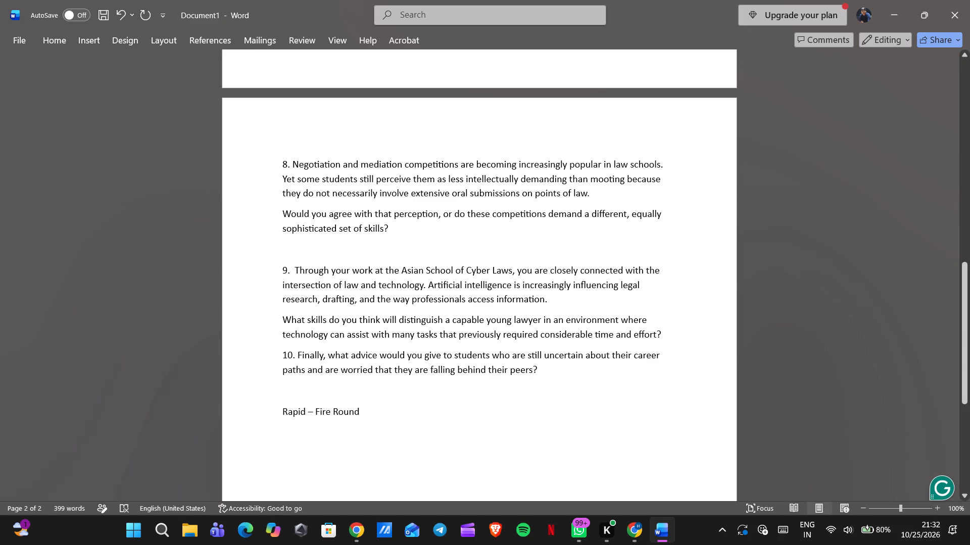
drag(362, 413, 280, 418)
key(ctrl+b)
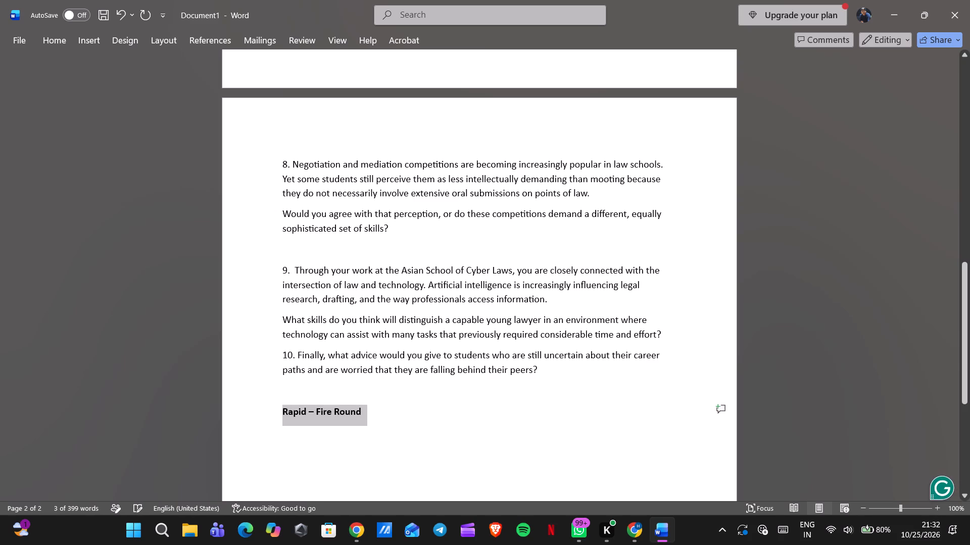
Make the item numbers 10, 9, 8, 7, 6 and 5 bold in the Word document.
drag(295, 353, 276, 357)
key(ctrl+b)
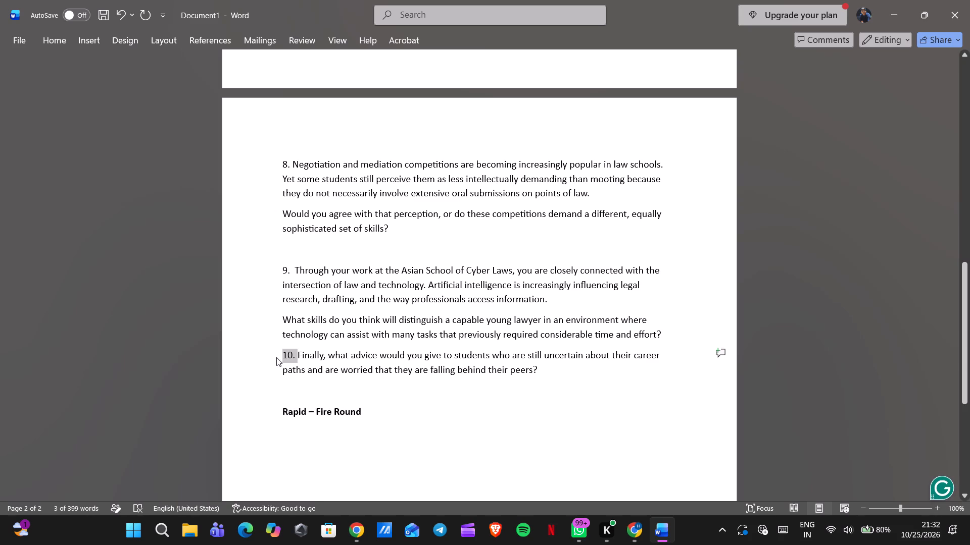
drag(291, 272, 275, 275)
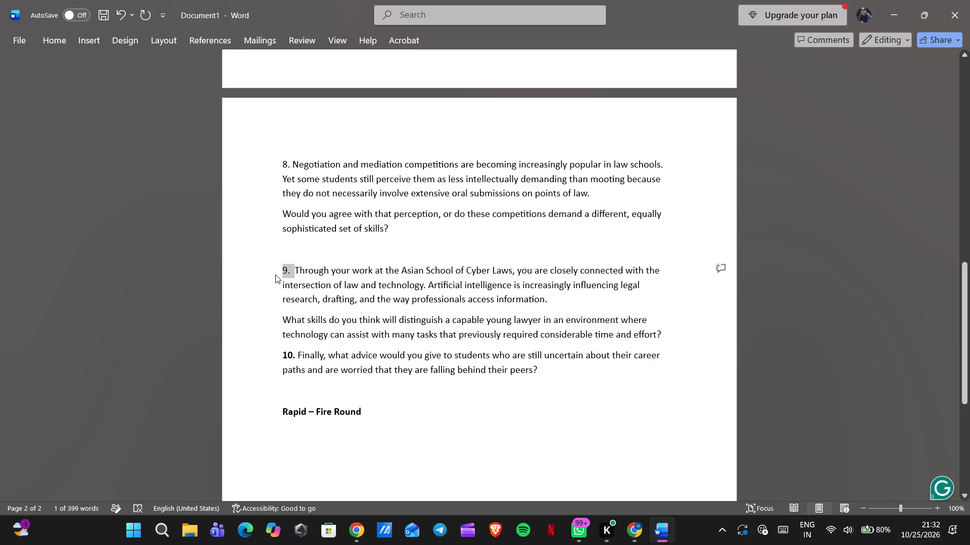
key(ctrl+b)
scroll(275, 275, up, 2)
drag(290, 332, 280, 334)
key(ctrl+b)
scroll(280, 334, up, 3)
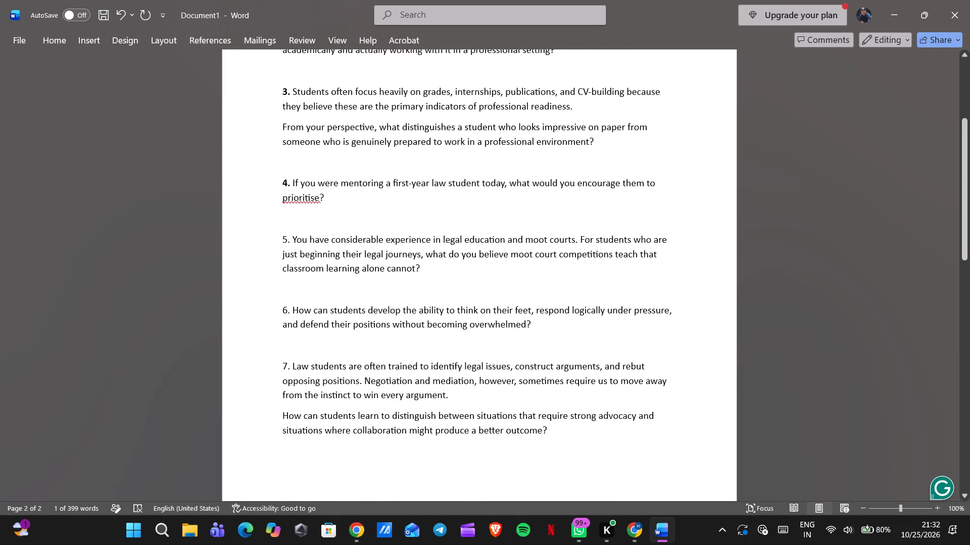
drag(290, 366, 280, 367)
key(ctrl+b)
scroll(280, 367, up, 1)
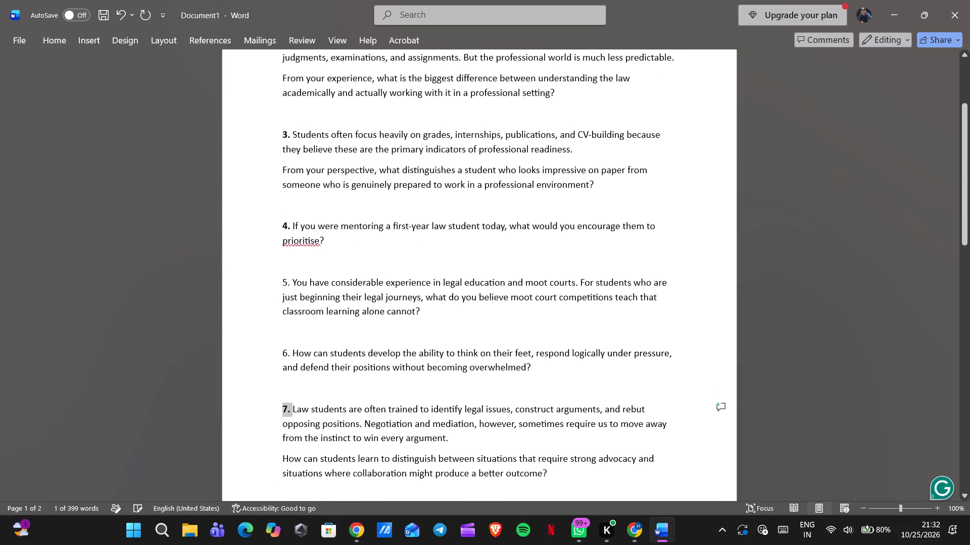
drag(290, 357, 282, 359)
key(ctrl+b)
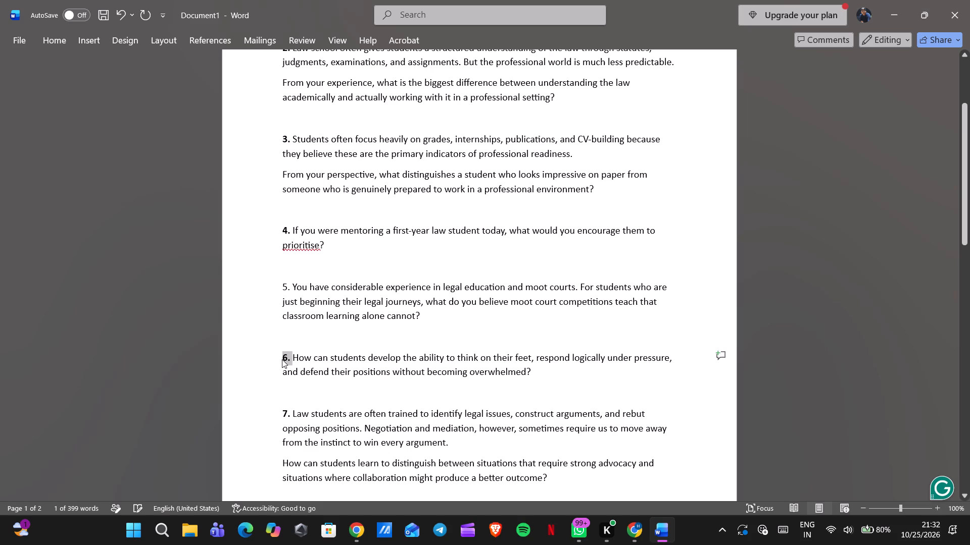
drag(289, 286, 280, 292)
key(ctrl+b)
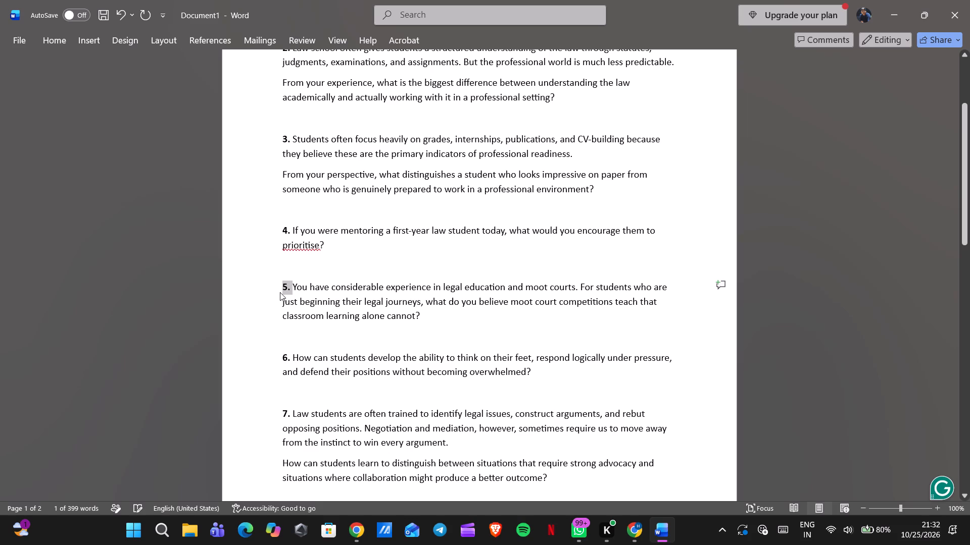
click(441, 258)
Insert two empty paragraphs above item 1 at the start of the Word document.
scroll(441, 258, up, 4)
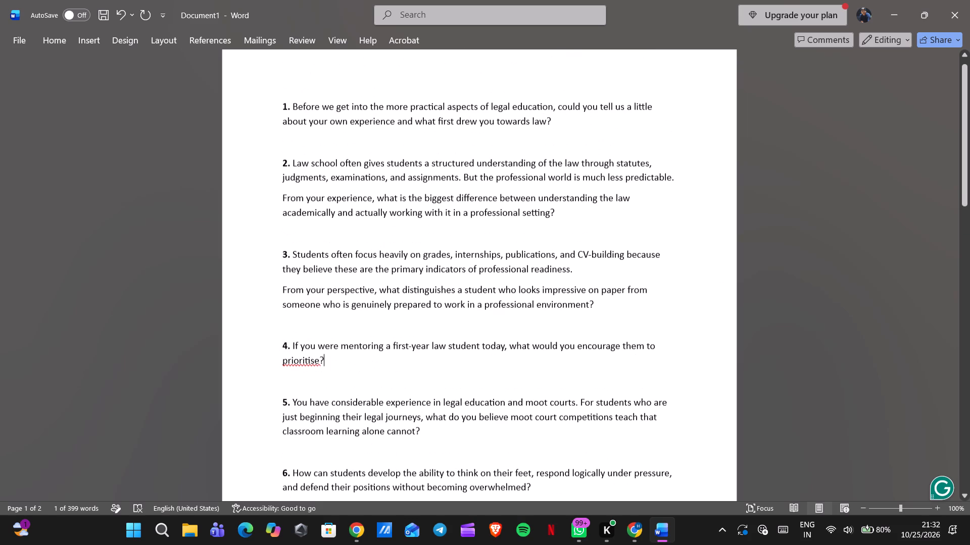
click(294, 124)
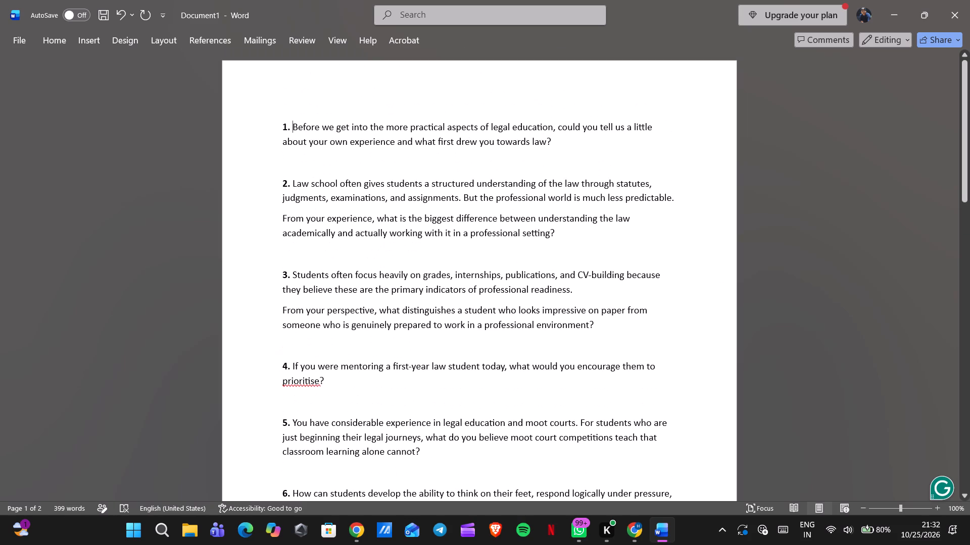
key(Left)
key(Left)
key(Left)
key(Left)
key(Return)
key(Return)
Add the bold heading "The Main Segment" in the first empty paragraph above item 1.
key(Up)
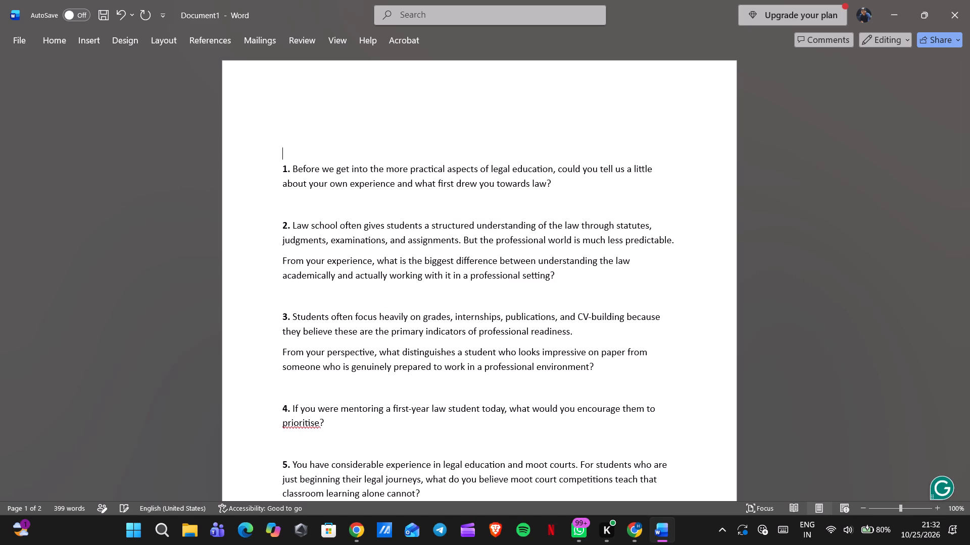
key(Up)
key(BackSpace)
key(BackSpace)
key(BackSpace)
key(BackSpace)
key(BackSpace)
key(BackSpace)
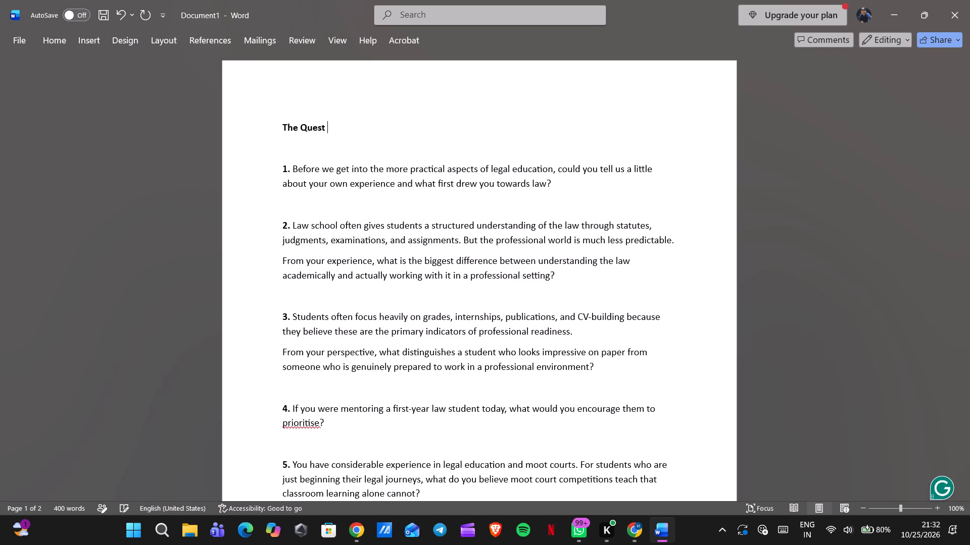
key(BackSpace)
key(BackSpace)
key(BackSpace)
key(BackSpace)
key(BackSpace)
key(BackSpace)
key(BackSpace)
key(BackSpace)
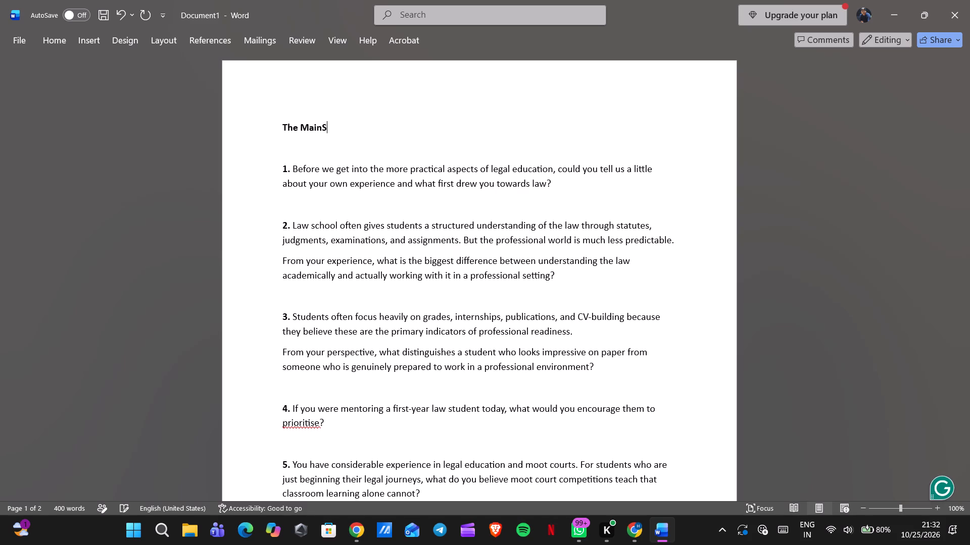
key(BackSpace)
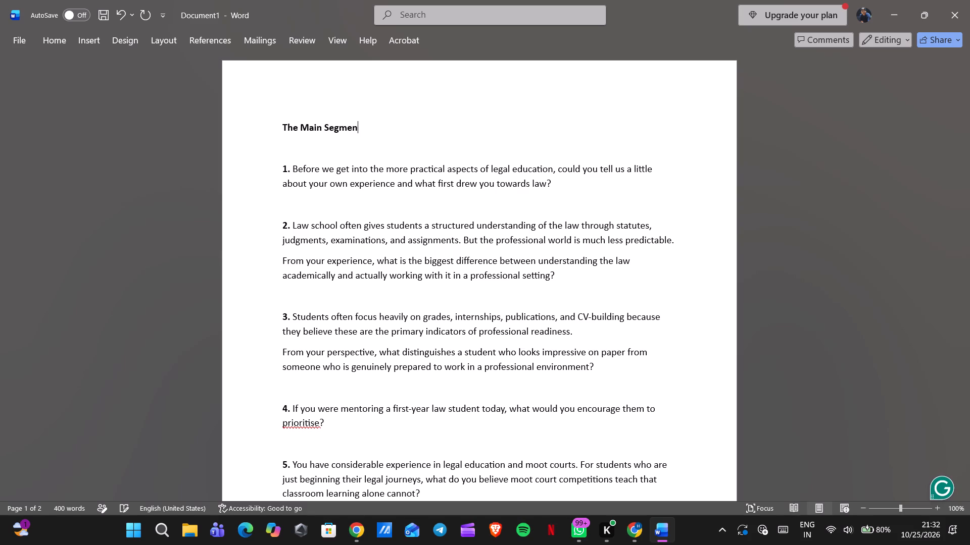
click(402, 213)
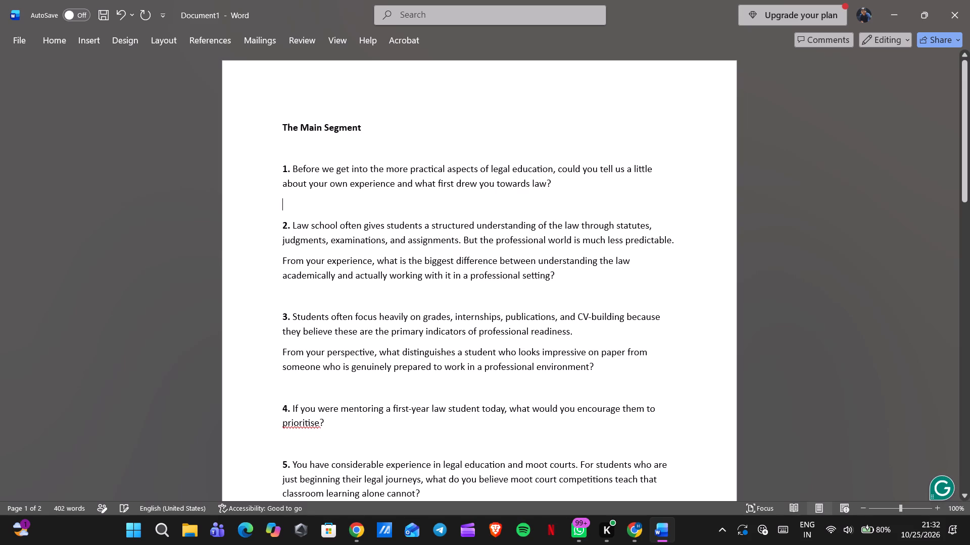
scroll(402, 213, down, 1)
scroll(402, 213, up, 2)
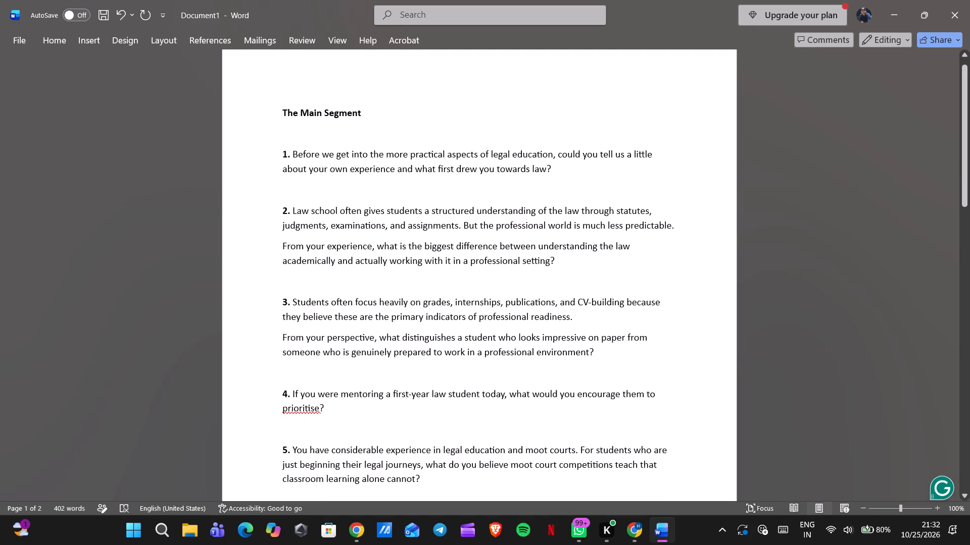
Add a bold line directly under the "The Main Segment" heading: "(includes the Question scripted towards the main theme of the session)".
click(364, 115)
key(Return)
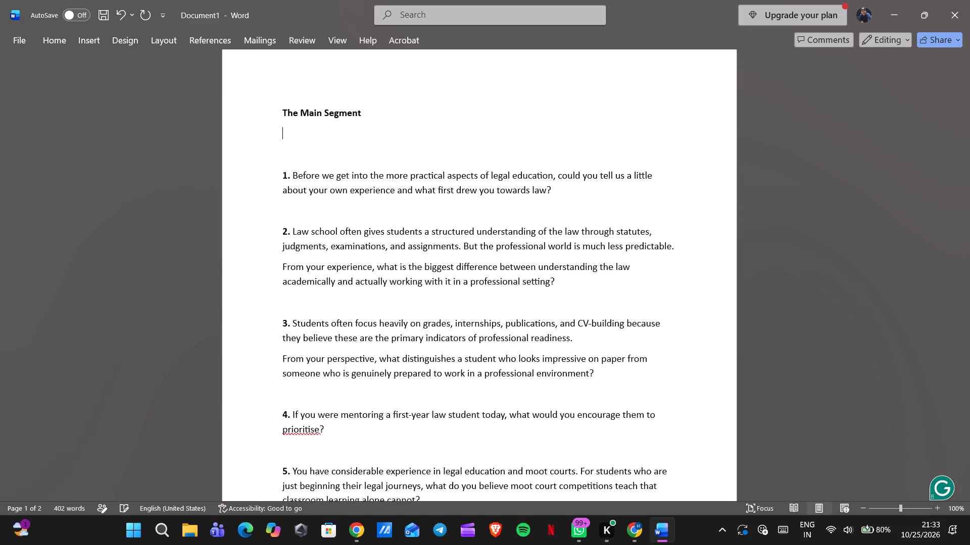
key(BackSpace)
key(shift+Return)
text(())
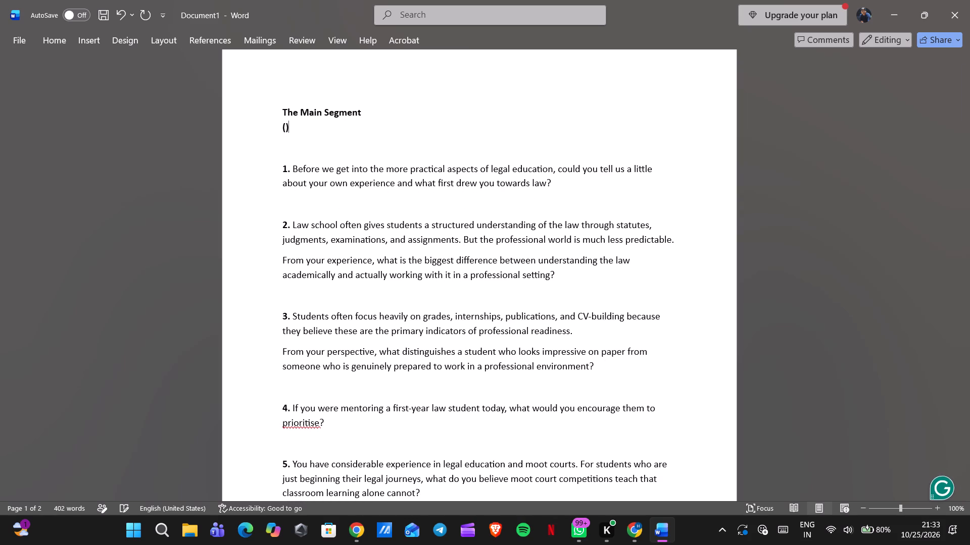
key(Left)
text(included th)
key(BackSpace)
key(BackSpace)
key(BackSpace)
key(BackSpace)
text(s te)
key(space)
key(BackSpace)
key(BackSpace)
text(he)
key(space)
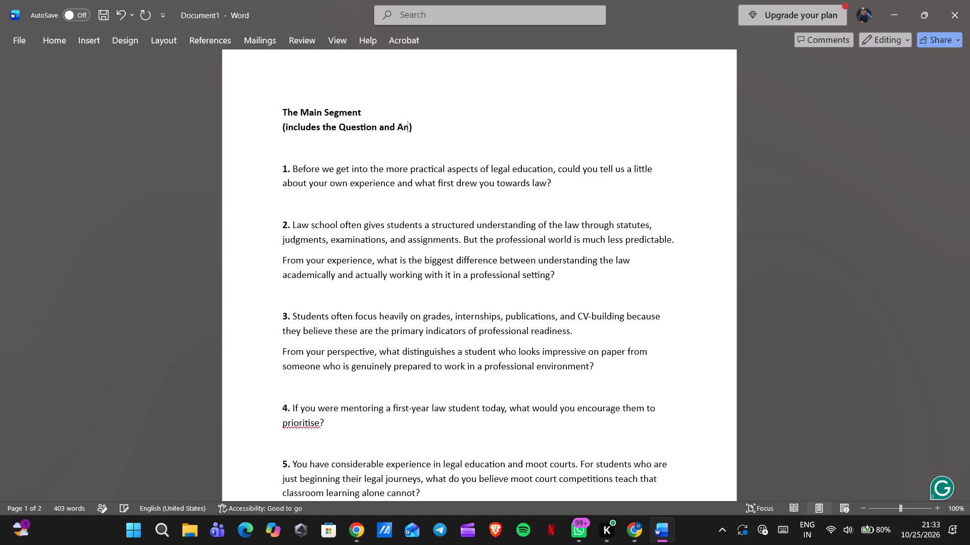
key(BackSpace)
key(BackSpace)
key(BackSpace)
key(BackSpace)
key(BackSpace)
key(BackSpace)
text(scr)
key(BackSpace)
key(BackSpace)
key(BackSpace)
text(scripted to)
key(space)
key(BackSpace)
text(wards the kaij)
key(BackSpace)
key(BackSpace)
key(BackSpace)
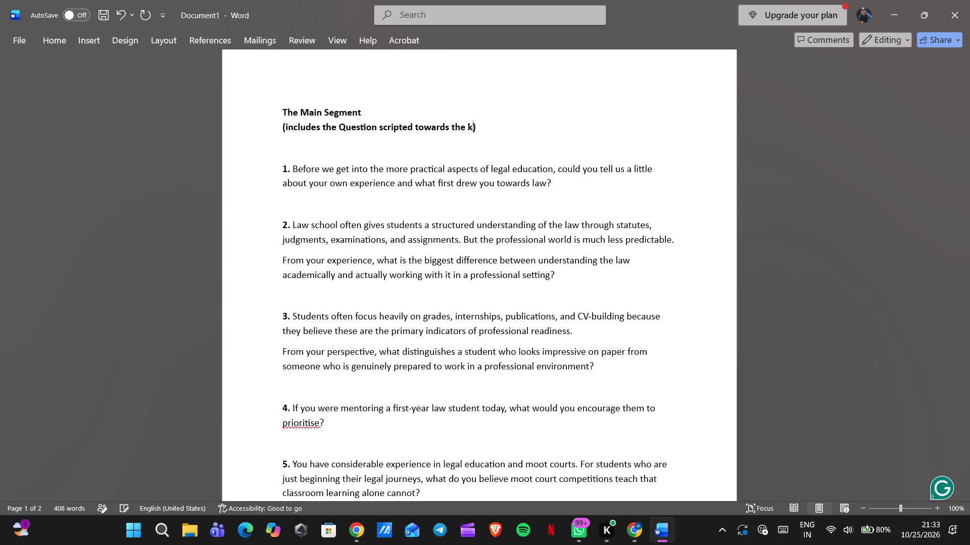
key(BackSpace)
text(kkai)
key(BackSpace)
key(BackSpace)
key(BackSpace)
key(BackSpace)
text(main te)
key(BackSpace)
text(heme of the)
key(space)
text(session)
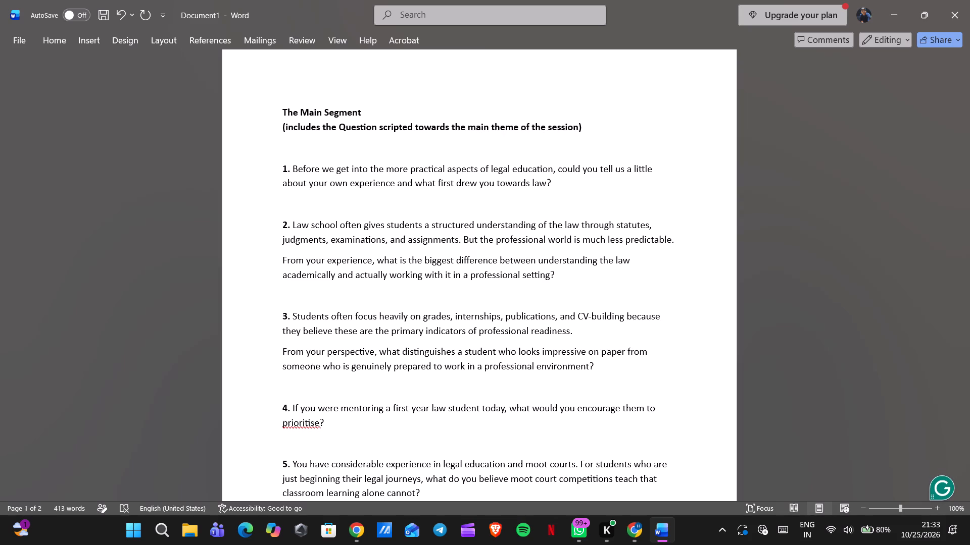
Change "session" to "podcast session" in the bracketed line under the "The Main Segment" heading.
key(BackSpace)
key(BackSpace)
key(BackSpace)
key(BackSpace)
key(BackSpace)
key(BackSpace)
key(BackSpace)
text(podcast session)
Add "(One word or one-liner answers, as short as possible)" as a line directly under the "Rapid – Fire Round" heading, accepting the hyphenated spelling of "one-liner".
scroll(379, 155, down, 1)
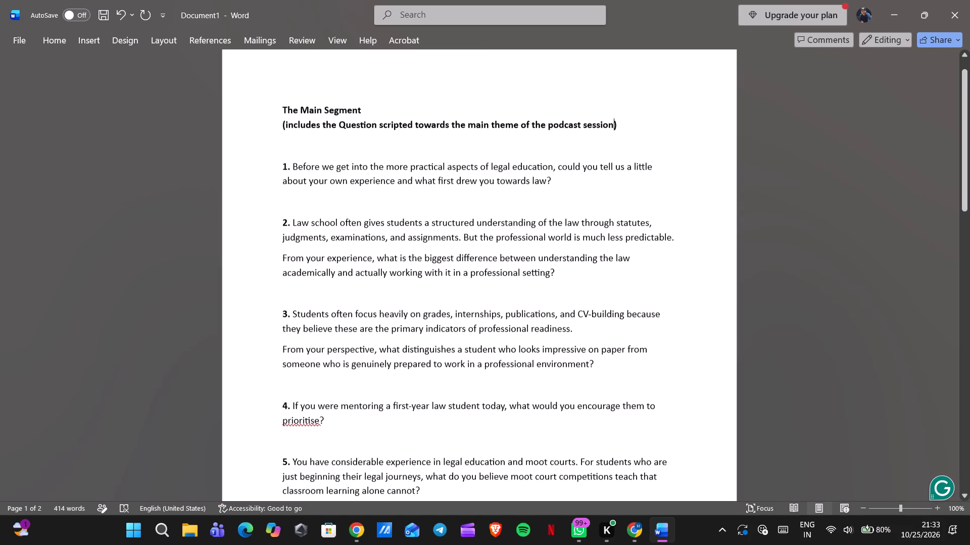
scroll(379, 155, down, 3)
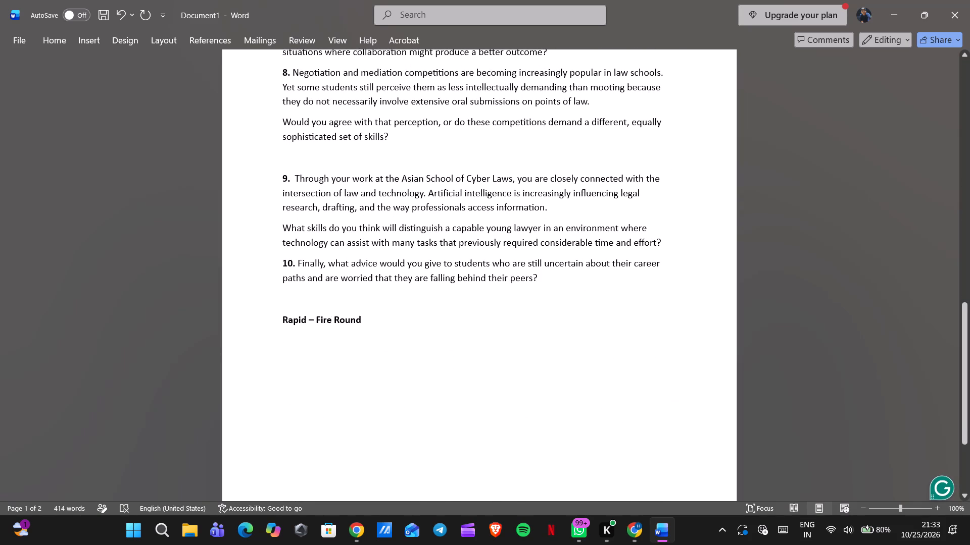
click(365, 320)
key(Return)
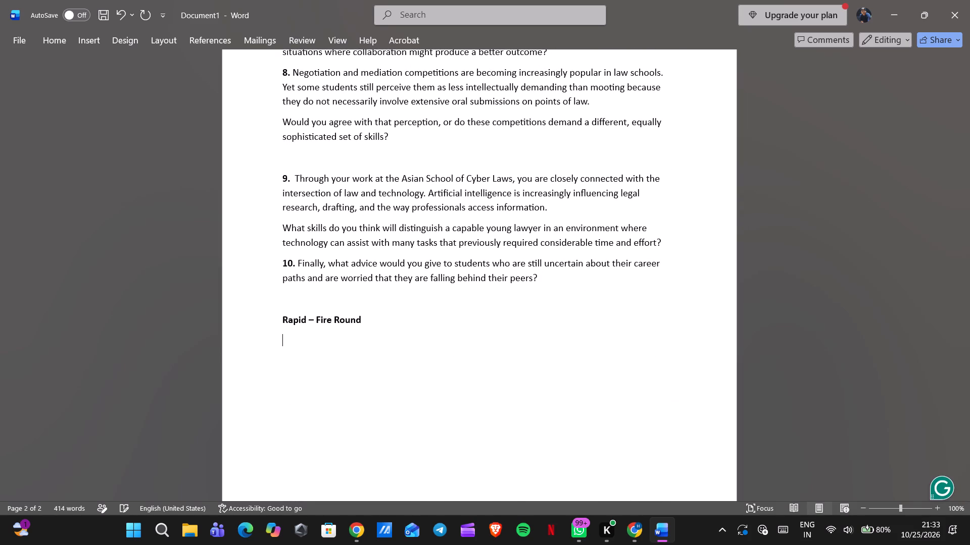
key(BackSpace)
key(shift+Return)
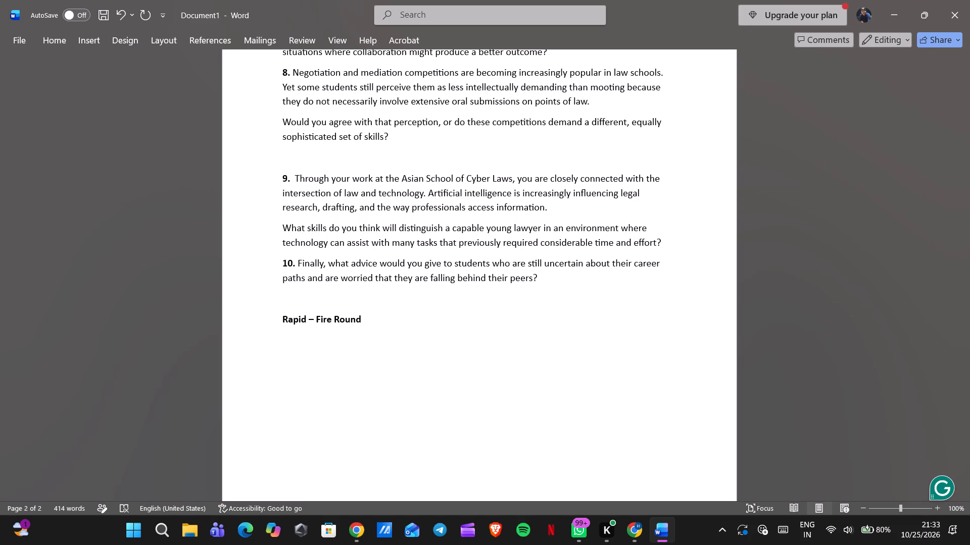
text(())
key(Left)
click(653, 544)
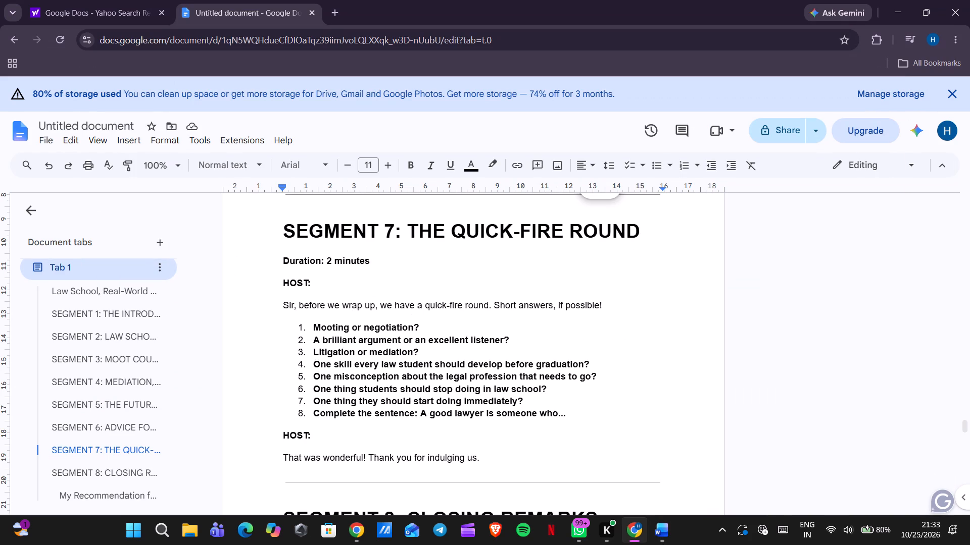
click(662, 533)
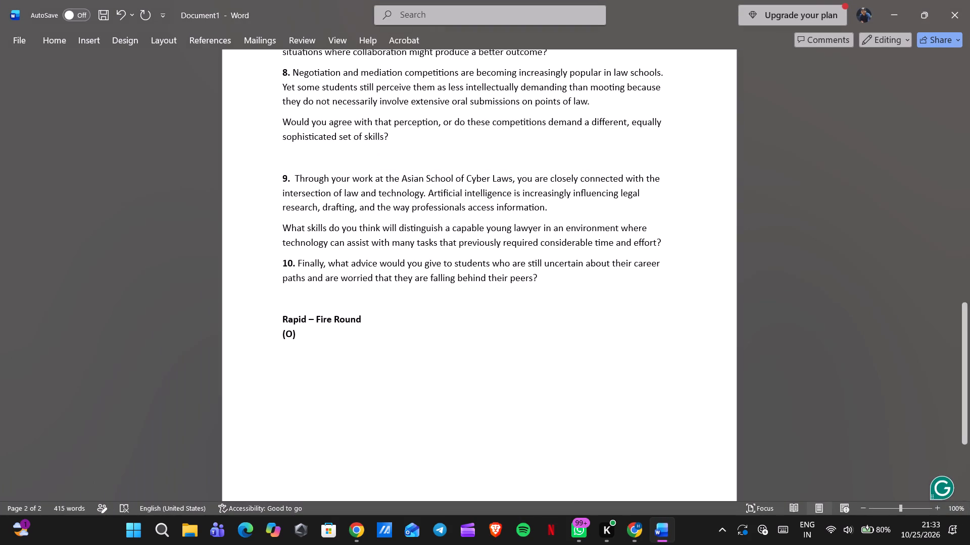
key(BackSpace)
text(work)
key(BackSpace)
text(d or one luner)
key(BackSpace)
key(BackSpace)
key(BackSpace)
key(BackSpace)
text(iner answer to)
key(space)
key(BackSpace)
key(BackSpace)
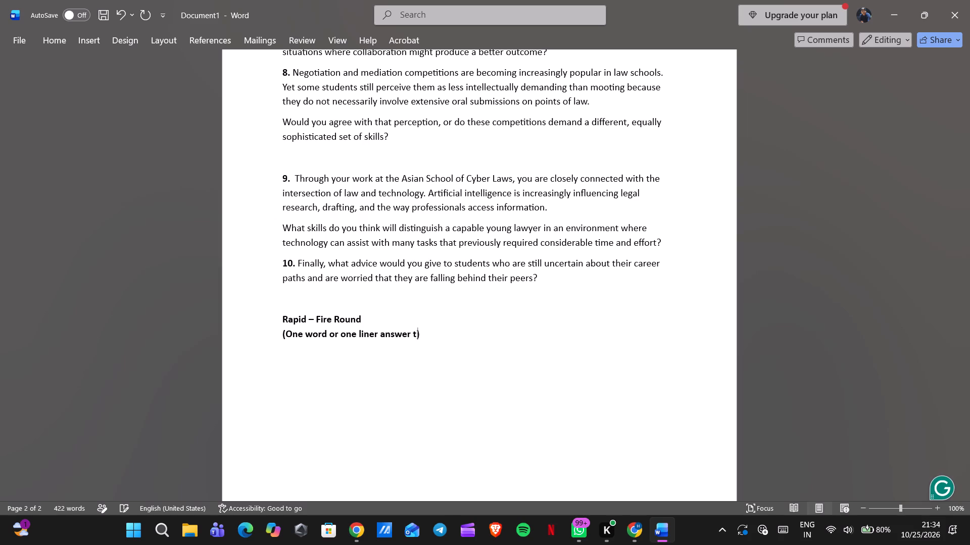
key(BackSpace)
key(BackSpace)
text(, to)
key(BackSpace)
key(BackSpace)
key(BackSpace)
key(BackSpace)
key(s)
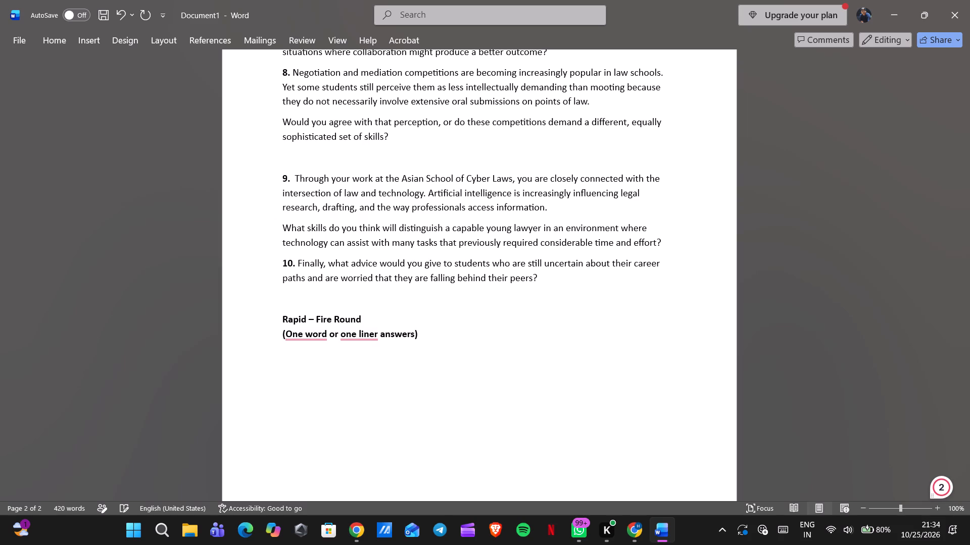
key(space)
text(- a)
key(BackSpace)
key(BackSpace)
key(BackSpace)
key(BackSpace)
text(, as short as oiss)
key(BackSpace)
key(BackSpace)
key(BackSpace)
key(BackSpace)
text(ooss)
key(BackSpace)
key(BackSpace)
key(BackSpace)
key(BackSpace)
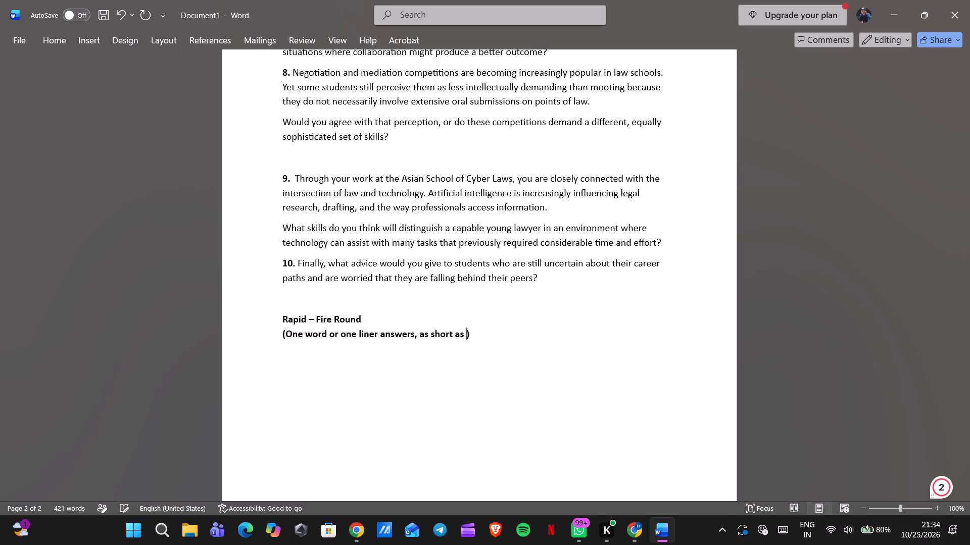
text(possibe)
key(BackSpace)
text(le)
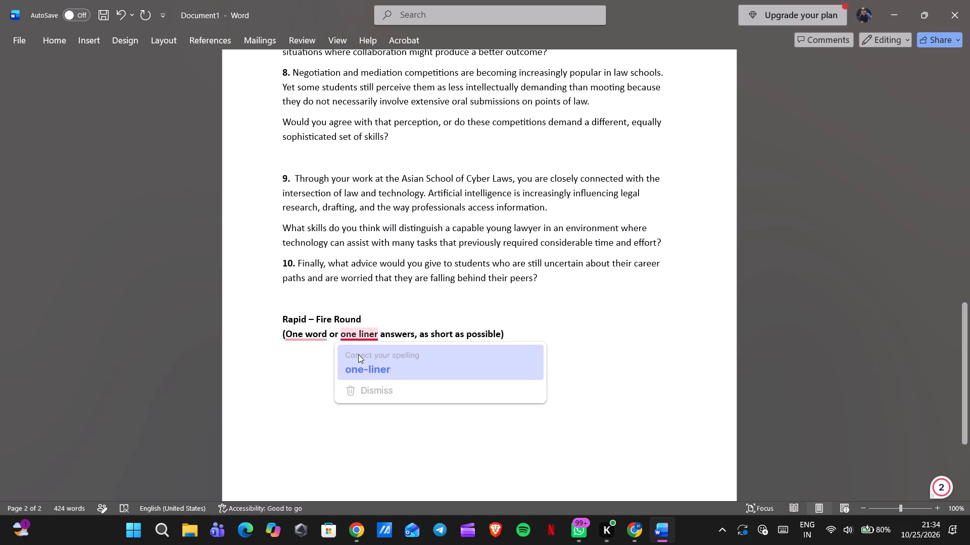
click(445, 355)
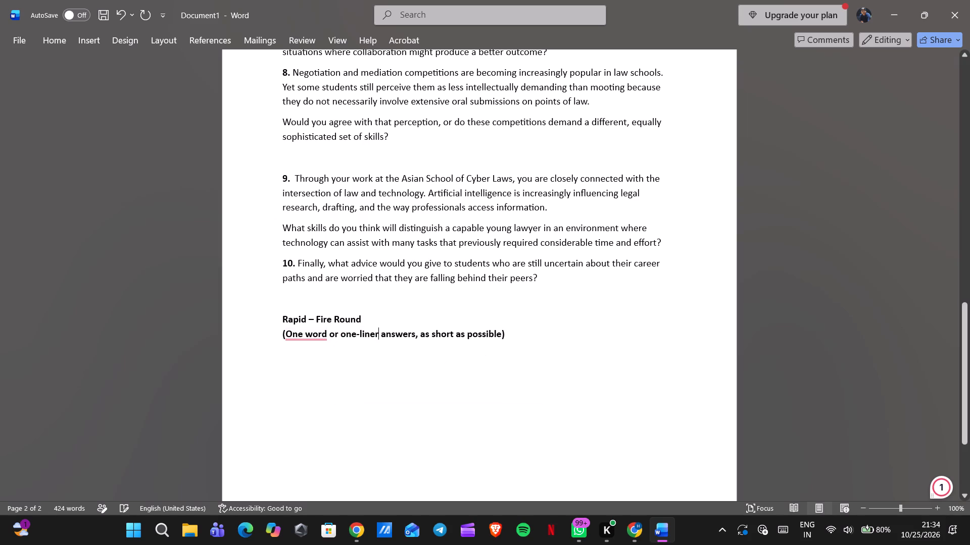
Copy Segment 7's eight quick-fire questions from the Google Docs script into a new paragraph below the Rapid – Fire Round note in Word.
click(516, 336)
key(Return)
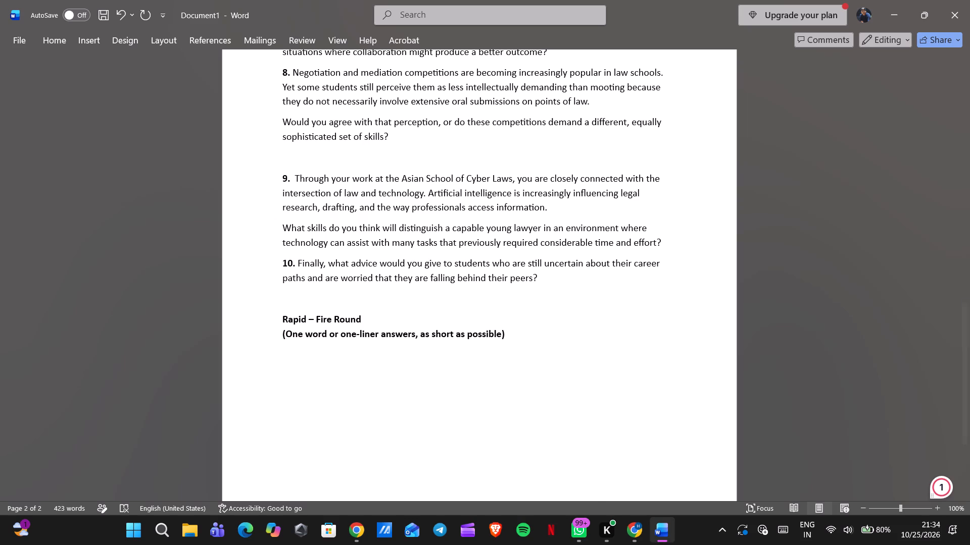
click(667, 534)
click(540, 434)
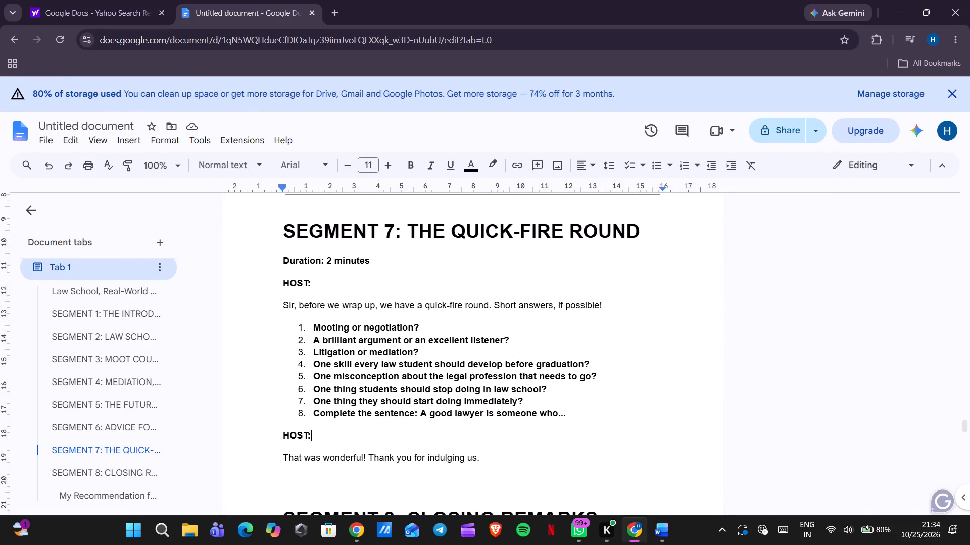
drag(572, 411, 314, 334)
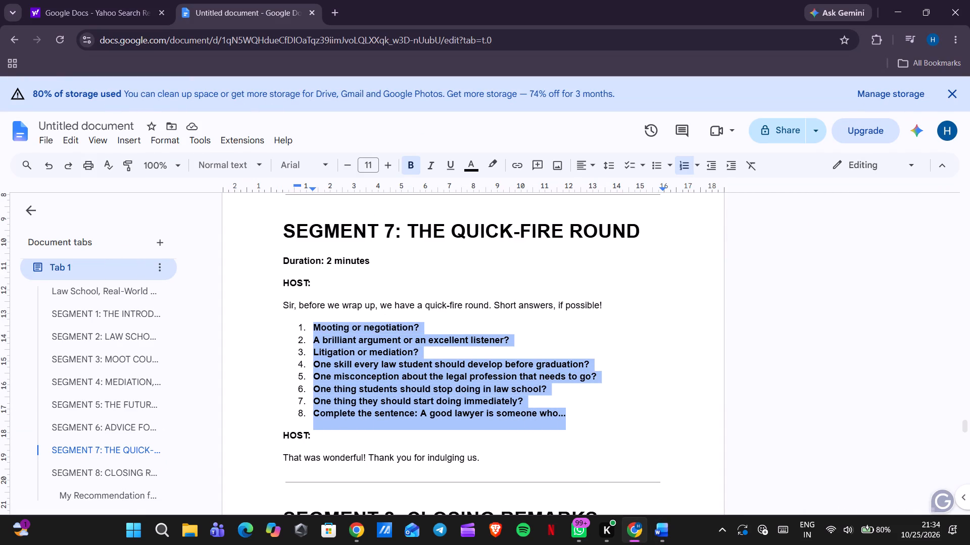
key(ctrl+c)
click(660, 540)
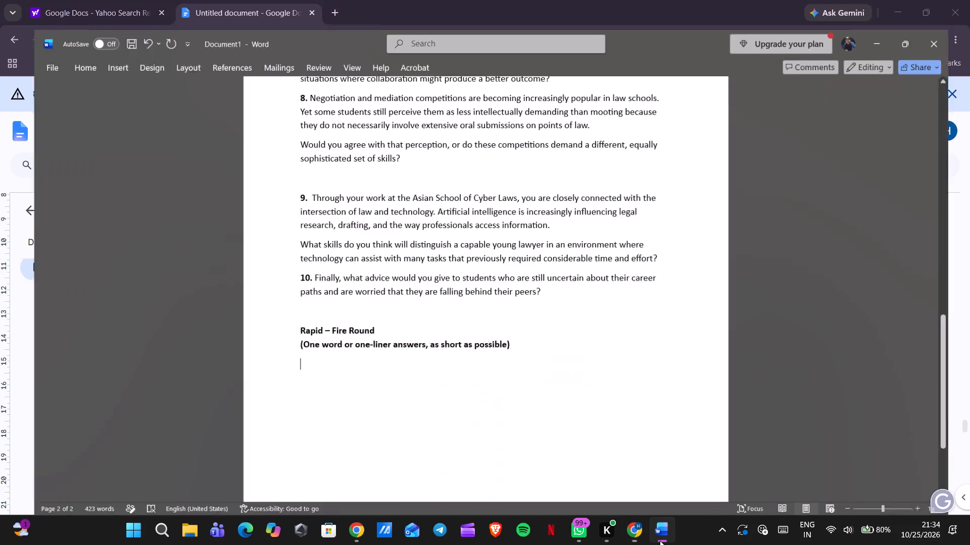
key(ctrl+v)
Remove the bold formatting from all eight questions under the Rapid – Fire Round note.
scroll(528, 443, down, 1)
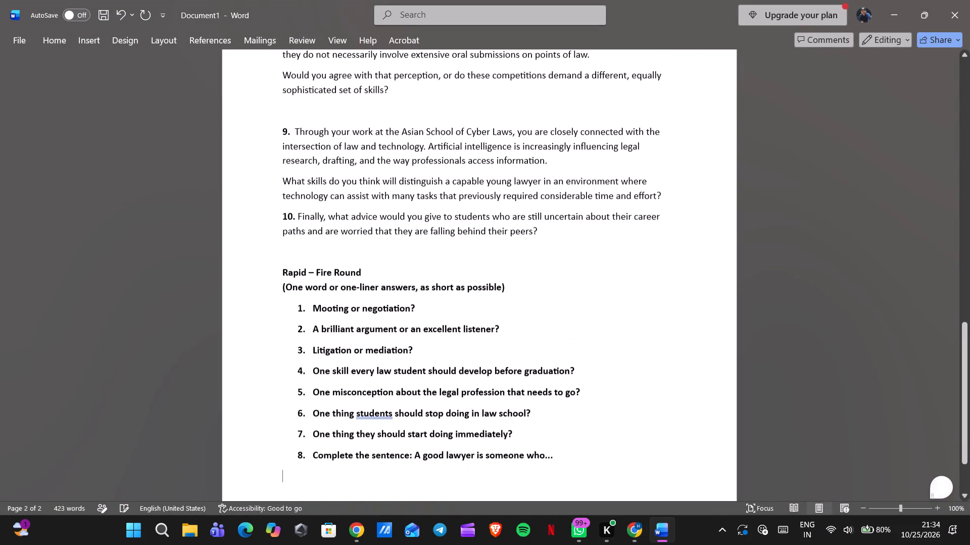
scroll(528, 443, down, 1)
drag(562, 405, 393, 330)
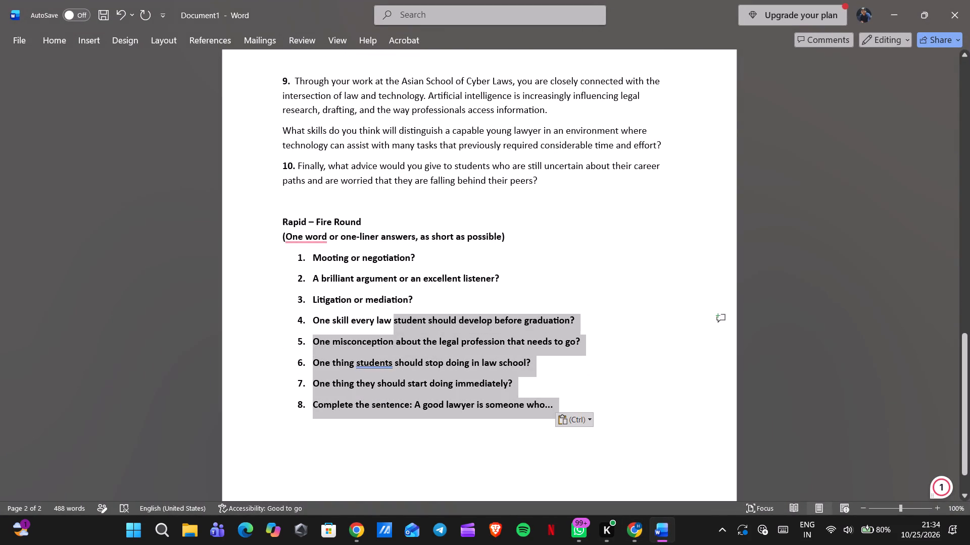
drag(393, 330, 309, 262)
key(ctrl+b)
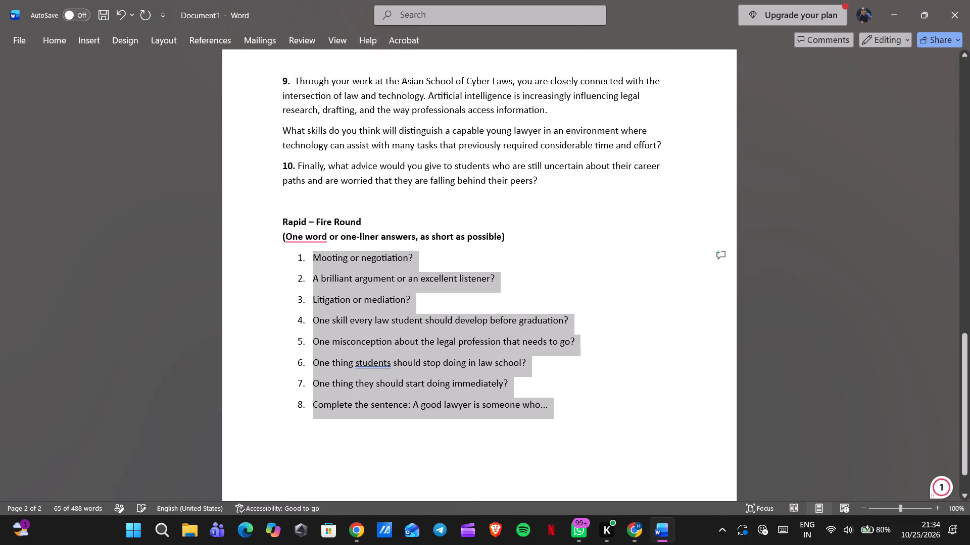
click(502, 248)
Insert "A tricky one... " before "Litigation or mediation?" in the third rapid-fire question.
ctrl+scroll(470, 261, up, 2)
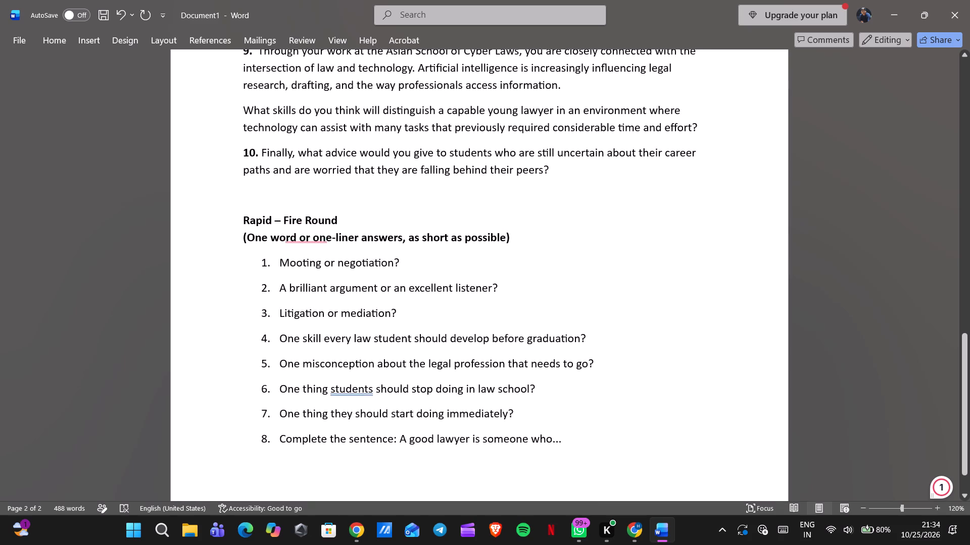
scroll(470, 261, down, 1)
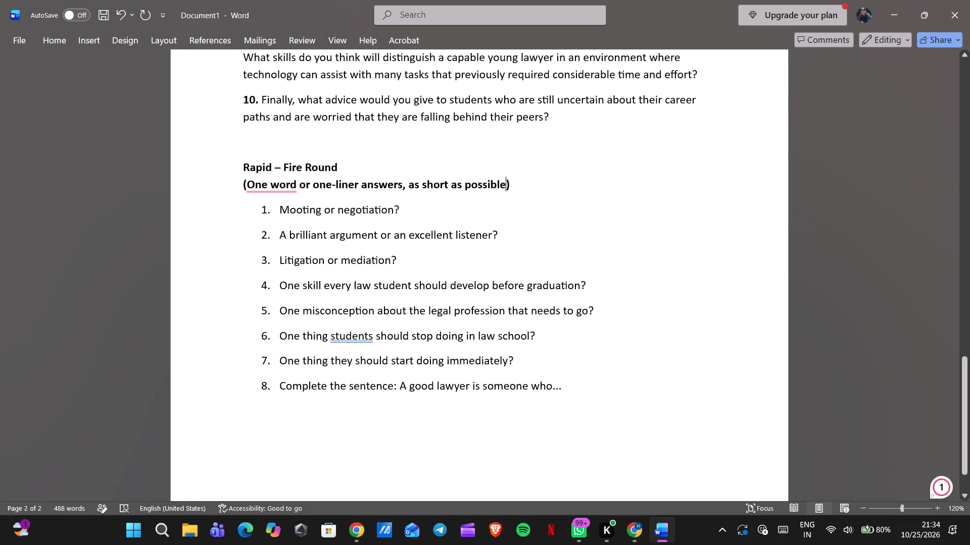
click(281, 263)
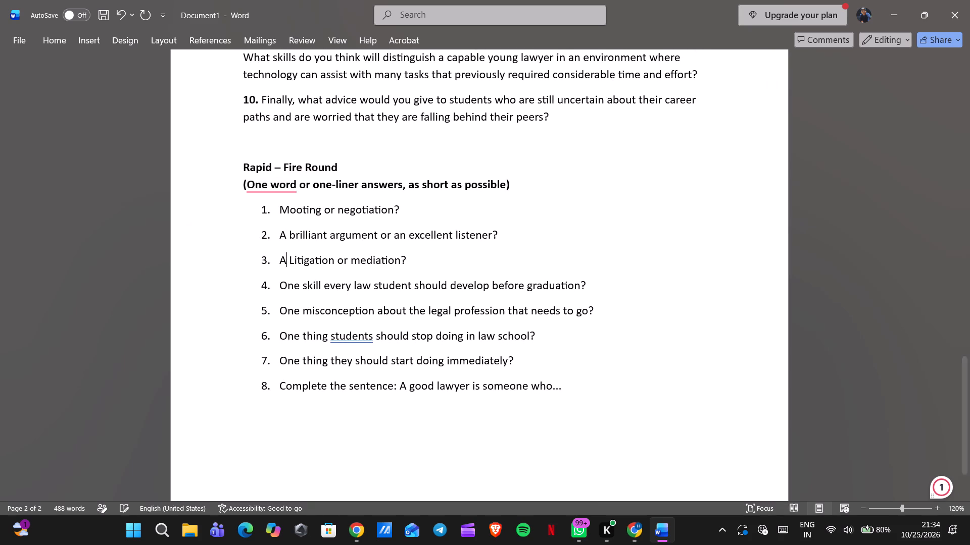
key(BackSpace)
text(icky obe)
key(space)
key(BackSpace)
key(BackSpace)
key(BackSpace)
text(ne...)
key(space)
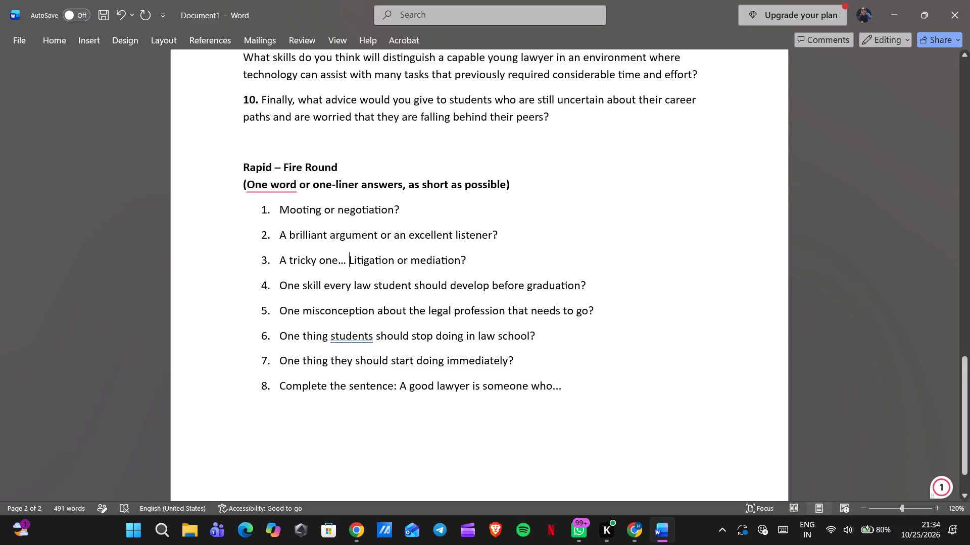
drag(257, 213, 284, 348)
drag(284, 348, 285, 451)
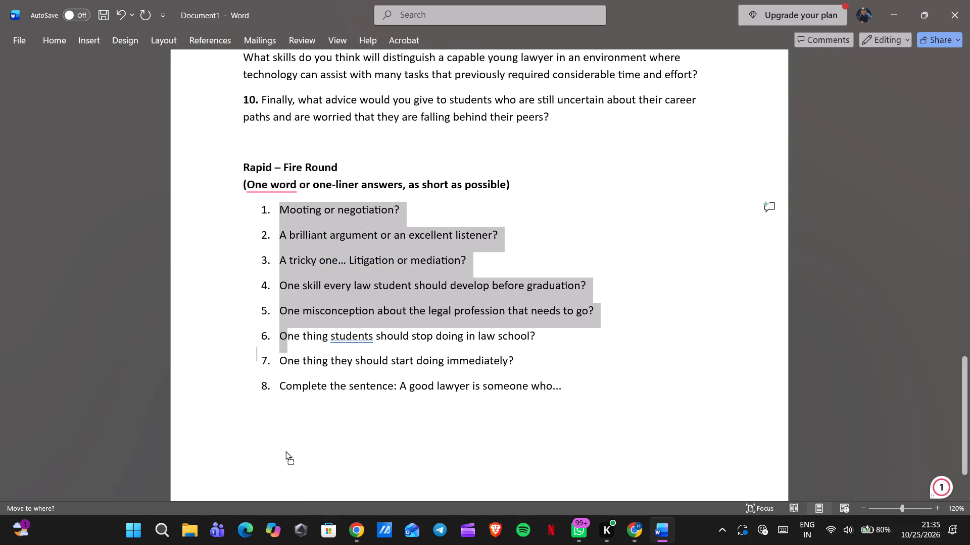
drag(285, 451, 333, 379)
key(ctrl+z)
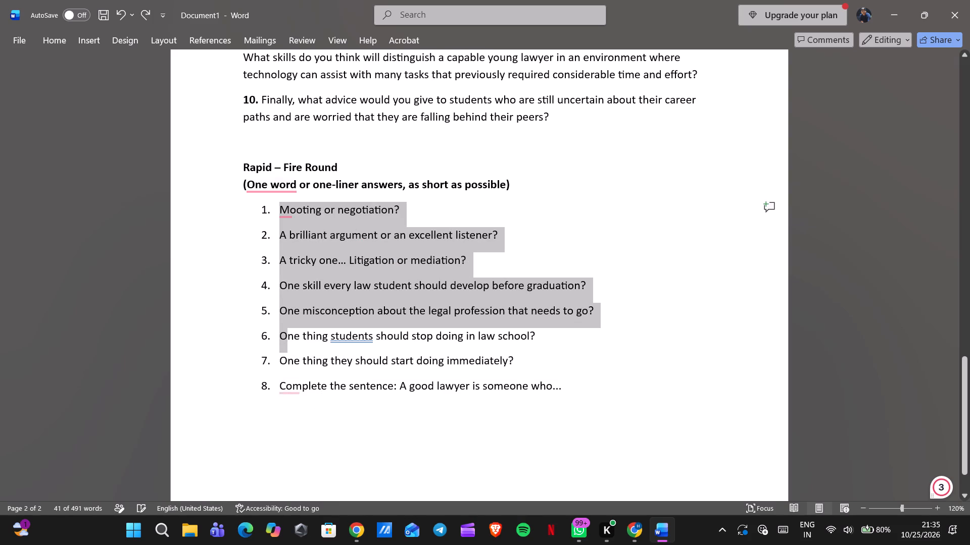
Convert the eight numbered rapid-fire questions into a bulleted list.
click(573, 378)
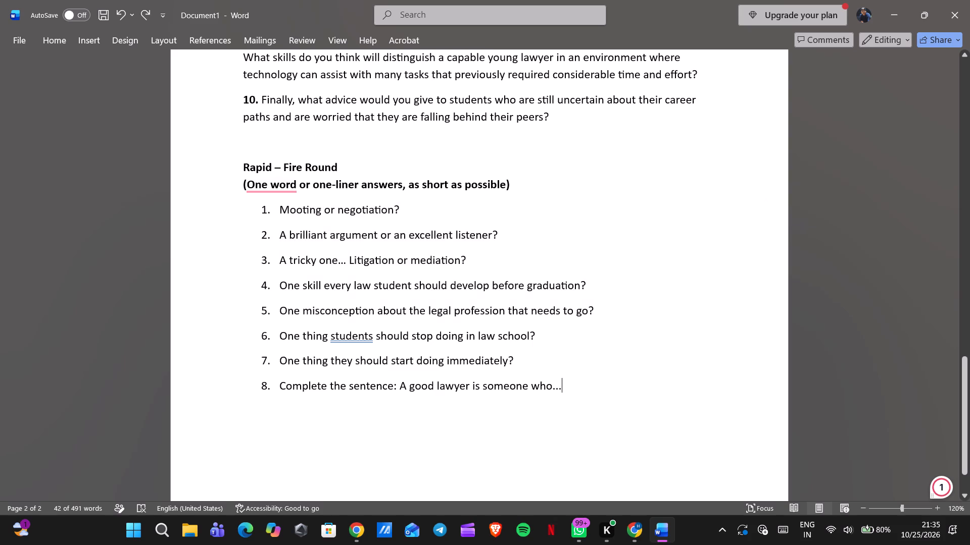
drag(570, 383, 297, 211)
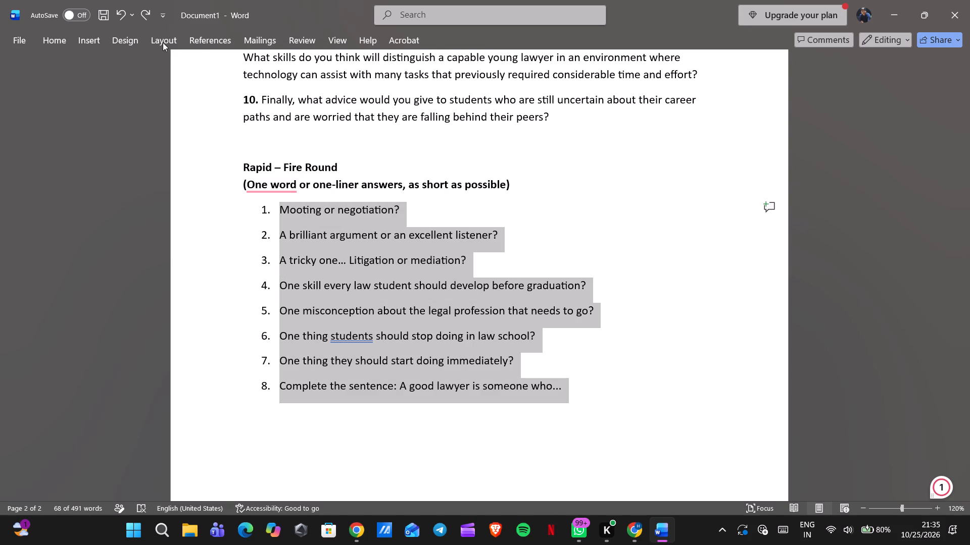
click(90, 43)
click(51, 41)
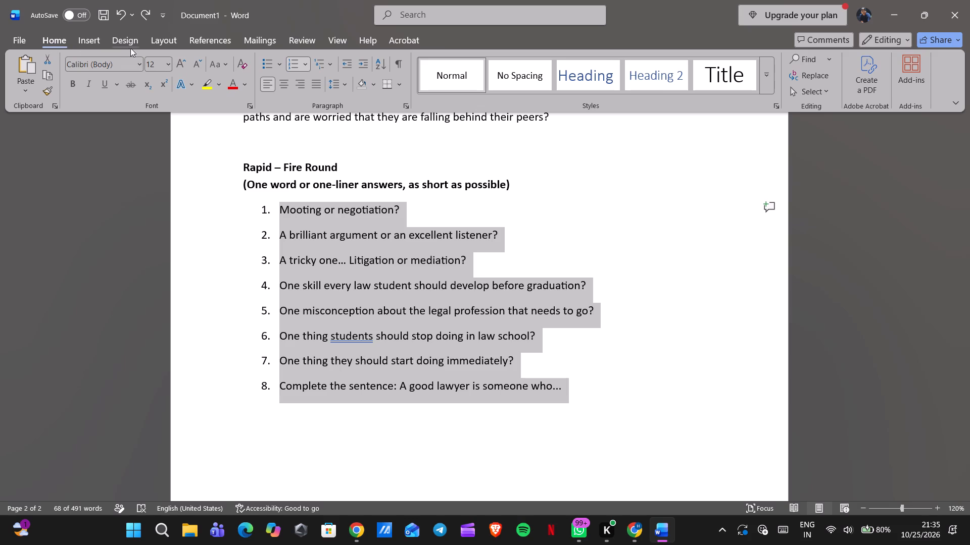
click(265, 61)
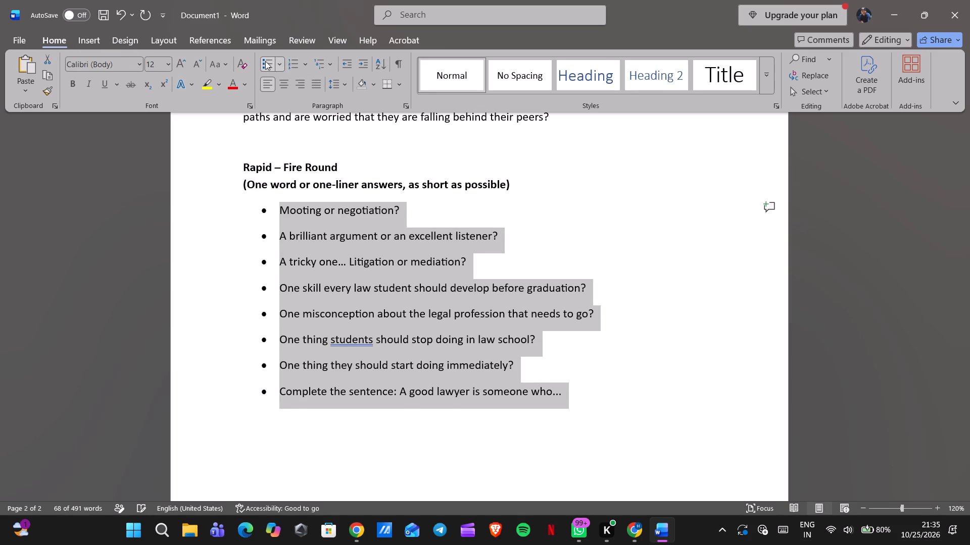
click(573, 384)
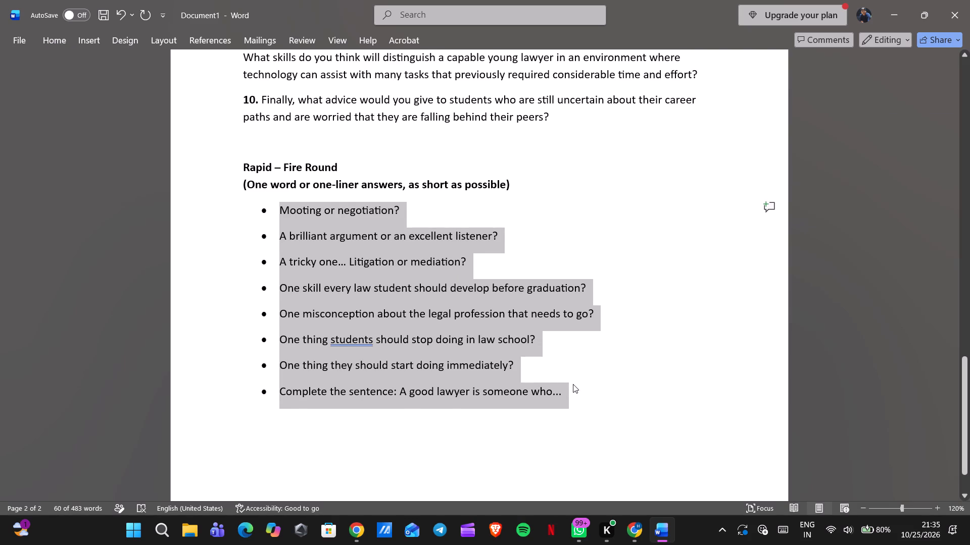
click(579, 393)
Insert "that" before "students" in the rapid-fire question about what to stop doing in law school.
scroll(514, 351, down, 1)
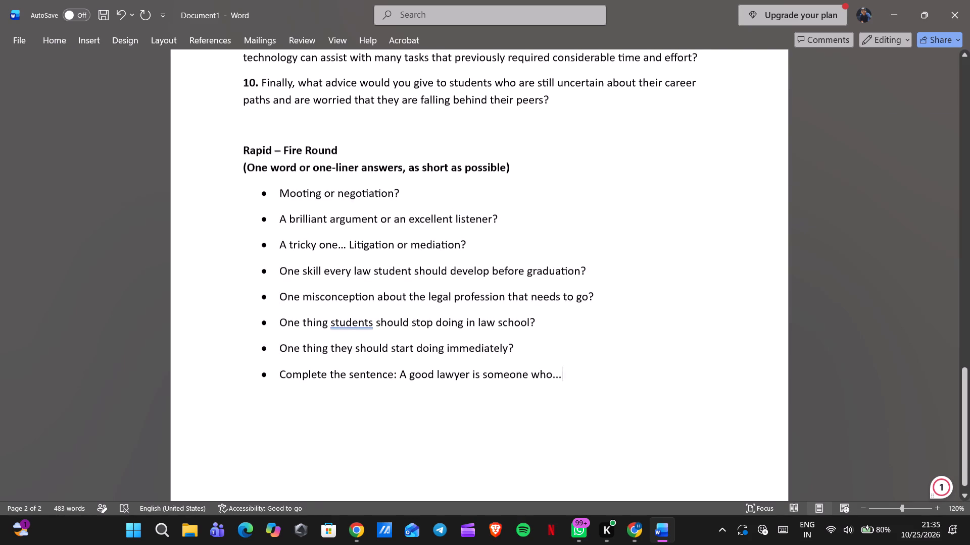
scroll(514, 351, down, 1)
click(356, 281)
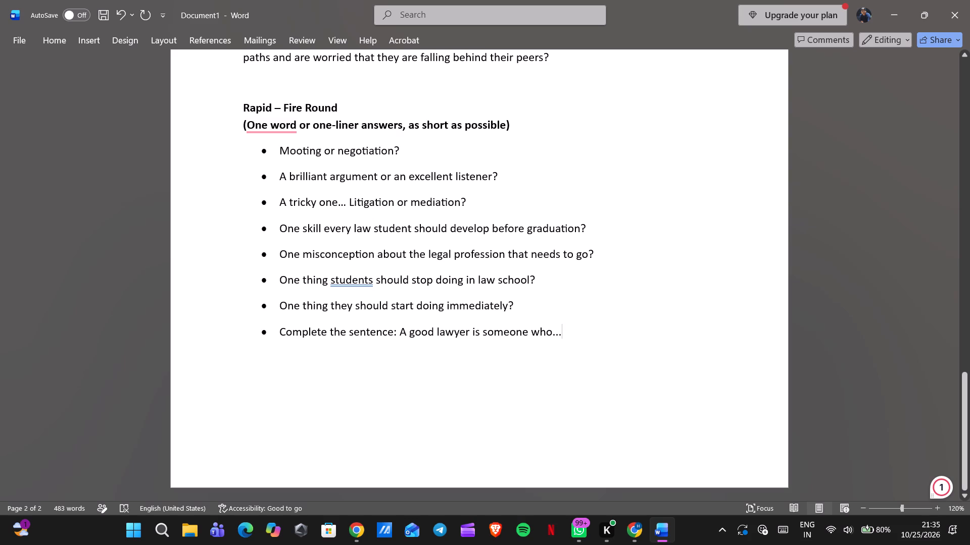
click(374, 282)
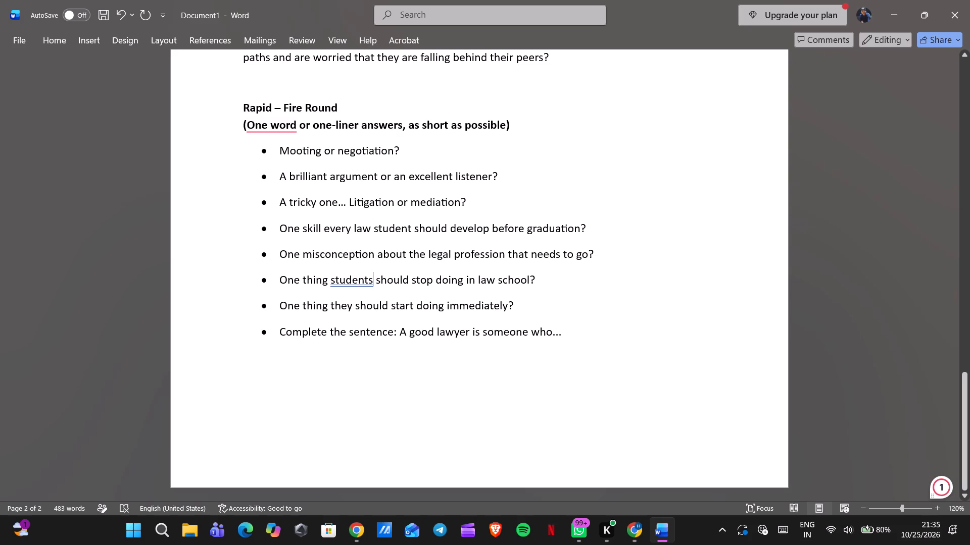
click(330, 279)
text(that)
key(space)
click(563, 288)
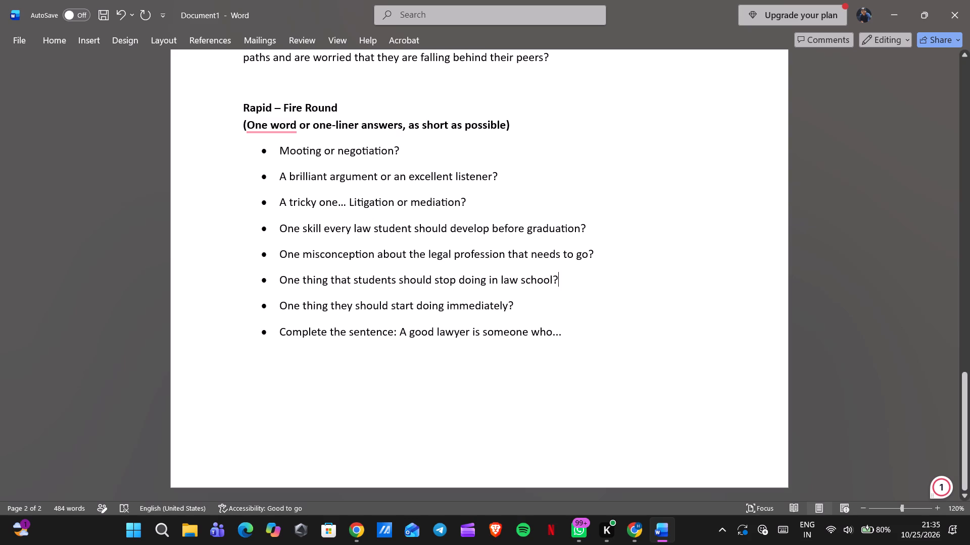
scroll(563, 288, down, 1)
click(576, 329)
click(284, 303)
Look over the Segment 8 closing remarks in the Google Docs script.
click(887, 0)
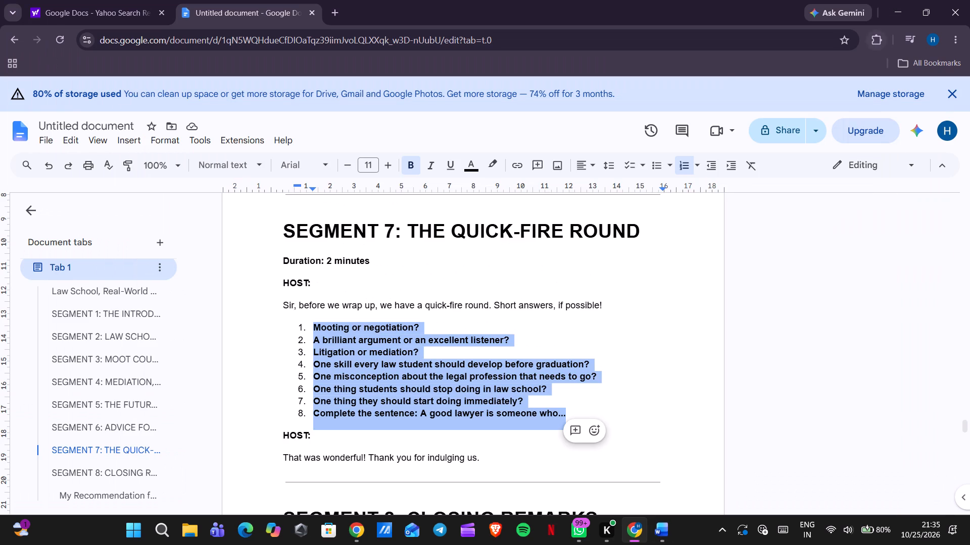
scroll(633, 462, down, 5)
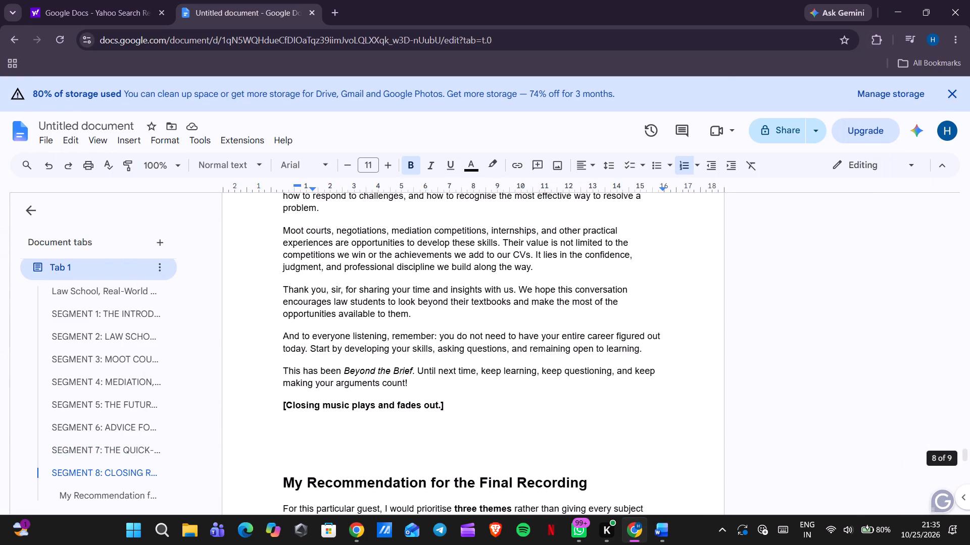
scroll(633, 462, up, 3)
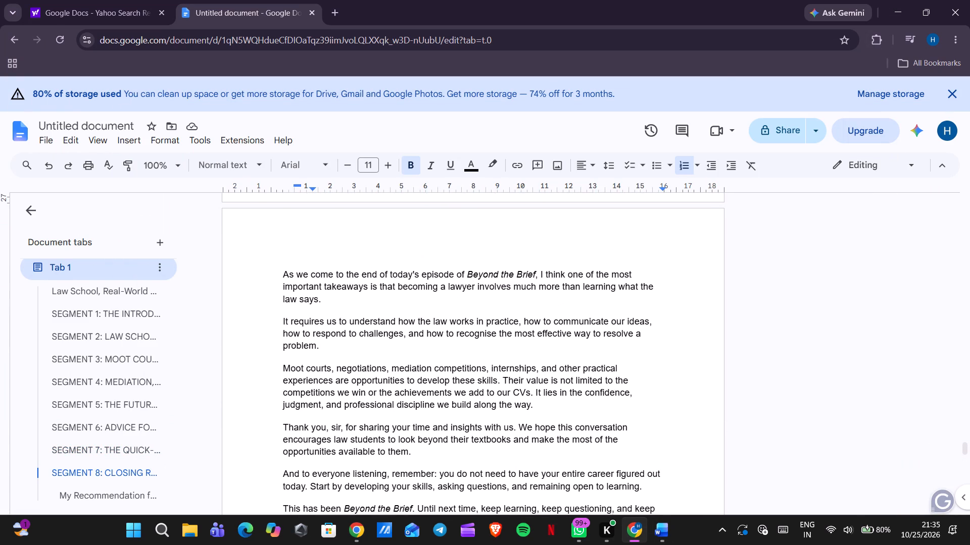
Back in Word, add the bold heading "Opening Remarks" on its own line above "The Main Segment".
click(666, 543)
scroll(613, 423, up, 7)
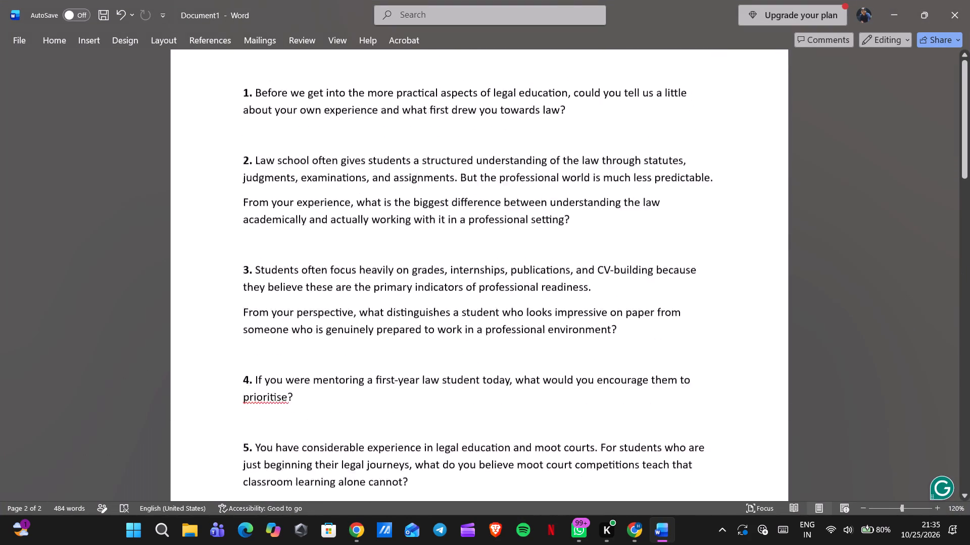
scroll(613, 423, up, 5)
click(242, 140)
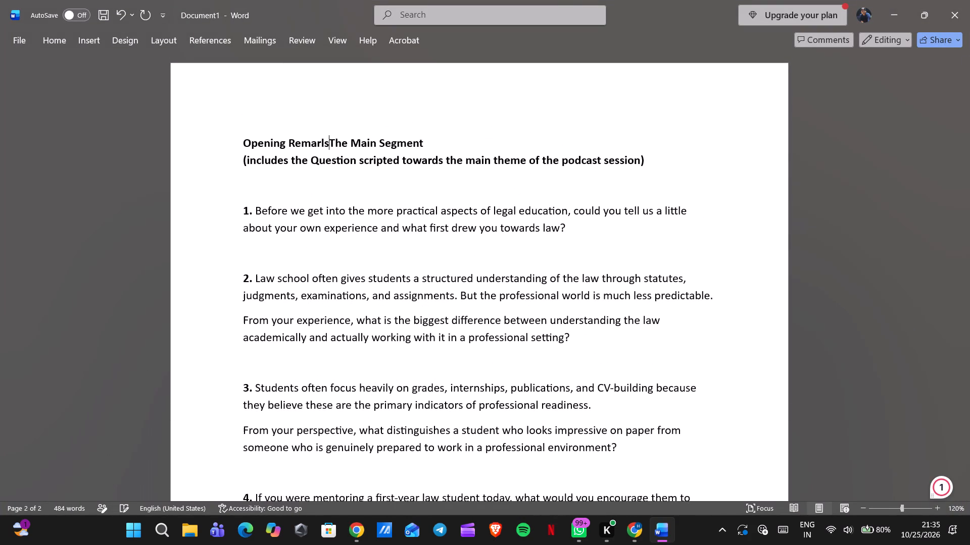
key(BackSpace)
key(BackSpace)
text(ls)
key(BackSpace)
key(BackSpace)
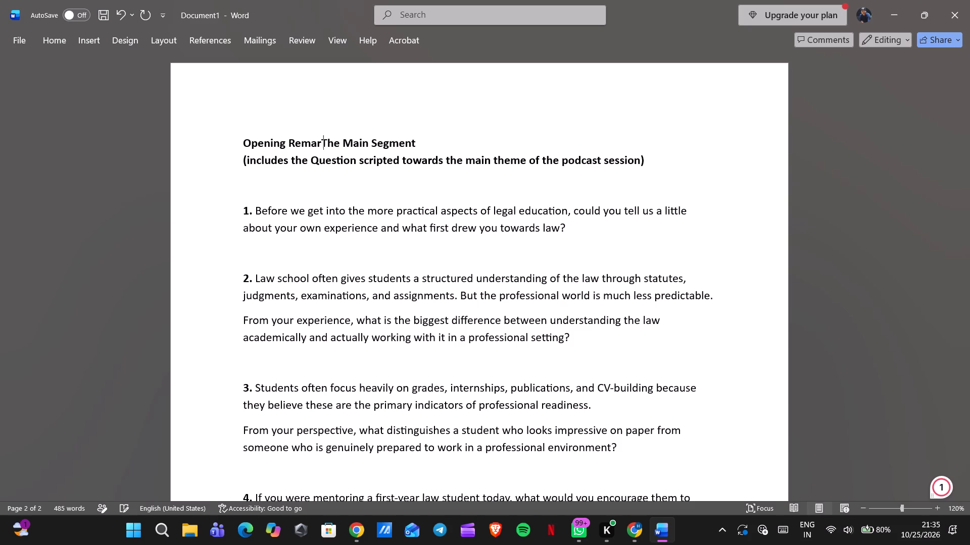
text(ks)
key(Return)
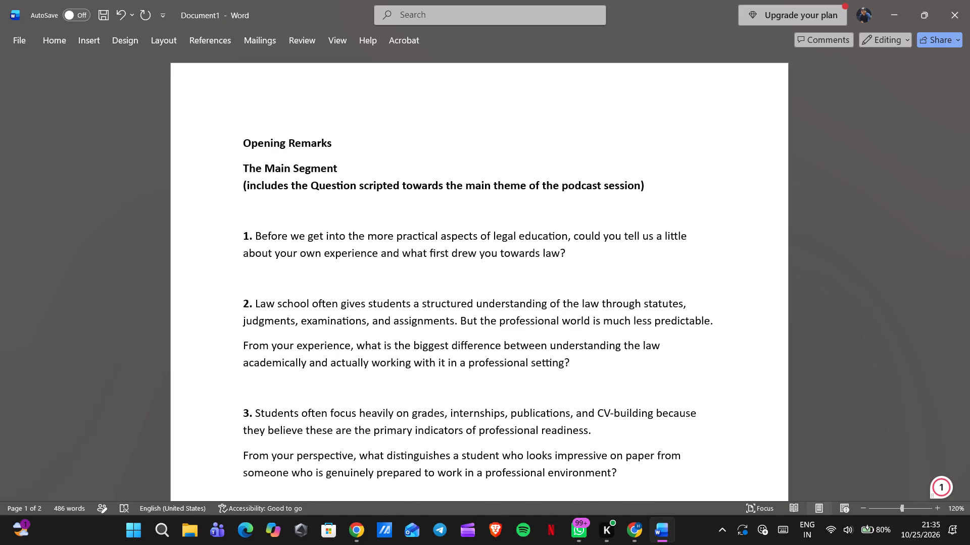
Start a new line under the "Opening Remarks" heading reading "Sir this part will include a small introduction about you, and".
key(Return)
key(Up)
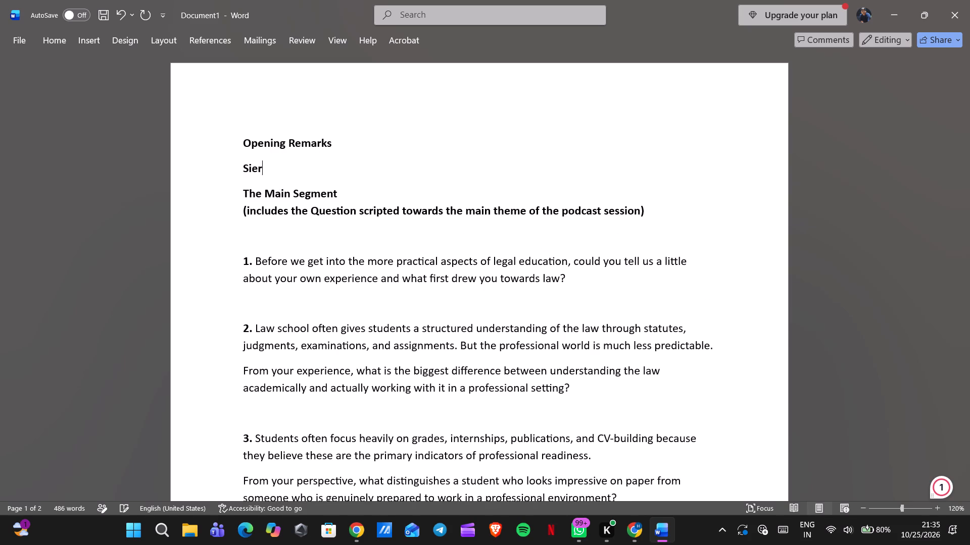
key(BackSpace)
key(BackSpace)
key(BackSpace)
text(r this pary)
key(space)
key(BackSpace)
key(BackSpace)
text(t will inc)
text(lude a small)
key(space)
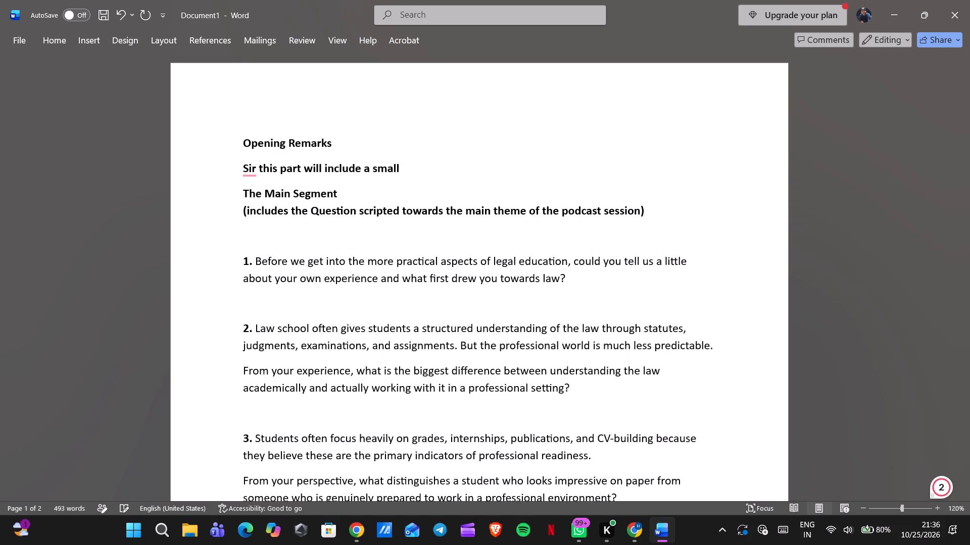
text(introduction about you, and)
key(space)
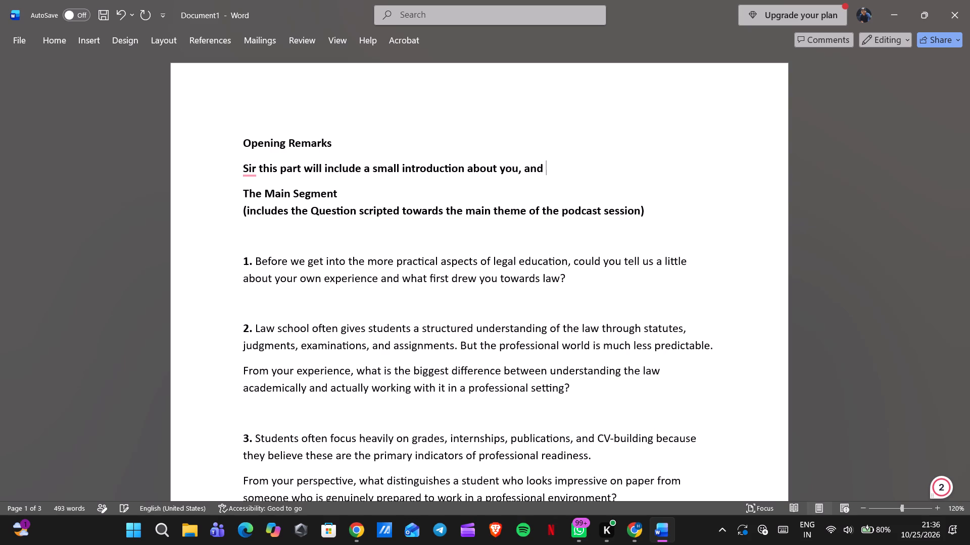
Continue the line under "Opening Remarks" with "about the main theme of the session".
key(BackSpace)
key(space)
key(BackSpace)
key(space)
text(abothe)
key(space)
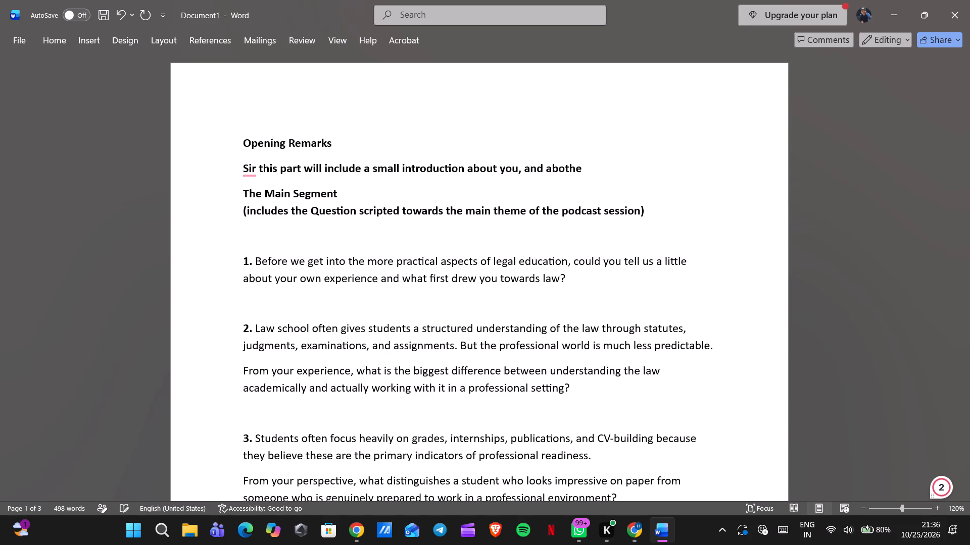
key(BackSpace)
key(BackSpace)
key(BackSpace)
key(BackSpace)
text(ut the ,ai)
key(BackSpace)
key(BackSpace)
key(BackSpace)
key(a)
key(BackSpace)
text(main thee)
key(BackSpace)
text(me of the session)
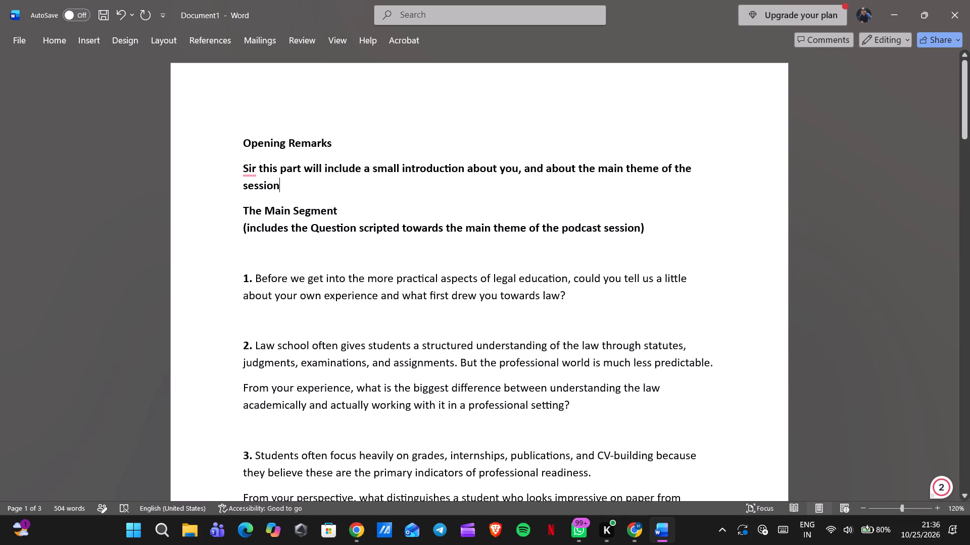
Remove the bold formatting from the introductory sentence under "Opening Remarks".
drag(292, 188, 242, 171)
key(ctrl+b)
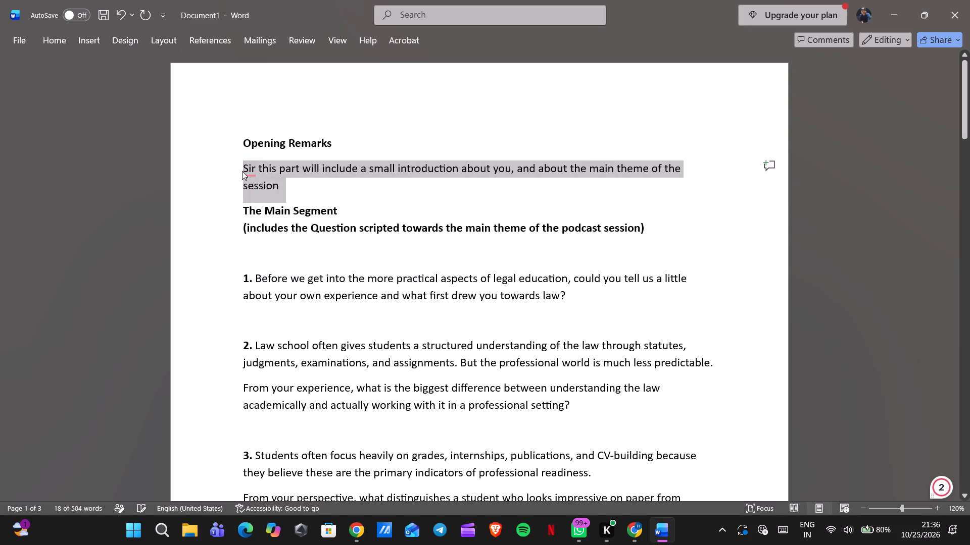
click(292, 183)
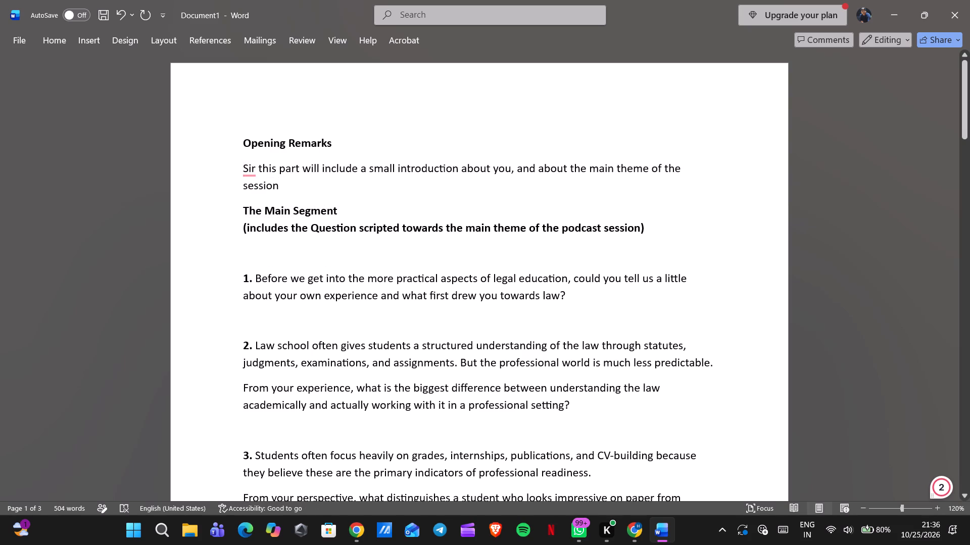
Underline the headings "Opening Remarks", "The Main Segment" and "Rapid – Fire Round", leaving their bracketed notes without underline.
key(ctrl+a)
click(335, 146)
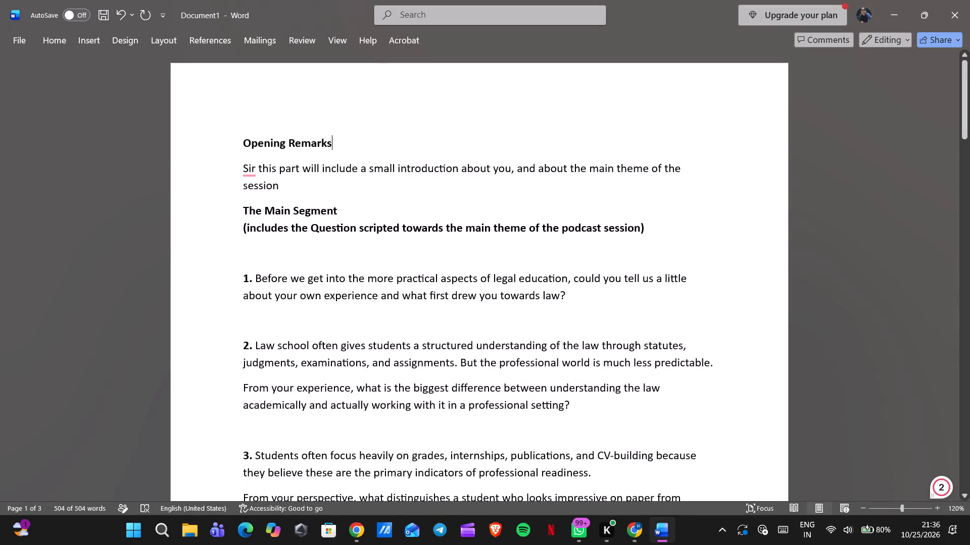
drag(335, 146, 251, 150)
key(ctrl+u)
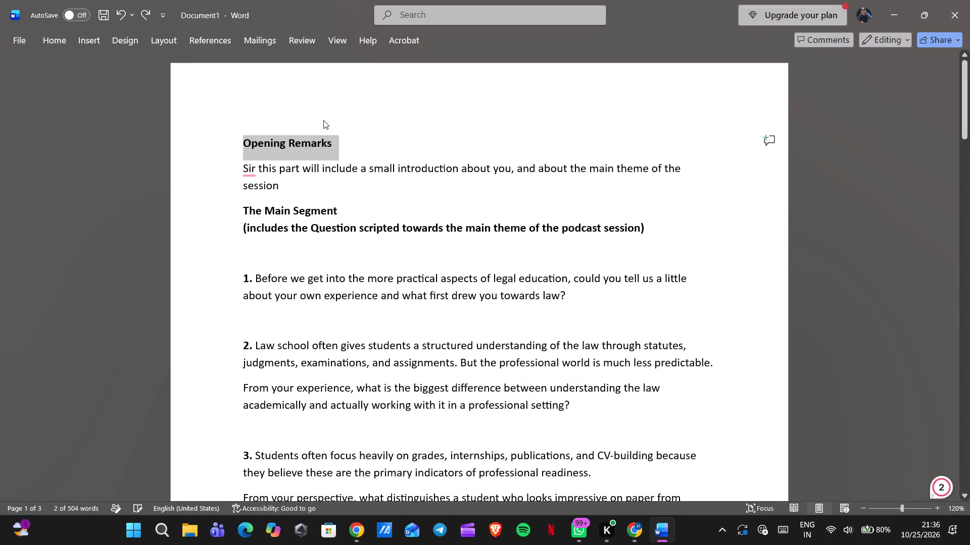
key(ctrl+u)
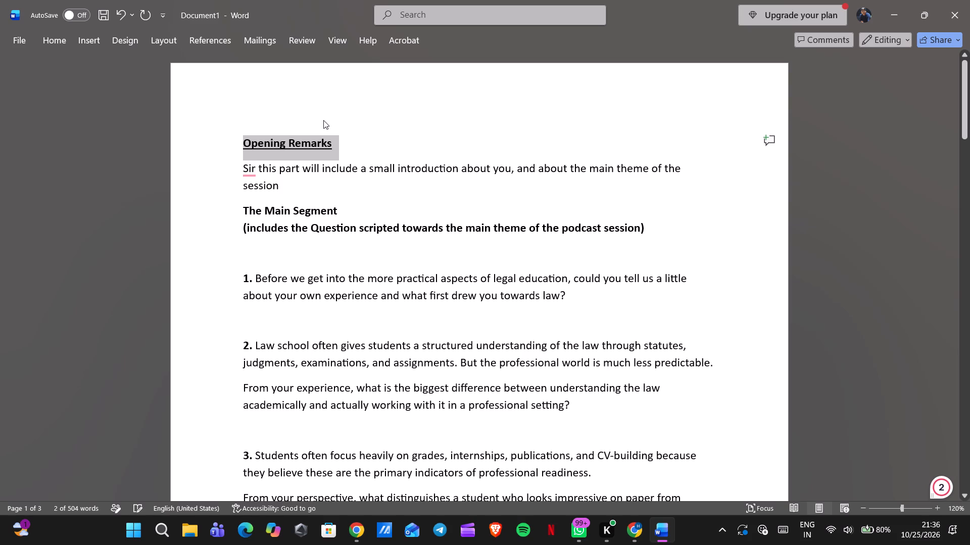
click(340, 214)
drag(340, 214, 263, 214)
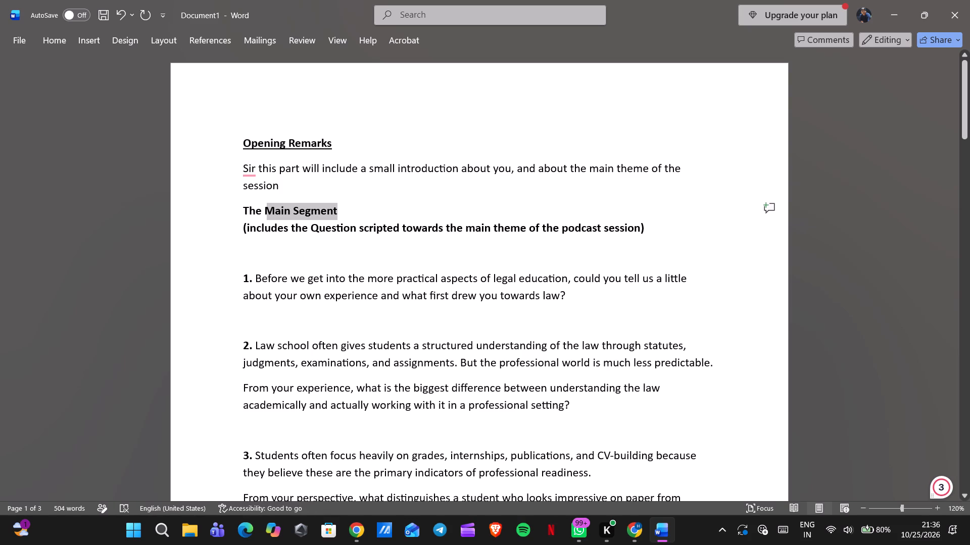
drag(263, 214, 246, 214)
key(ctrl+u)
scroll(306, 297, down, 2)
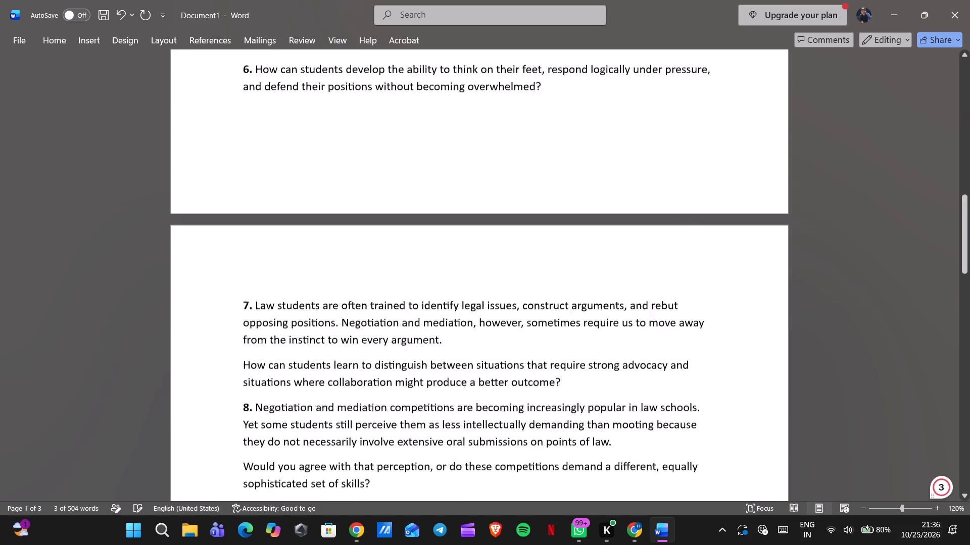
scroll(306, 297, down, 3)
drag(339, 322, 241, 327)
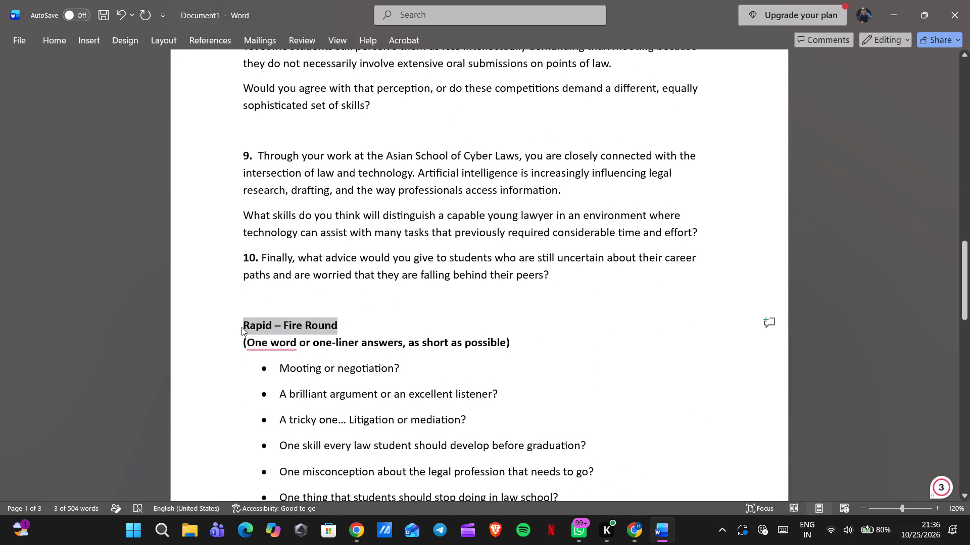
key(ctrl+u)
Add "The" at the start of the "Rapid – Fire Round" heading.
click(241, 327)
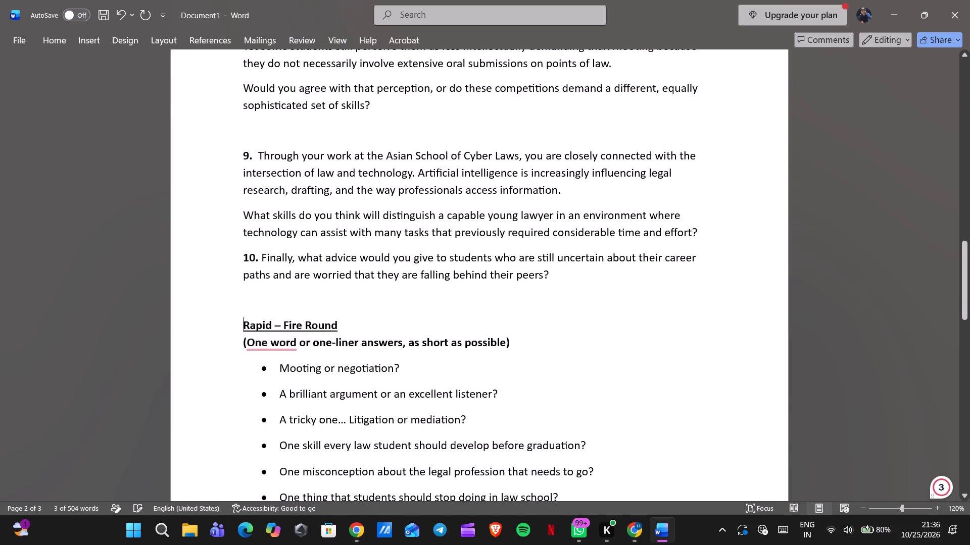
Review the document from the opening remarks through the rapid-fire round to check the headings and layout.
scroll(350, 330, down, 3)
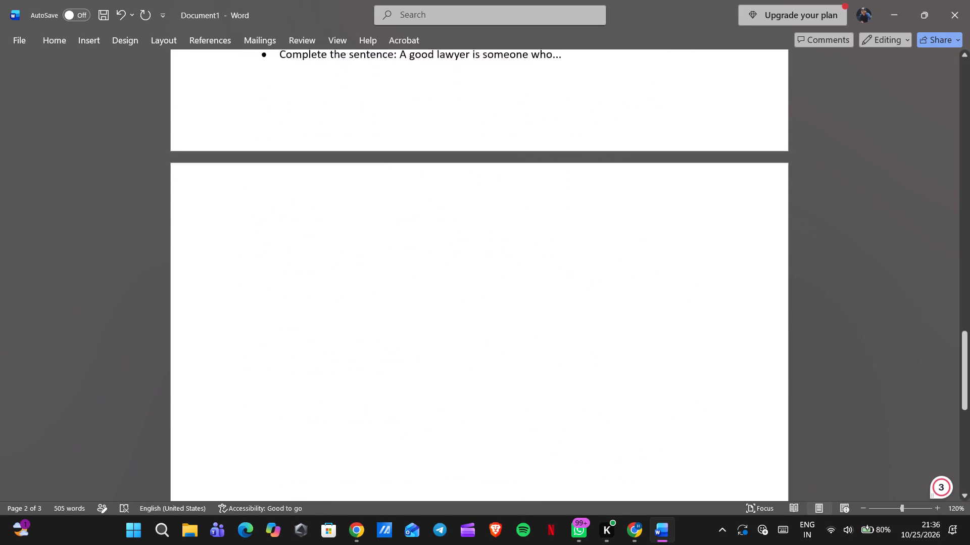
scroll(350, 330, down, 1)
scroll(350, 330, up, 4)
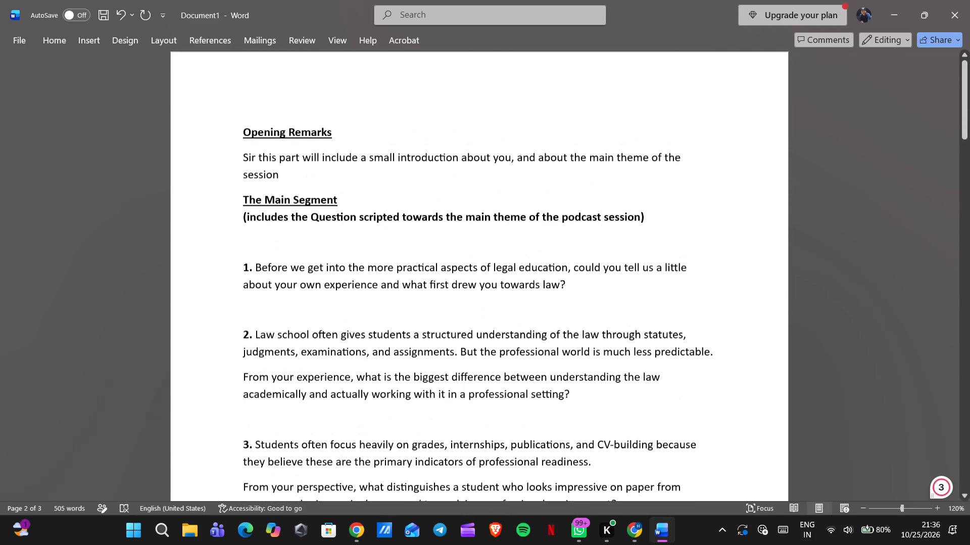
scroll(350, 330, down, 6)
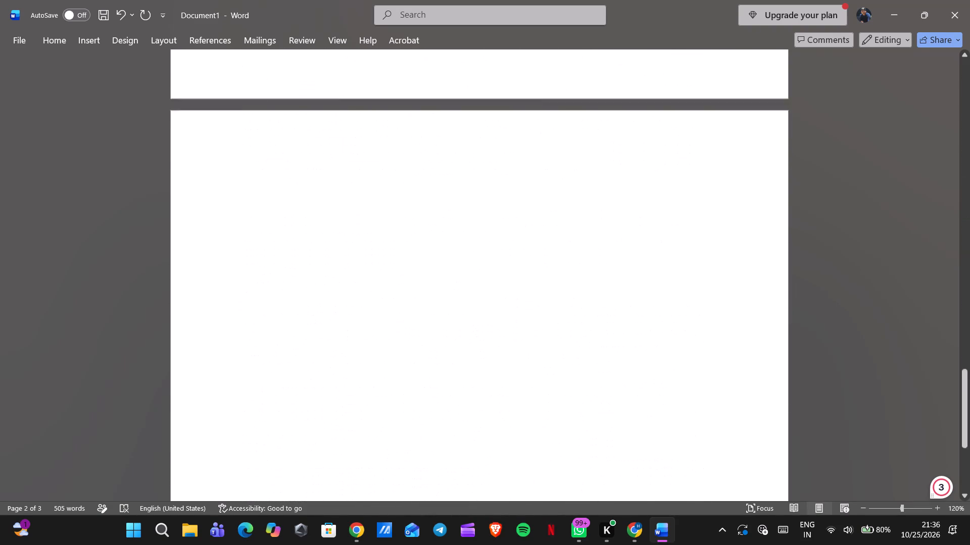
scroll(350, 330, up, 7)
scroll(350, 330, down, 4)
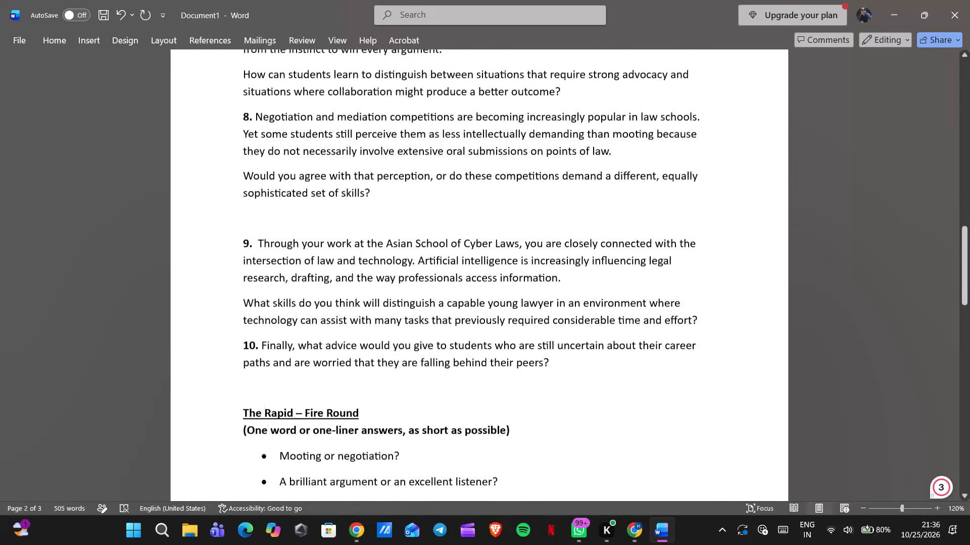
scroll(350, 330, down, 1)
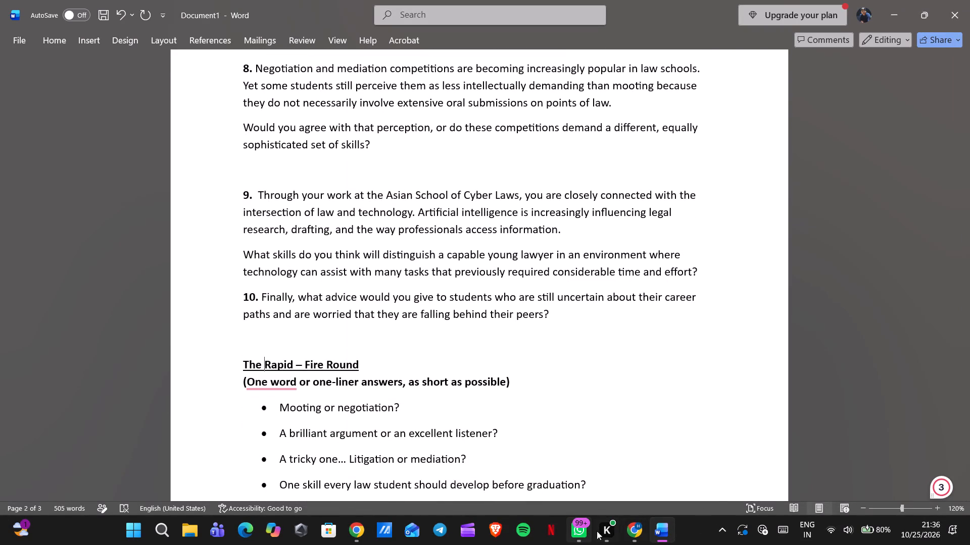
Switch to the Google Docs script and look over the "My Recommendation for the Final Recording" section and its suggested question.
click(364, 528)
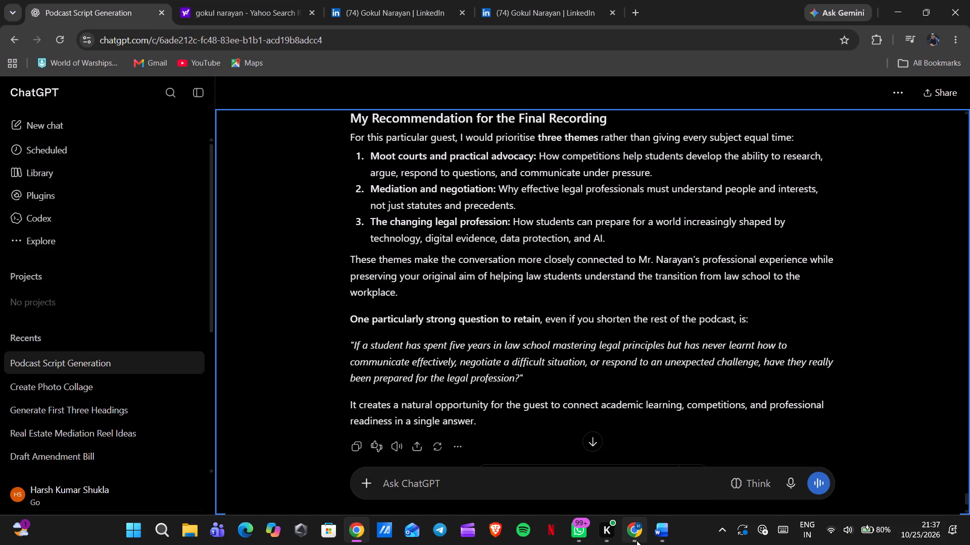
click(637, 540)
scroll(610, 450, down, 2)
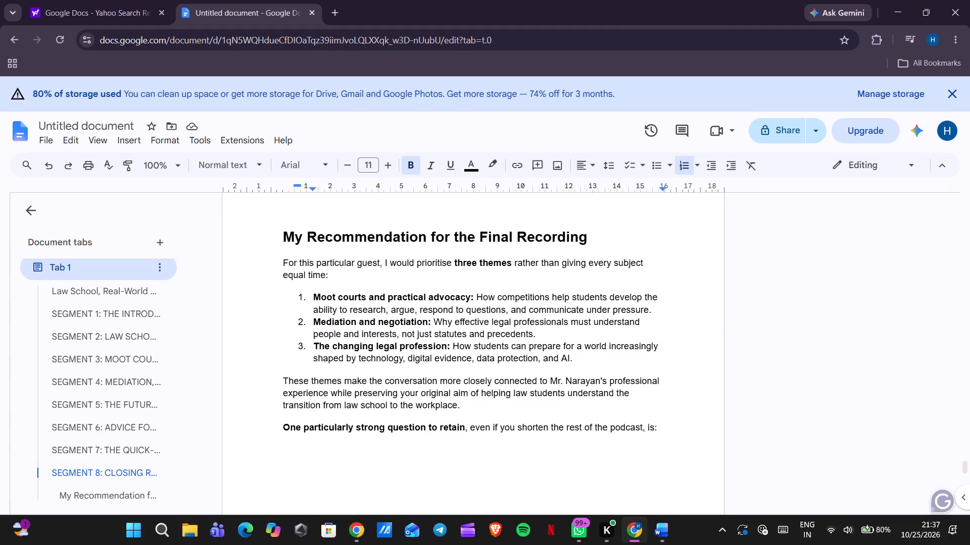
scroll(610, 450, down, 4)
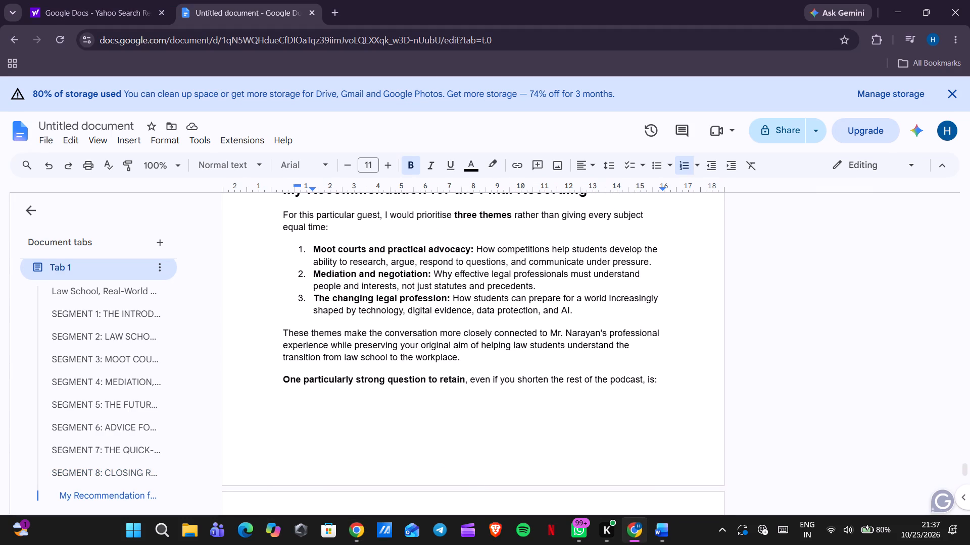
scroll(610, 450, up, 1)
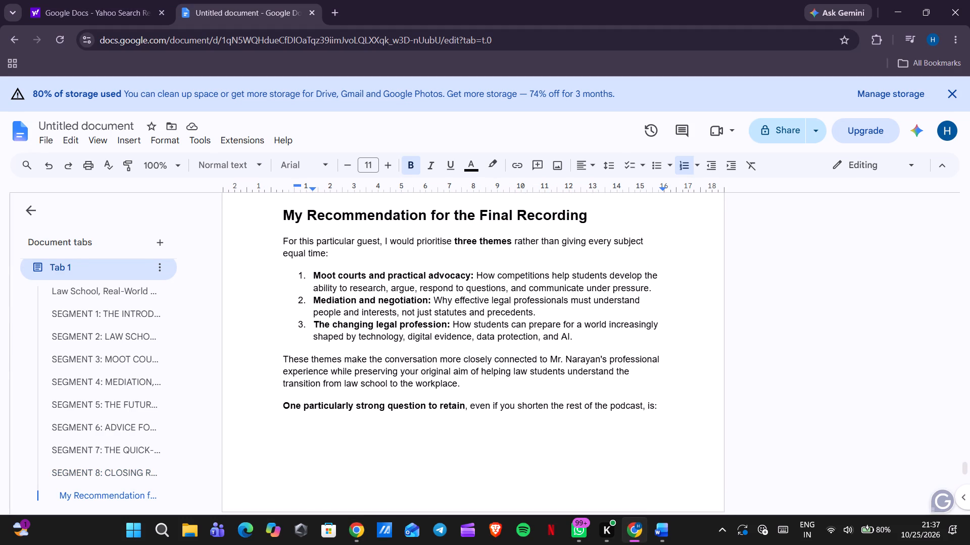
scroll(610, 450, down, 2)
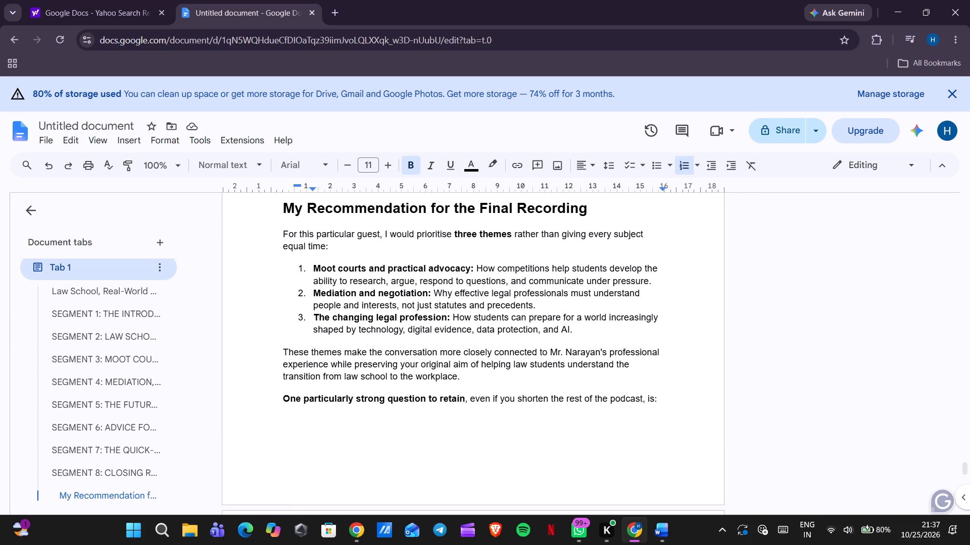
scroll(610, 450, down, 3)
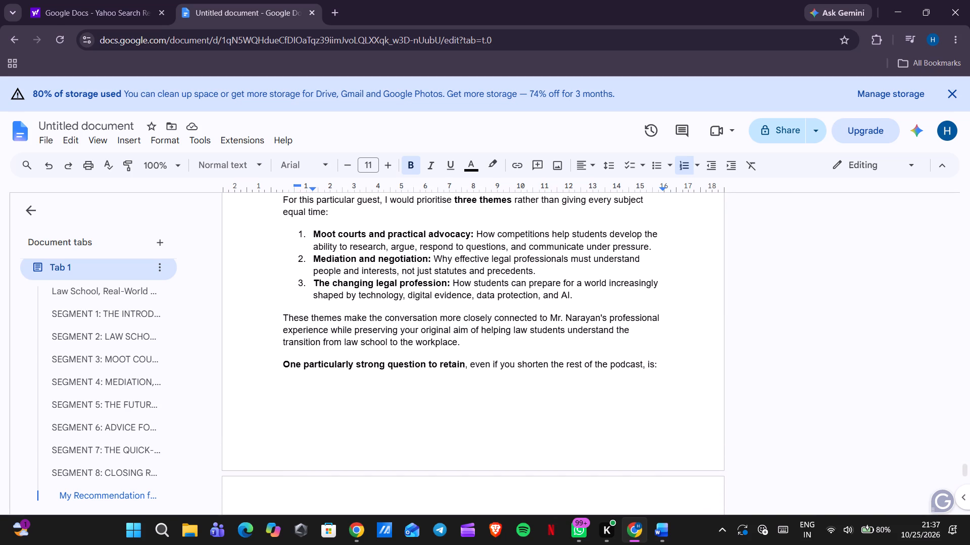
scroll(610, 450, down, 2)
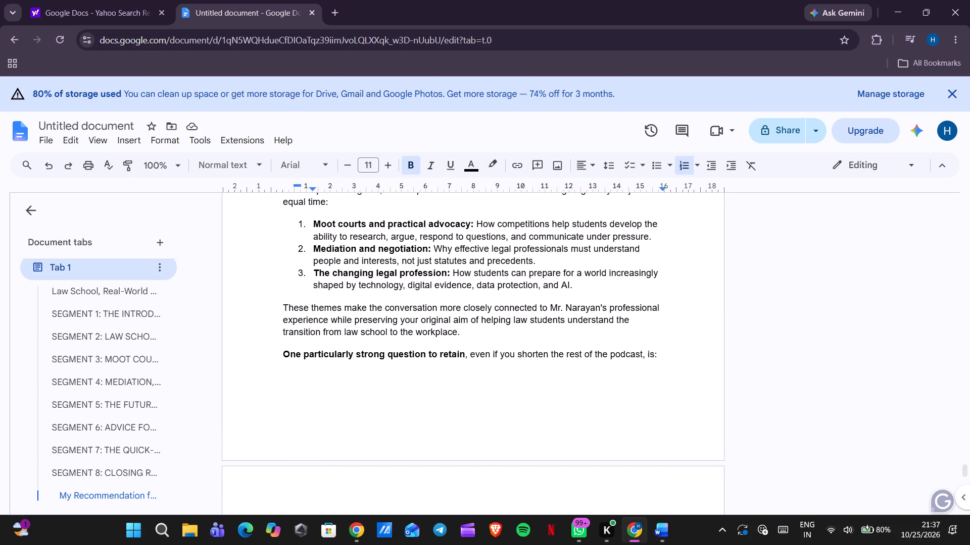
scroll(610, 450, down, 1)
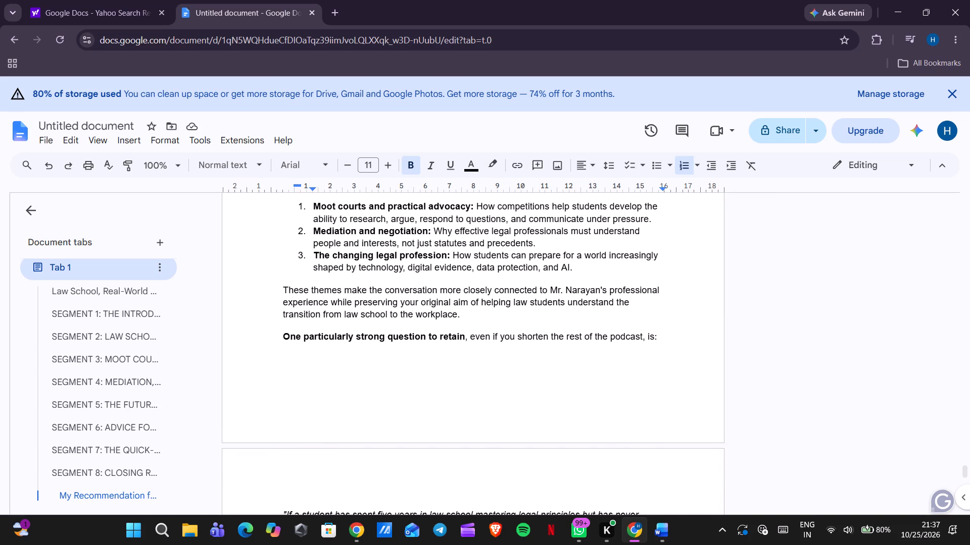
scroll(610, 450, down, 2)
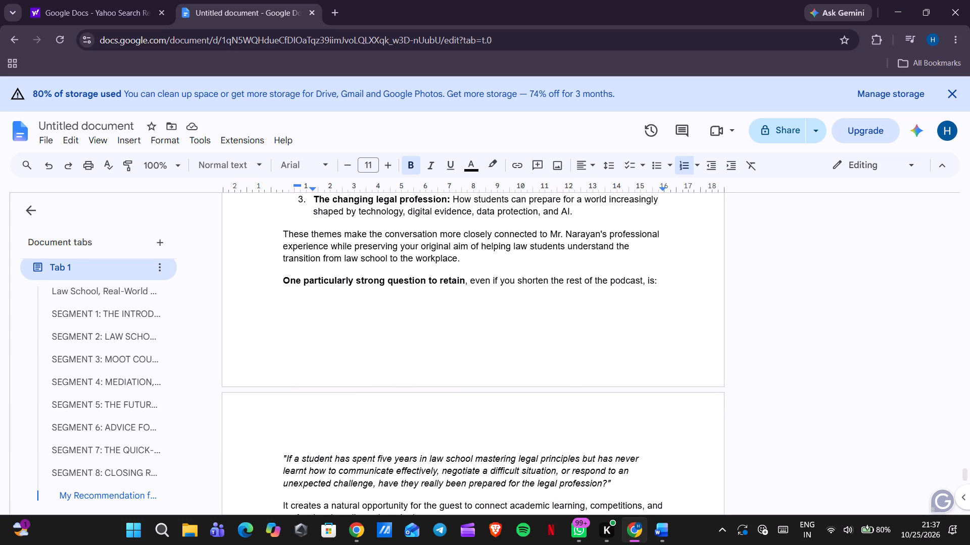
scroll(610, 450, down, 3)
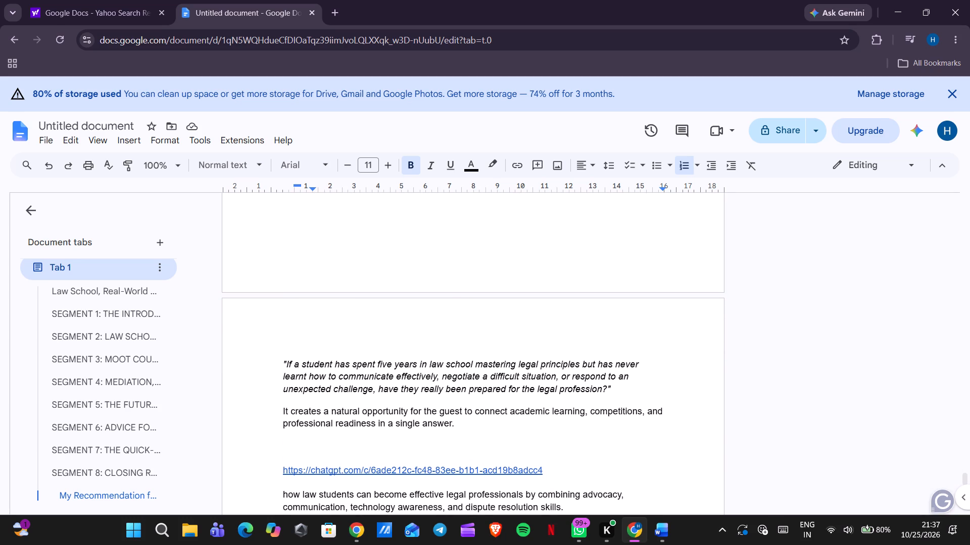
Copy the italic question "If a student has spent five years in law school…" without quotation marks into Word as question 11, below question 10.
drag(607, 393, 601, 393)
drag(601, 393, 288, 362)
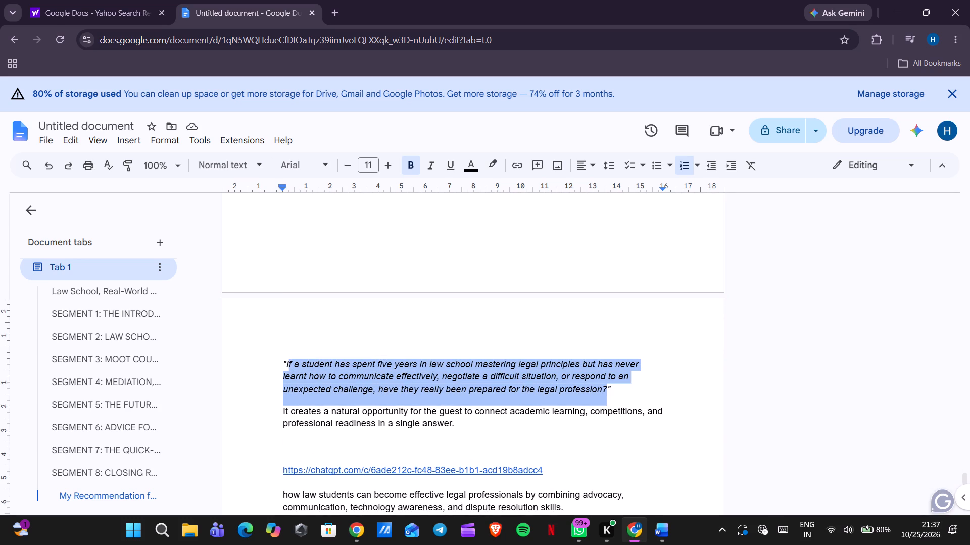
drag(288, 362, 287, 363)
key(ctrl+c)
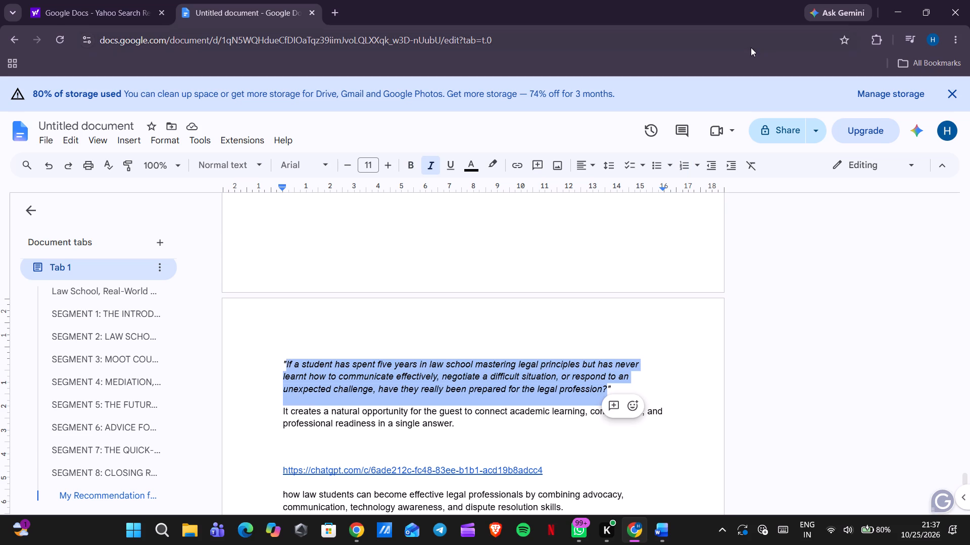
click(902, 8)
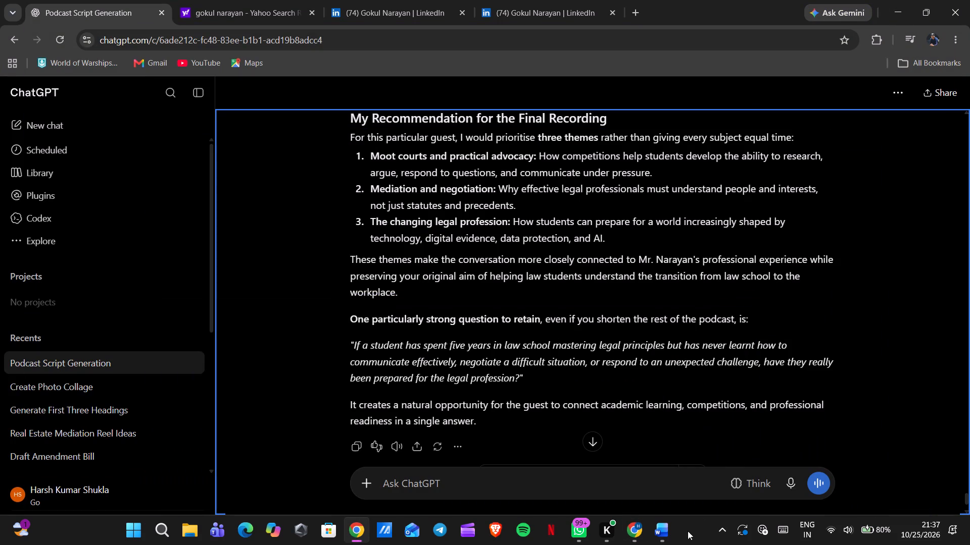
click(667, 540)
click(573, 320)
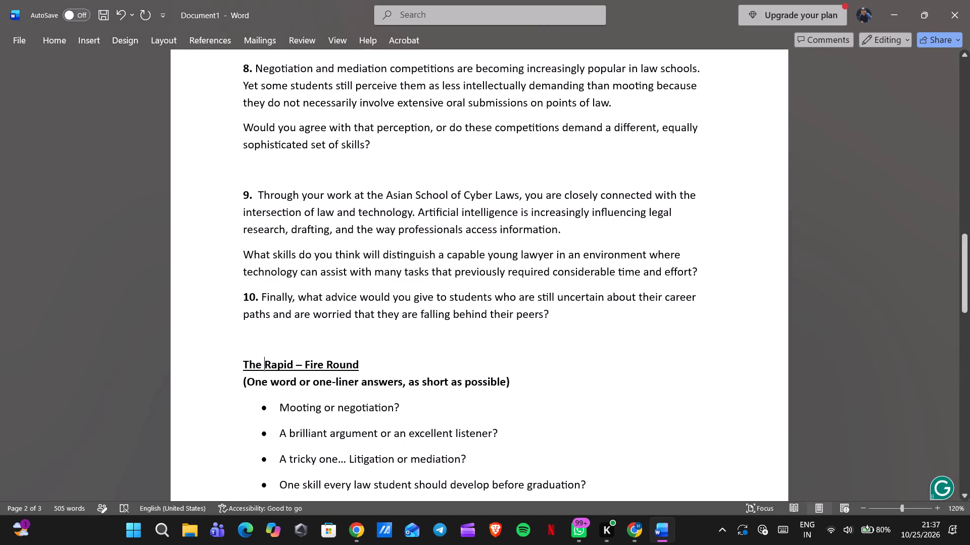
key(Return)
text(11.)
key(space)
key(ctrl+v)
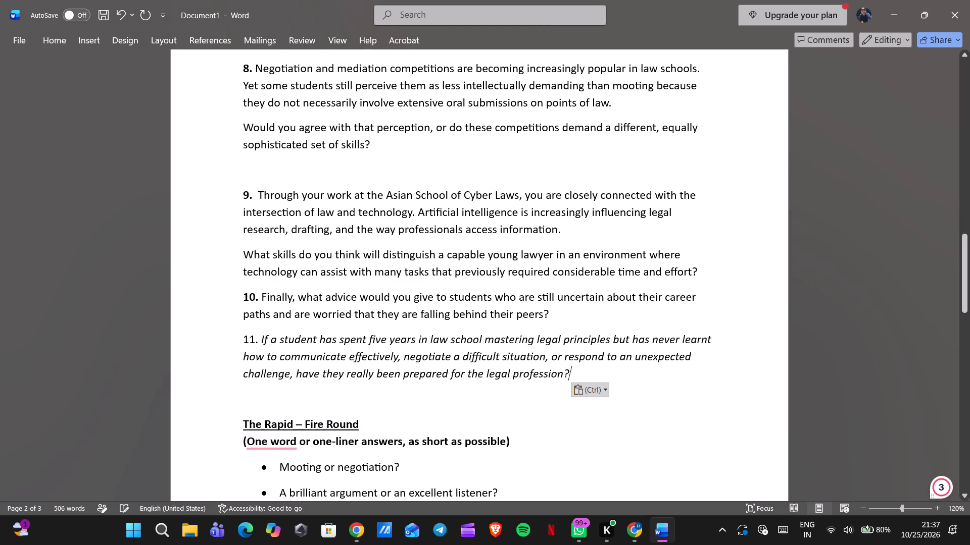
Remove the italic formatting from the text of question 11.
drag(576, 368, 265, 342)
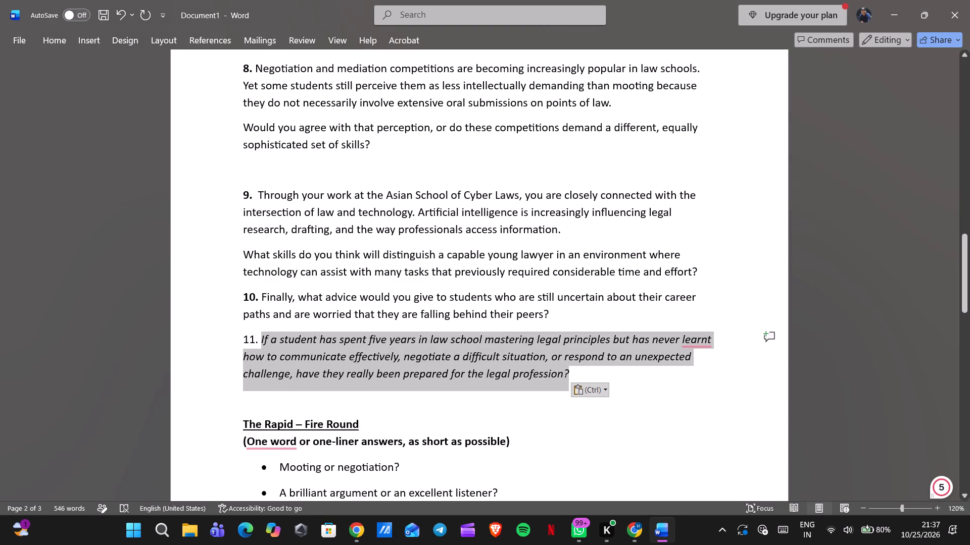
drag(265, 342, 264, 342)
key(ctrl+i)
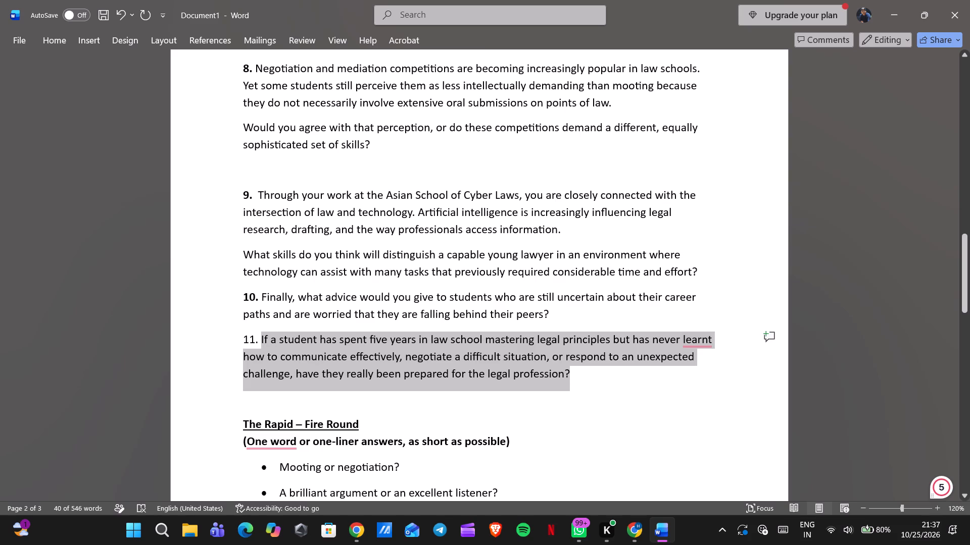
click(584, 376)
Insert a blank line above question 11 and another above question 10.
scroll(584, 377, down, 2)
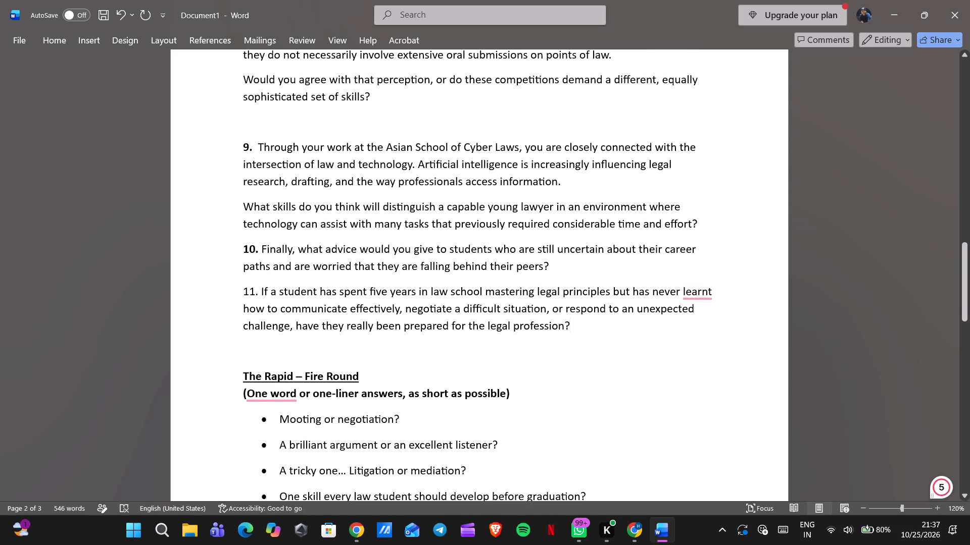
click(570, 260)
key(Return)
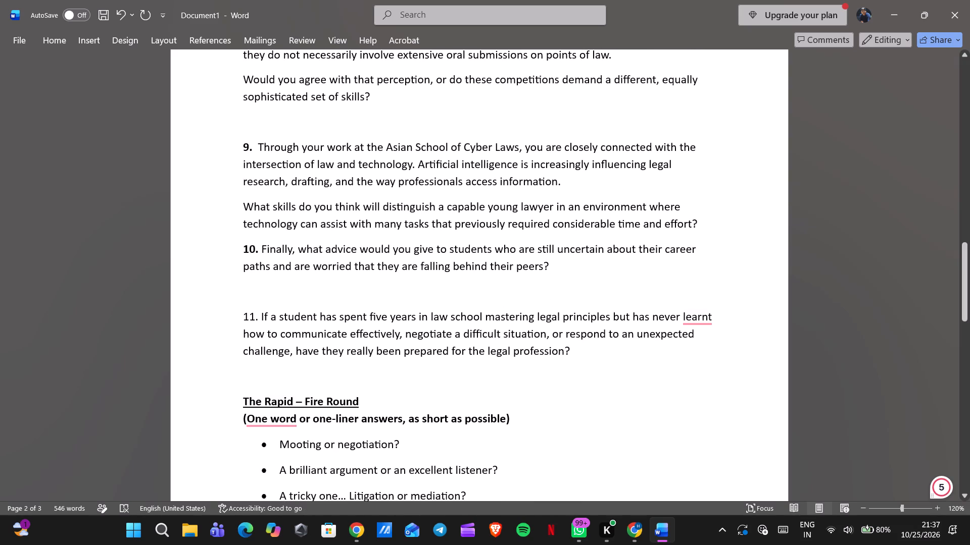
click(710, 216)
key(Return)
scroll(710, 216, up, 1)
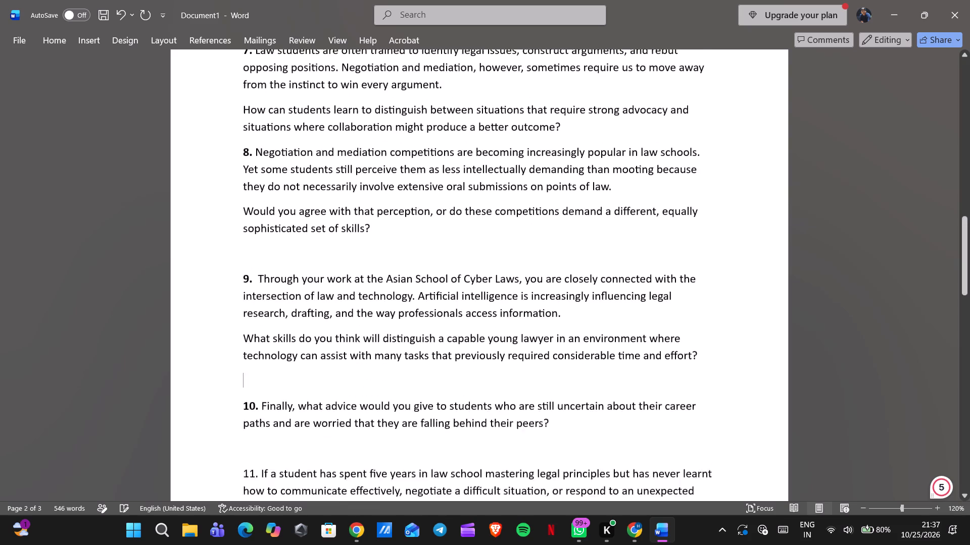
Insert a blank line between the end of question 7 and question 8.
scroll(710, 216, up, 2)
scroll(710, 216, down, 1)
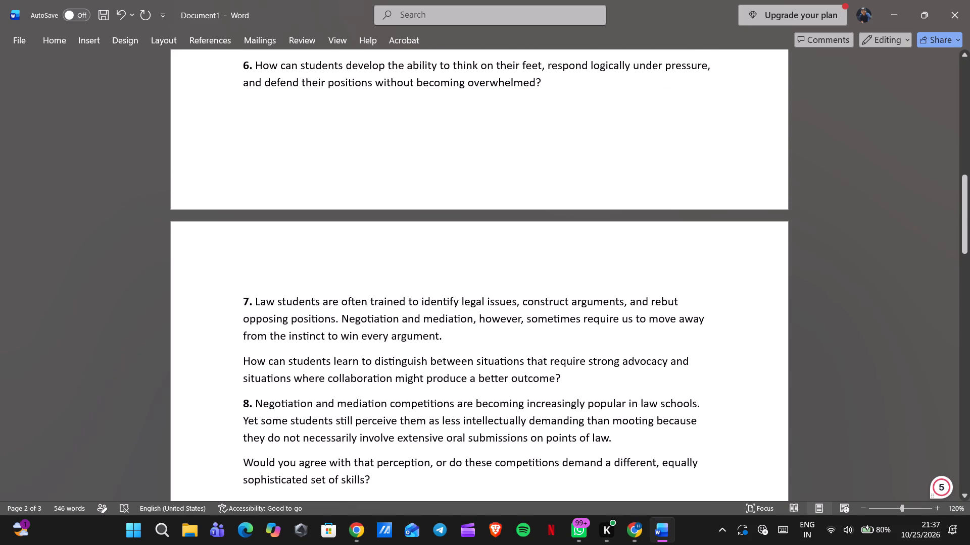
click(597, 380)
key(Return)
Punctuate the Opening Remarks sentence with a comma after "Sir" and a full stop after "session".
scroll(597, 380, up, 2)
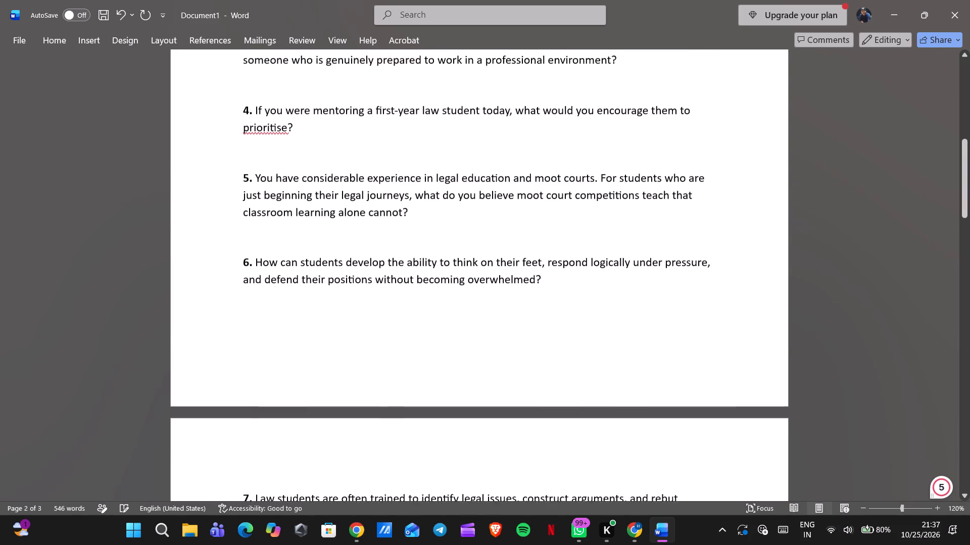
scroll(597, 380, up, 4)
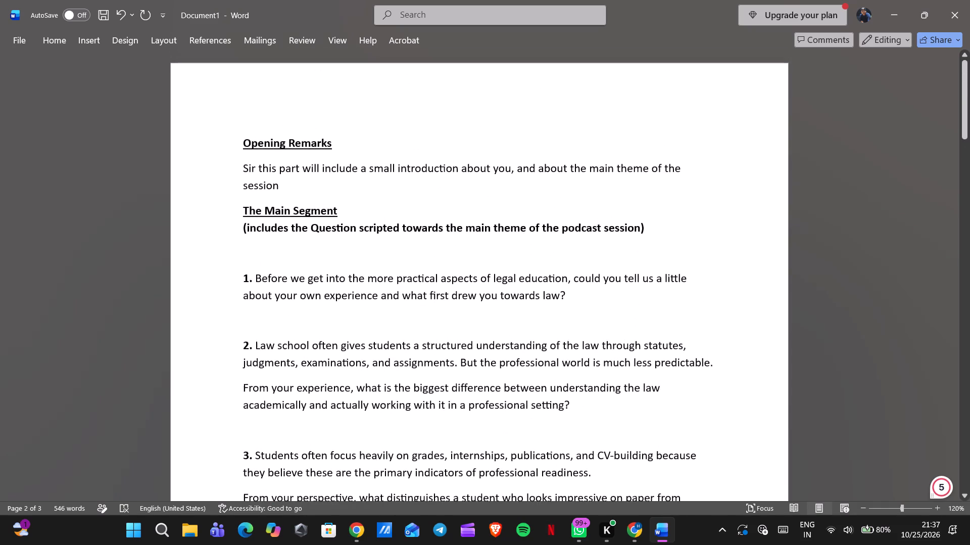
scroll(597, 380, up, 1)
scroll(597, 380, down, 1)
click(309, 182)
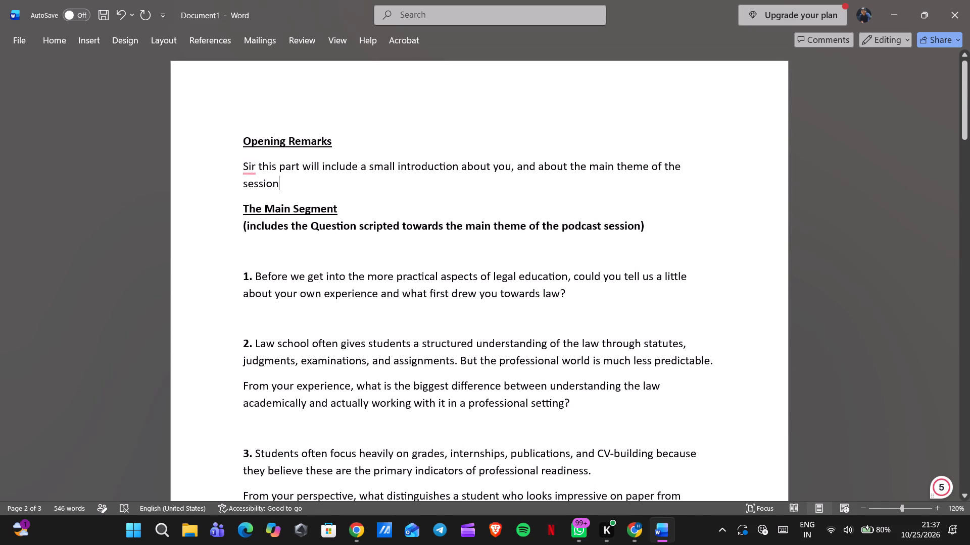
click(256, 167)
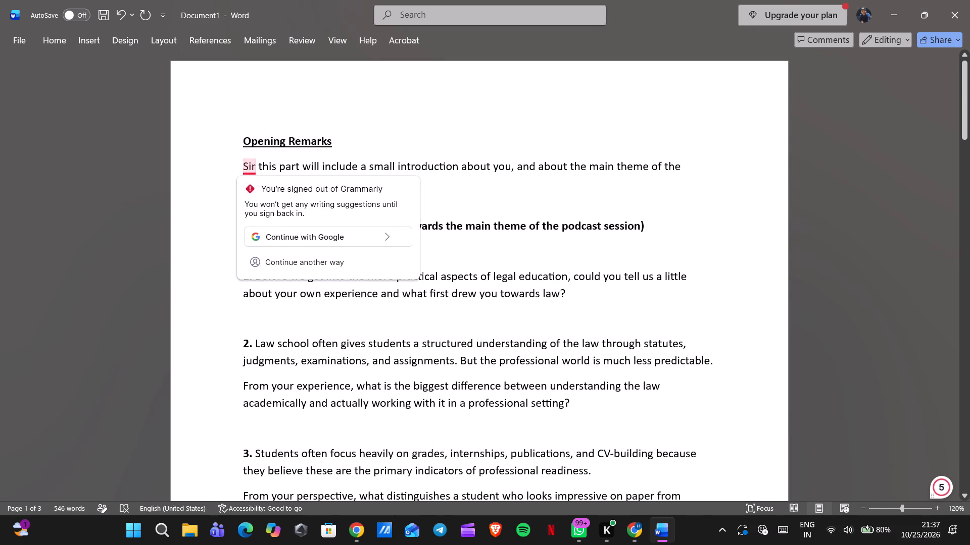
key(comma)
click(451, 200)
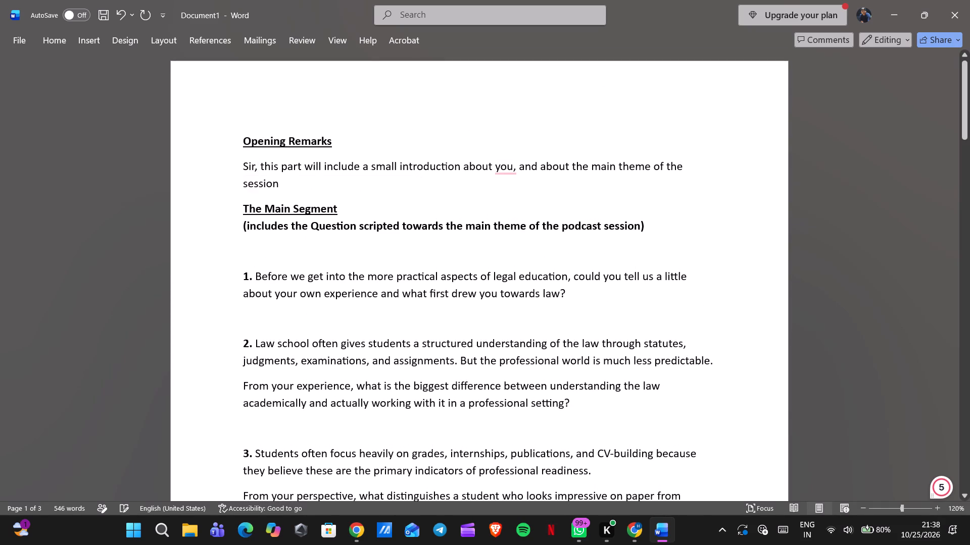
key(period)
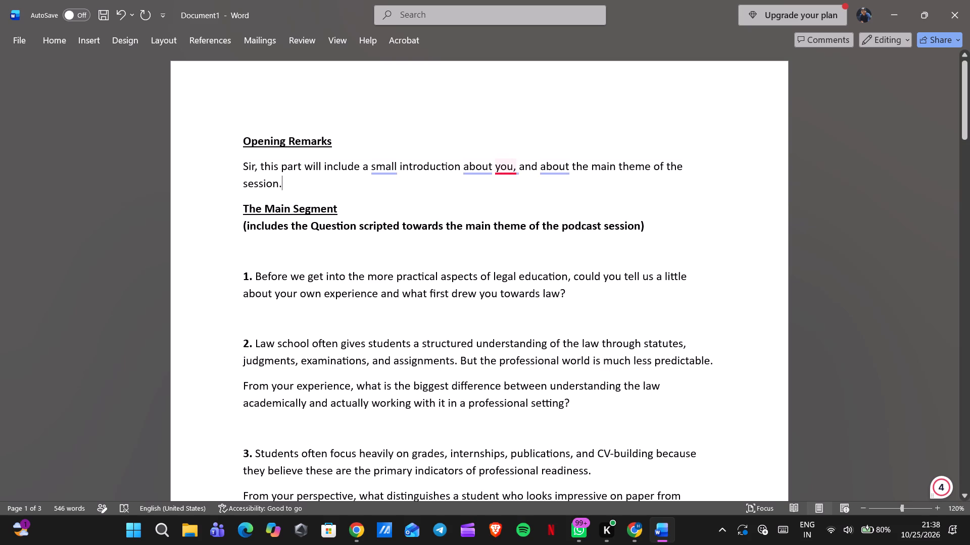
click(448, 188)
Review the document from the Main Segment's questions down to the rapid-fire round, checking wording, numbering and spacing.
scroll(448, 188, down, 1)
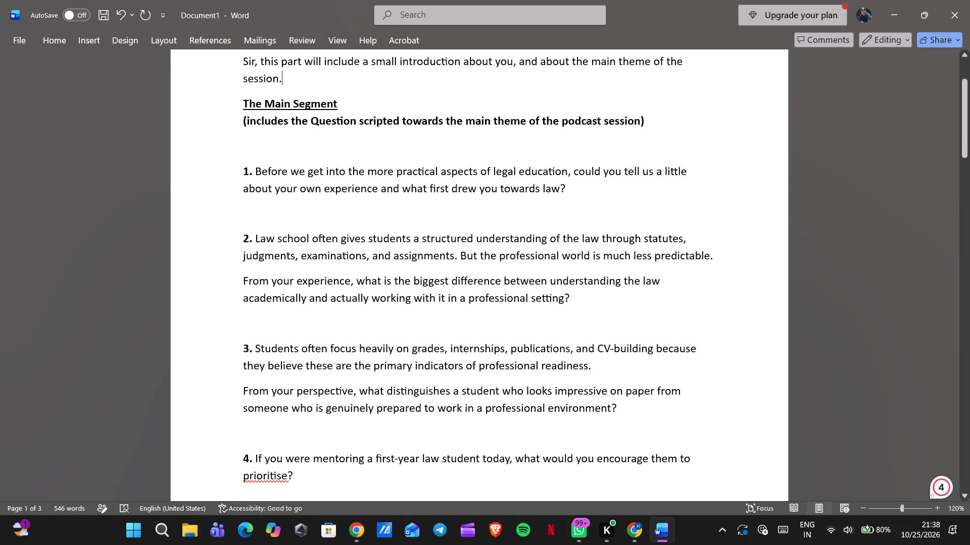
scroll(448, 188, down, 1)
scroll(448, 188, up, 1)
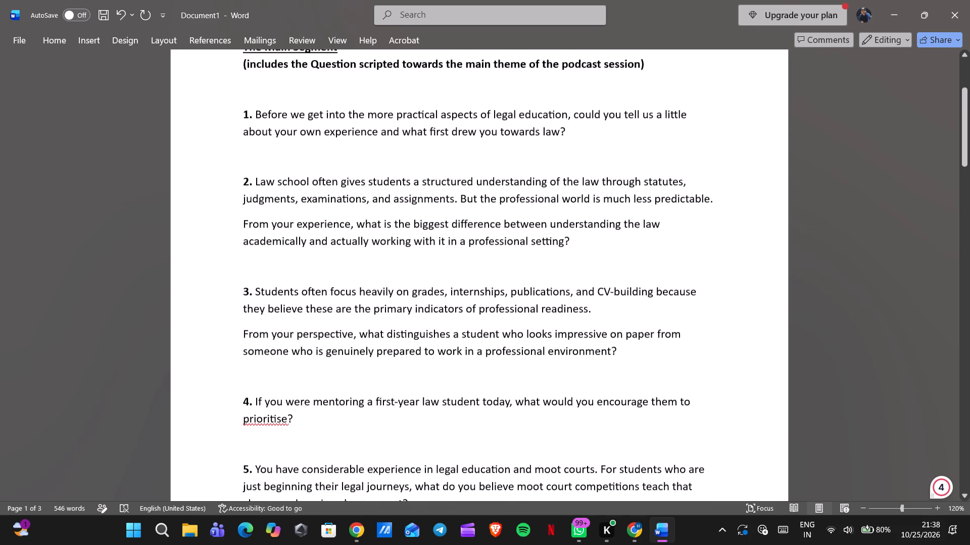
scroll(448, 188, up, 1)
scroll(448, 188, down, 2)
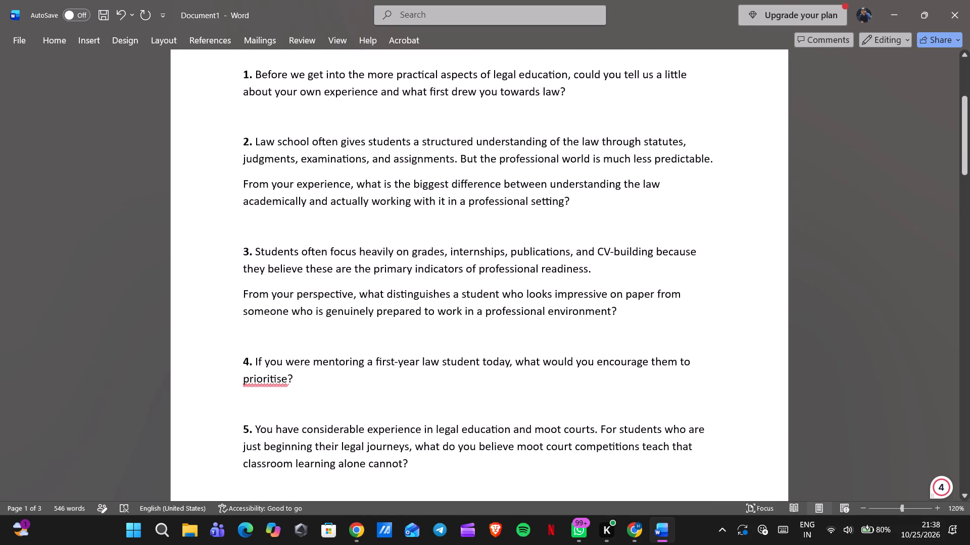
scroll(448, 188, down, 2)
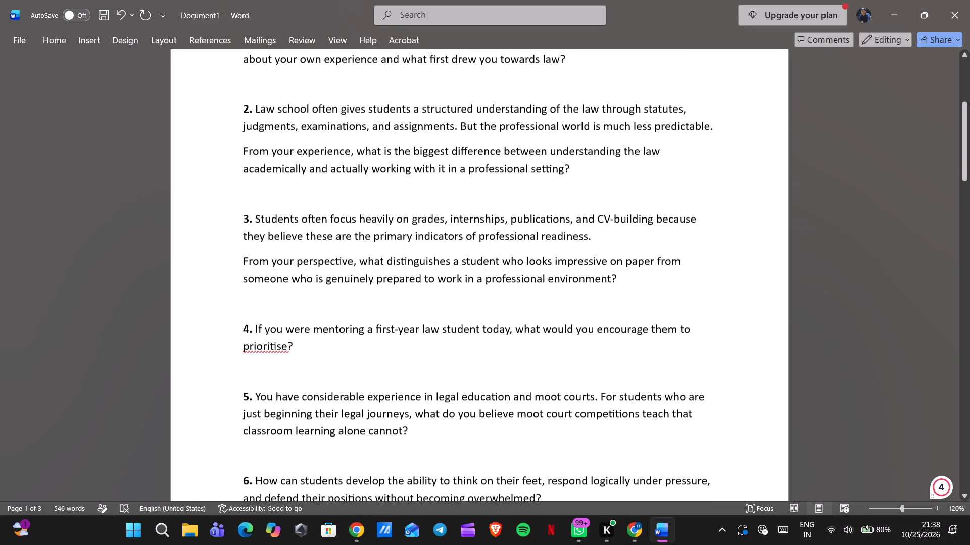
scroll(448, 188, down, 1)
scroll(448, 188, up, 2)
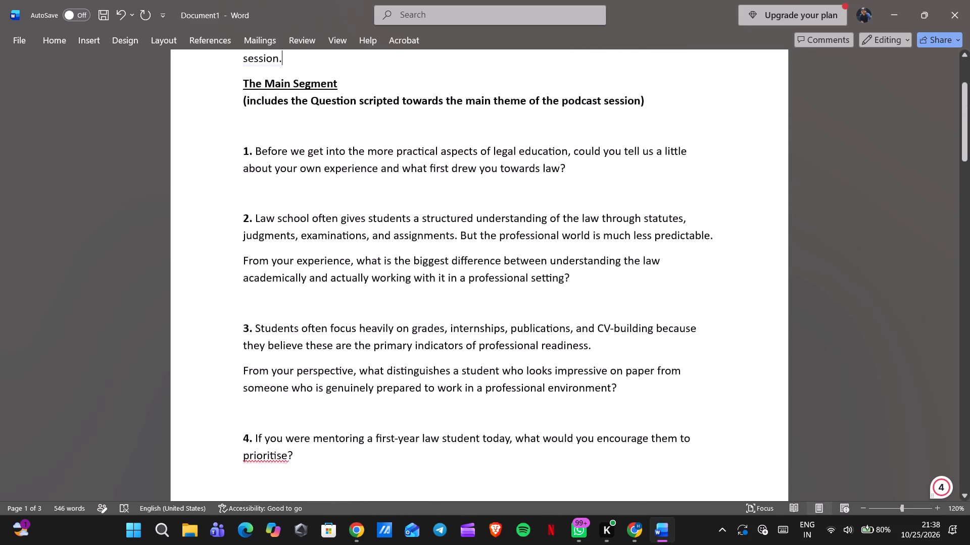
scroll(448, 188, down, 1)
scroll(448, 188, up, 1)
scroll(448, 188, down, 1)
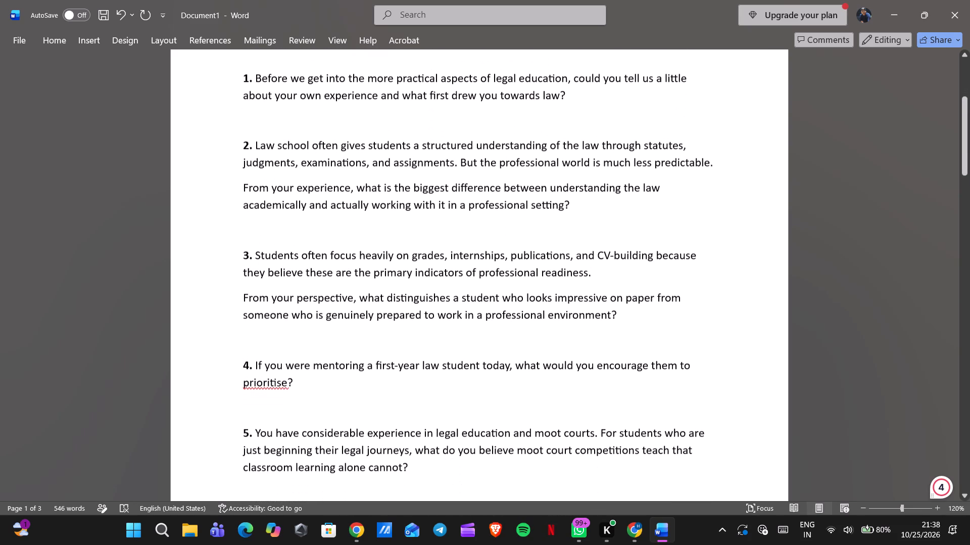
scroll(448, 188, down, 2)
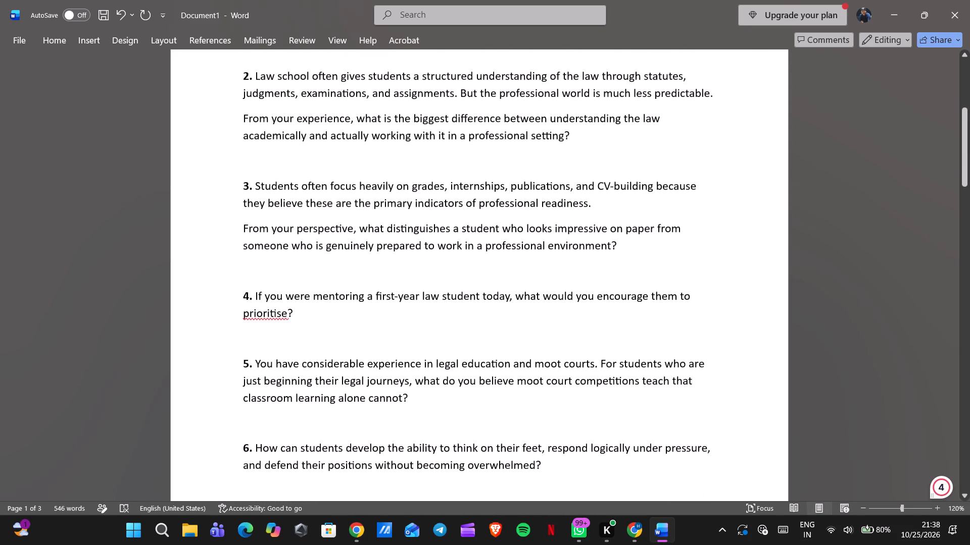
scroll(448, 188, down, 1)
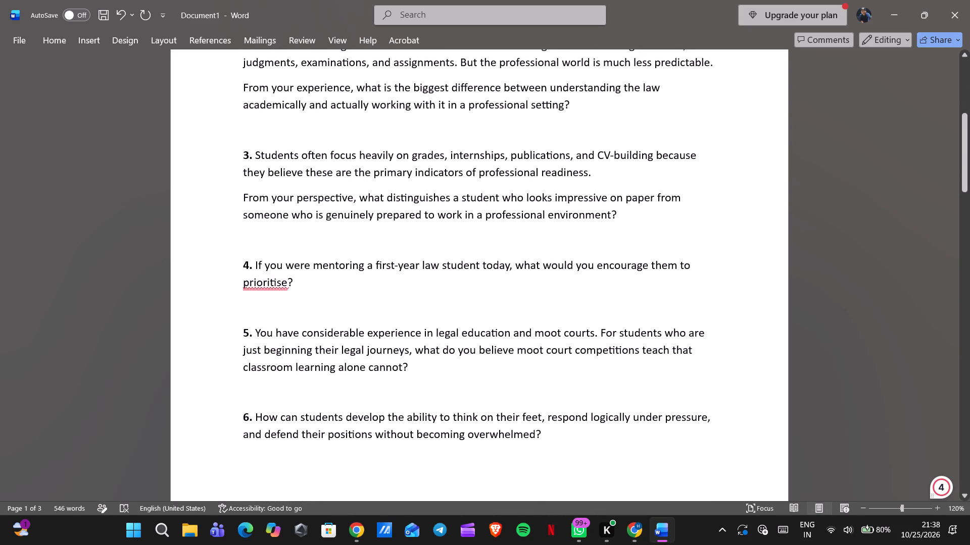
scroll(448, 188, down, 2)
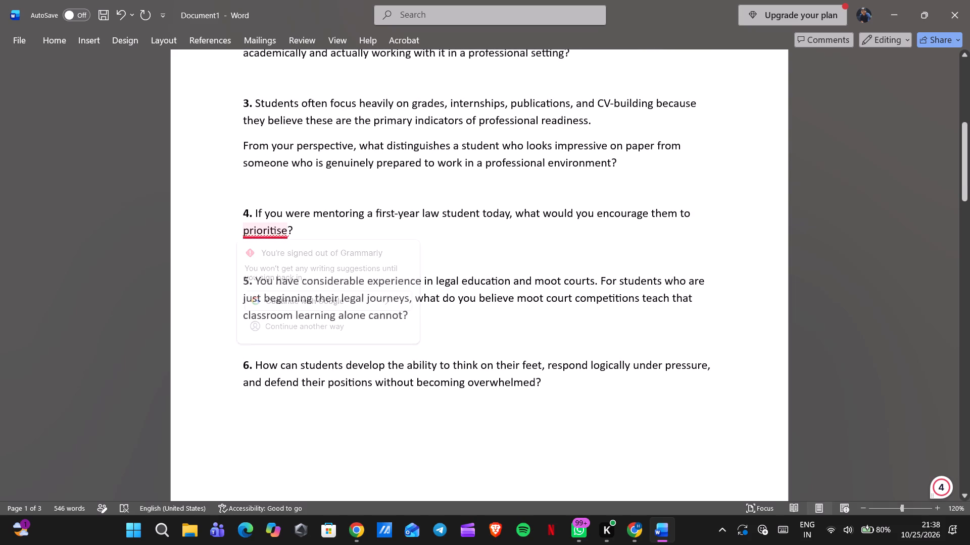
click(320, 225)
scroll(320, 225, down, 2)
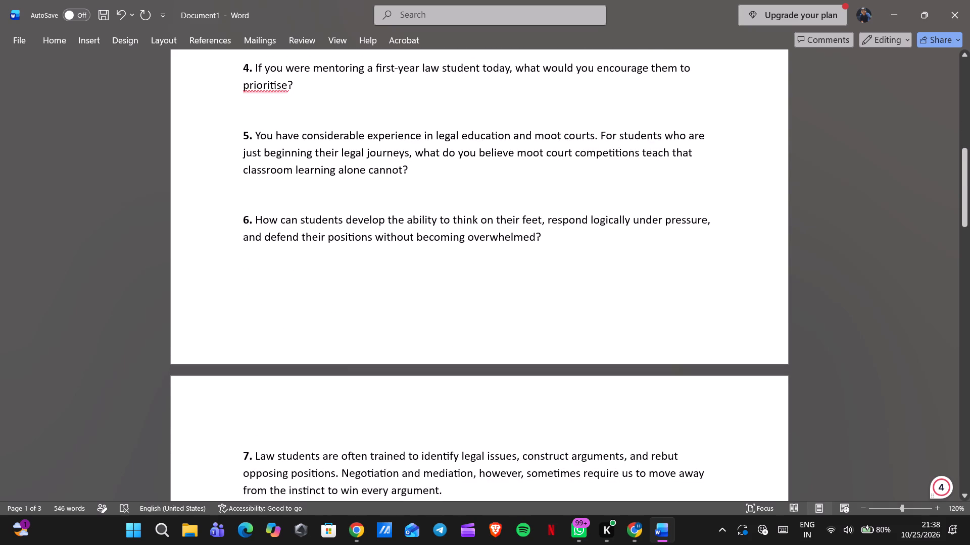
scroll(320, 225, down, 3)
scroll(320, 225, up, 1)
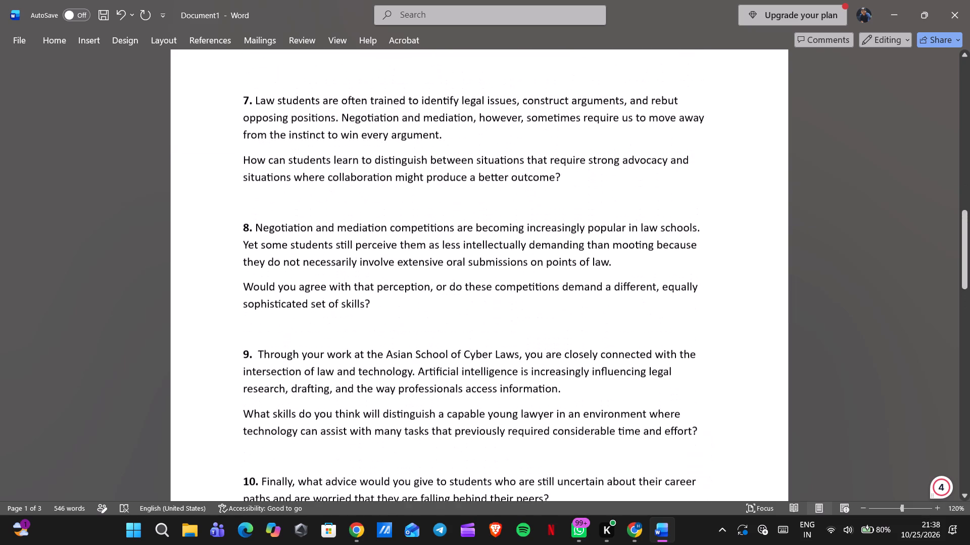
scroll(320, 225, down, 2)
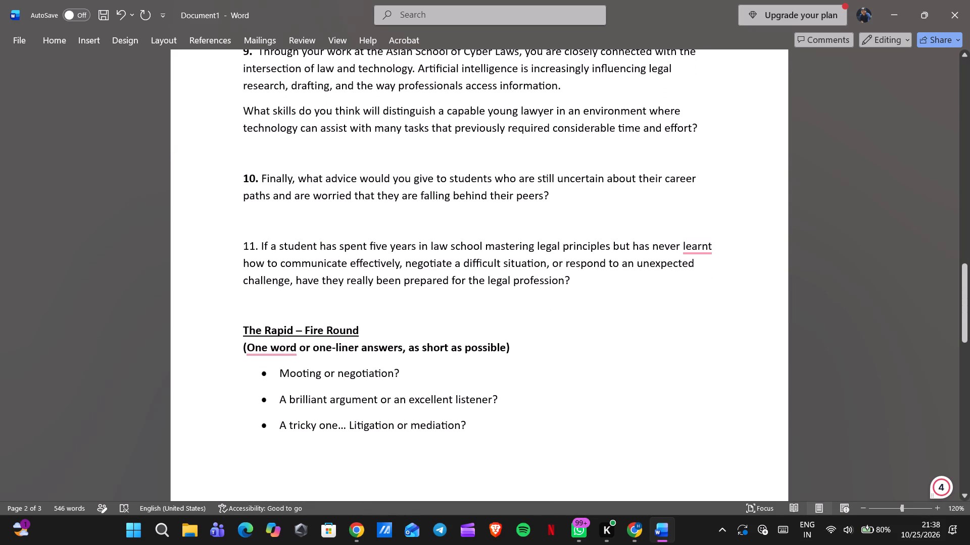
scroll(320, 225, down, 1)
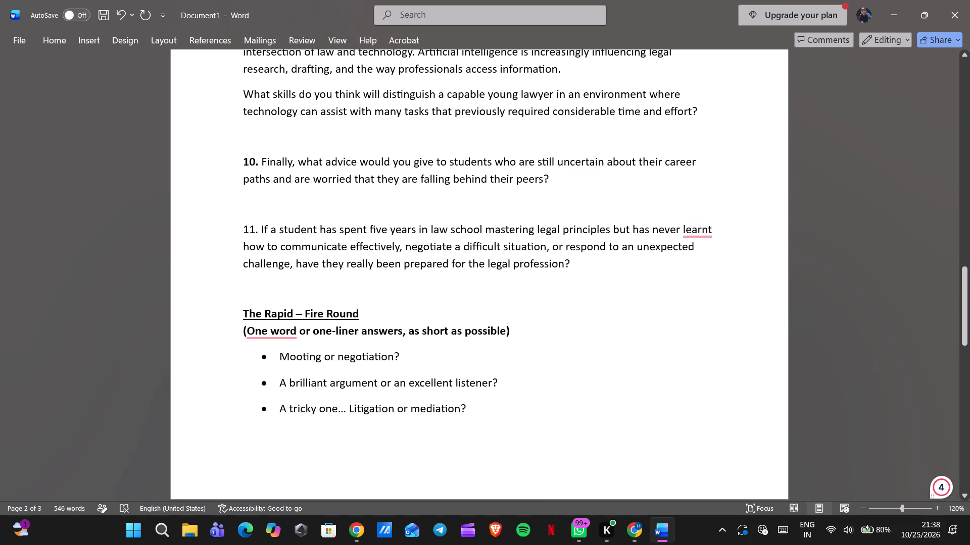
Renumber the "If a student has spent five years in law school…" question as 10 and make its number bold.
click(581, 261)
click(255, 232)
key(BackSpace)
key(0)
drag(258, 229, 239, 232)
key(ctrl+b)
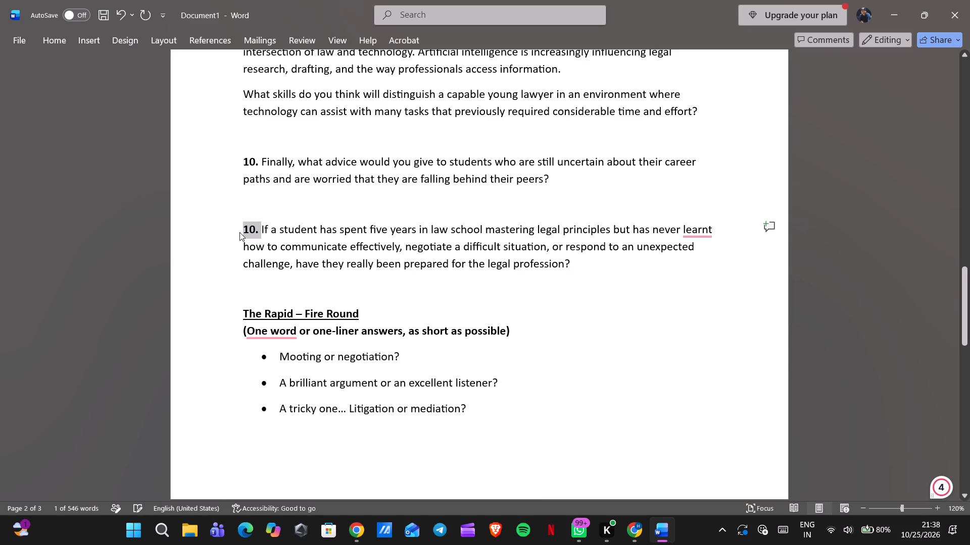
Renumber the "Finally, what advice would you give to students…" question as 11.
click(254, 161)
key(BackSpace)
key(1)
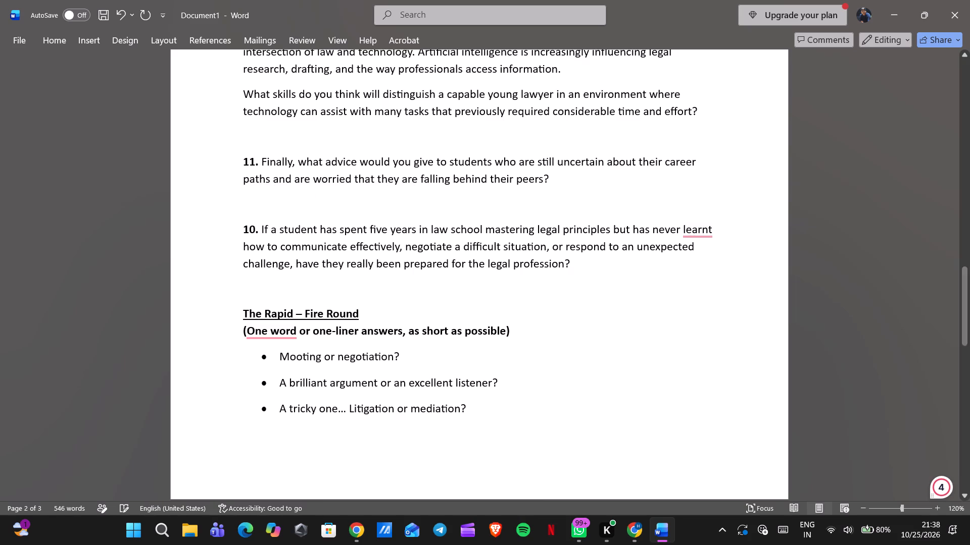
Move question 11 below question 10, with one blank line between them and one before the rapid-fire heading.
drag(556, 174, 246, 151)
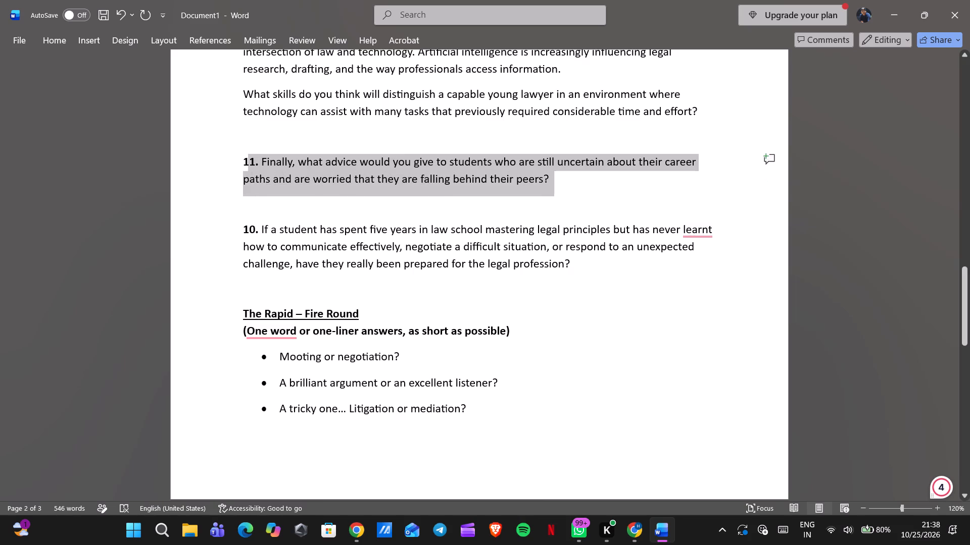
drag(246, 151, 243, 147)
key(ctrl+x)
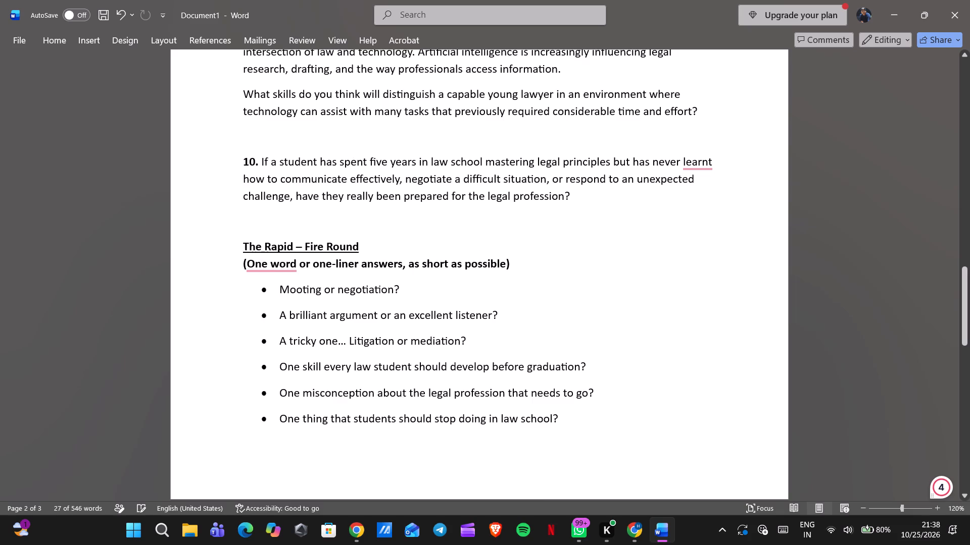
click(590, 199)
key(ctrl+v)
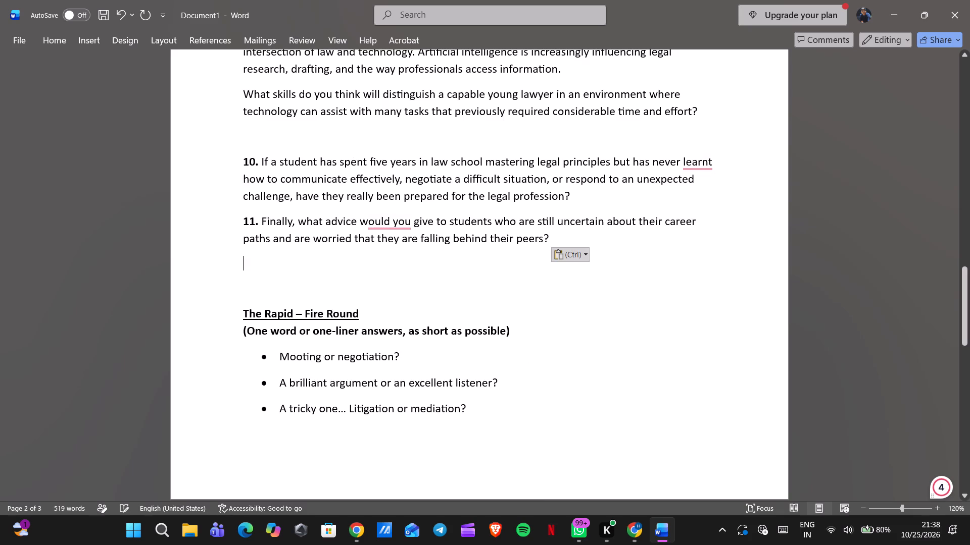
click(592, 199)
key(Return)
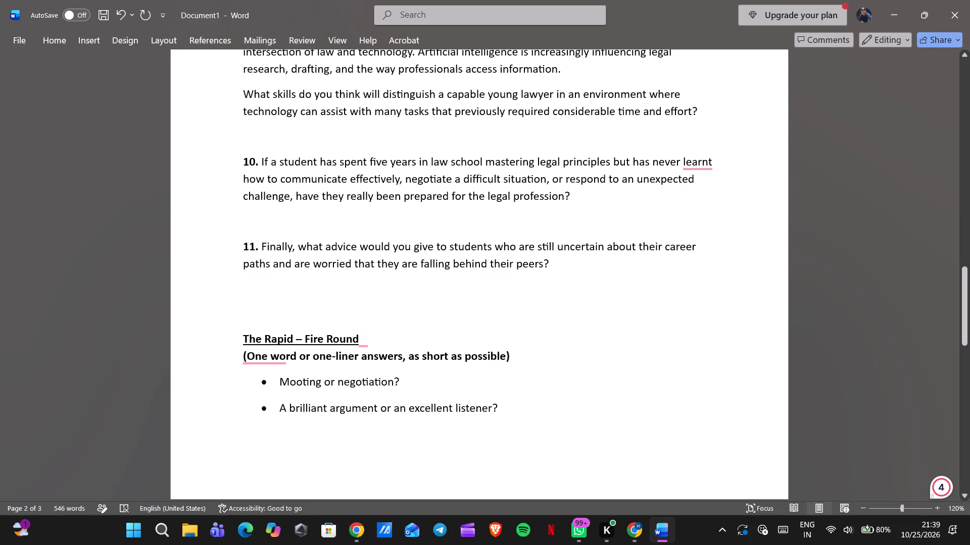
click(480, 307)
key(BackSpace)
click(483, 316)
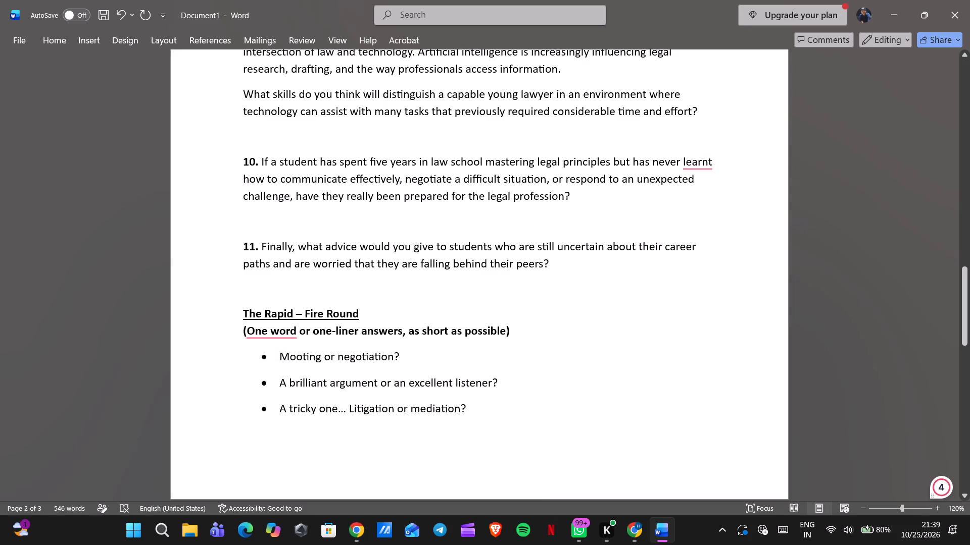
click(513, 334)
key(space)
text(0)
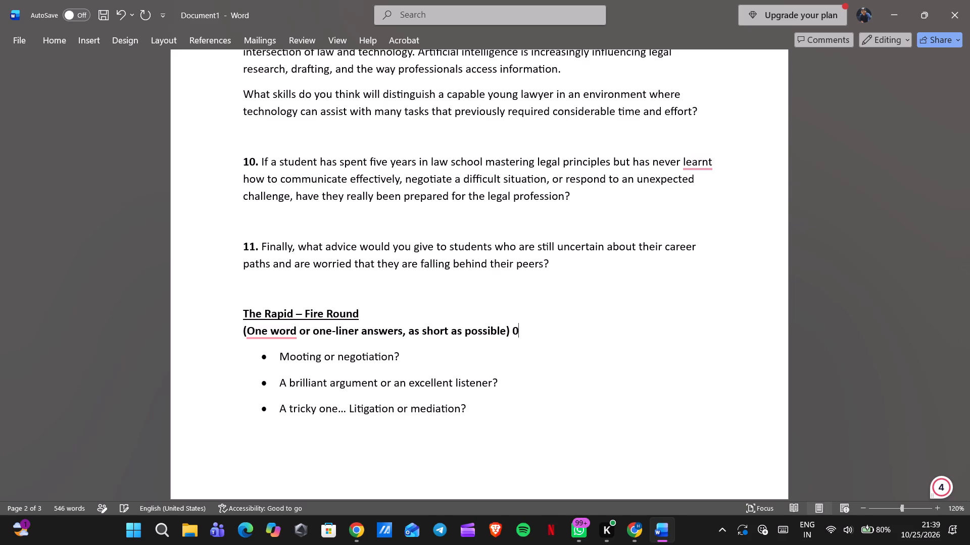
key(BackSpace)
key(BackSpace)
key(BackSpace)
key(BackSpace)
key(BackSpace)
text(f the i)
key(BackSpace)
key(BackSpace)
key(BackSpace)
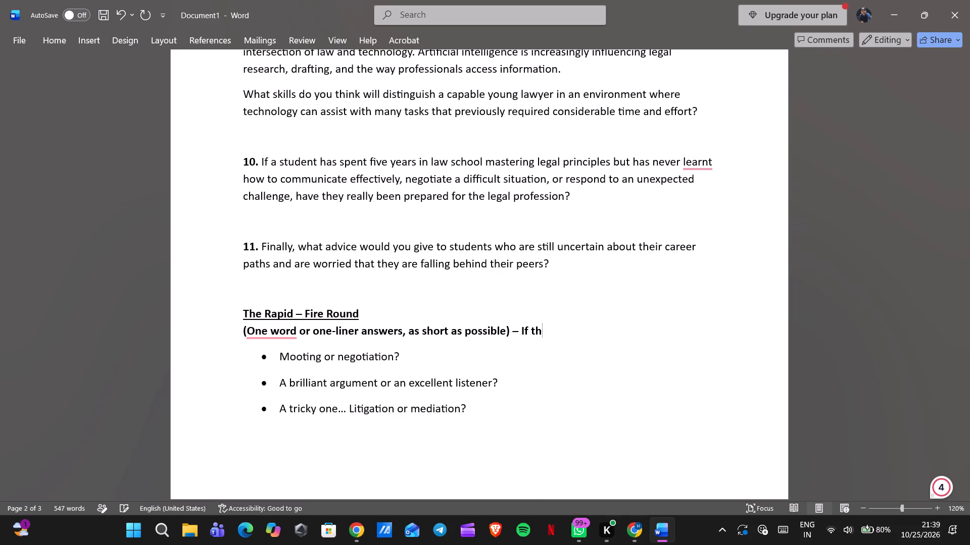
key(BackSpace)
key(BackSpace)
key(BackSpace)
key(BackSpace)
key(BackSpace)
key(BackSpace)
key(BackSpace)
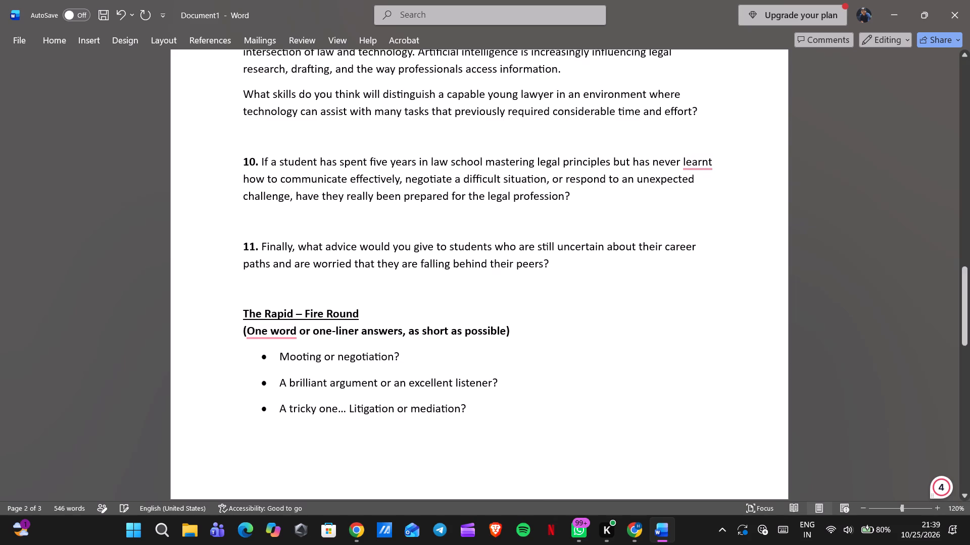
Append "– based on your choice" to the rapid-fire round's bracketed line about one-word or one-liner answers.
scroll(571, 333, down, 1)
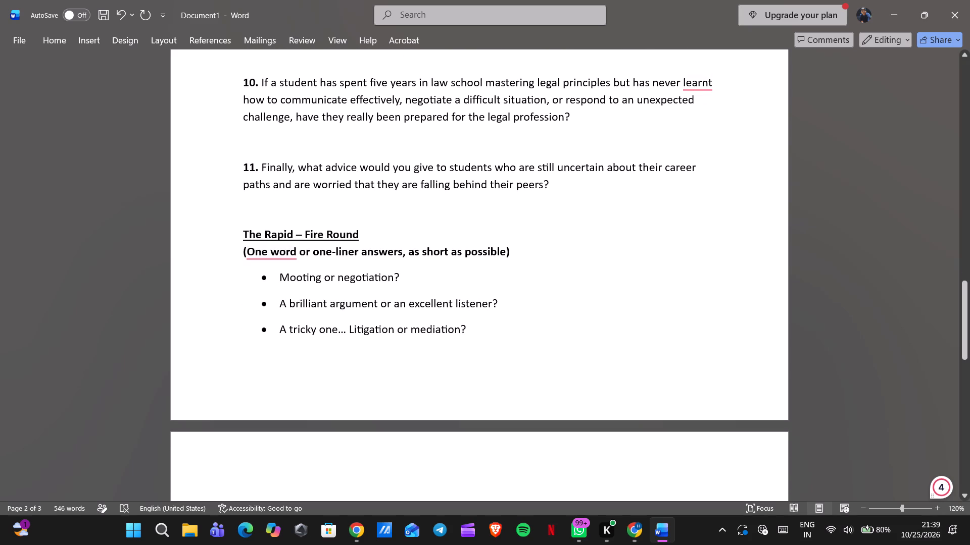
text(- b)
text(ased on your descreer)
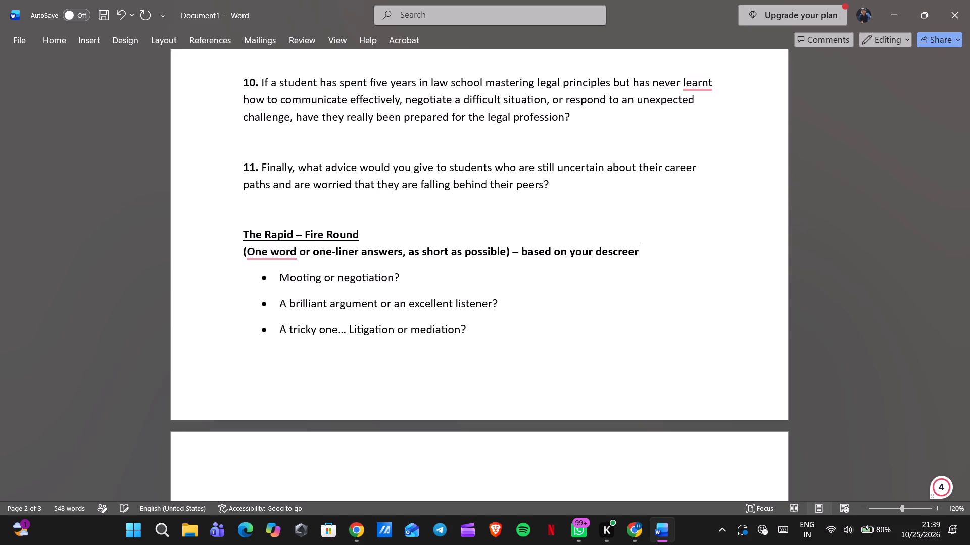
key(BackSpace)
text(tion)
click(628, 269)
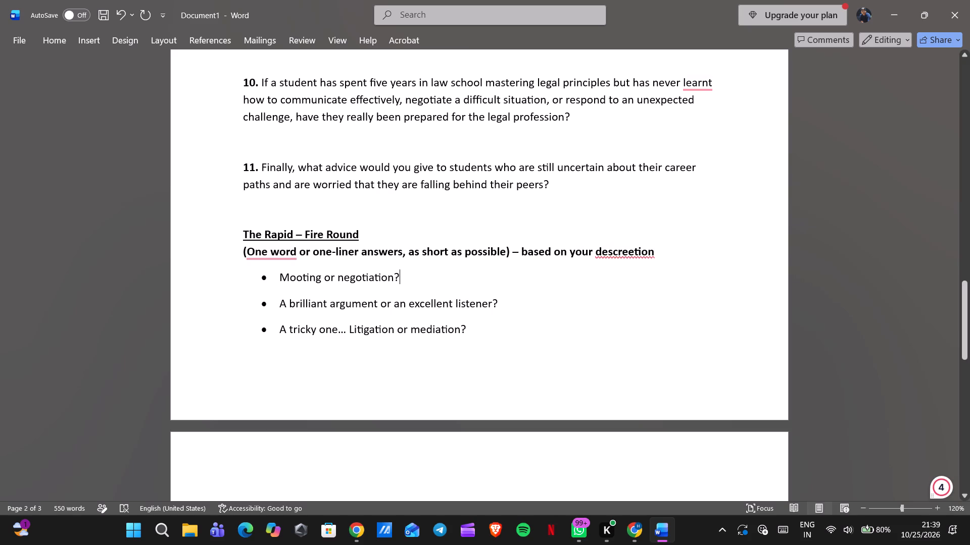
click(606, 253)
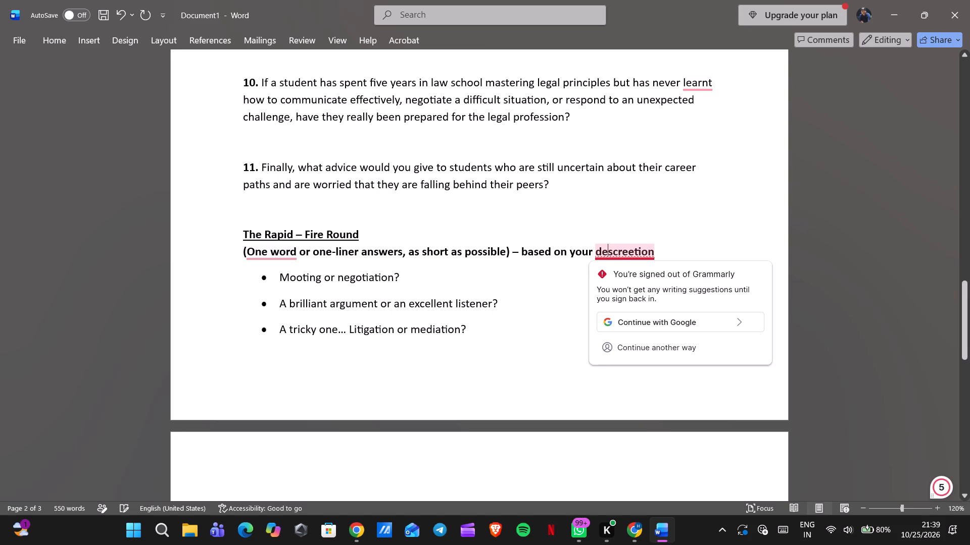
key(BackSpace)
key(i)
click(662, 248)
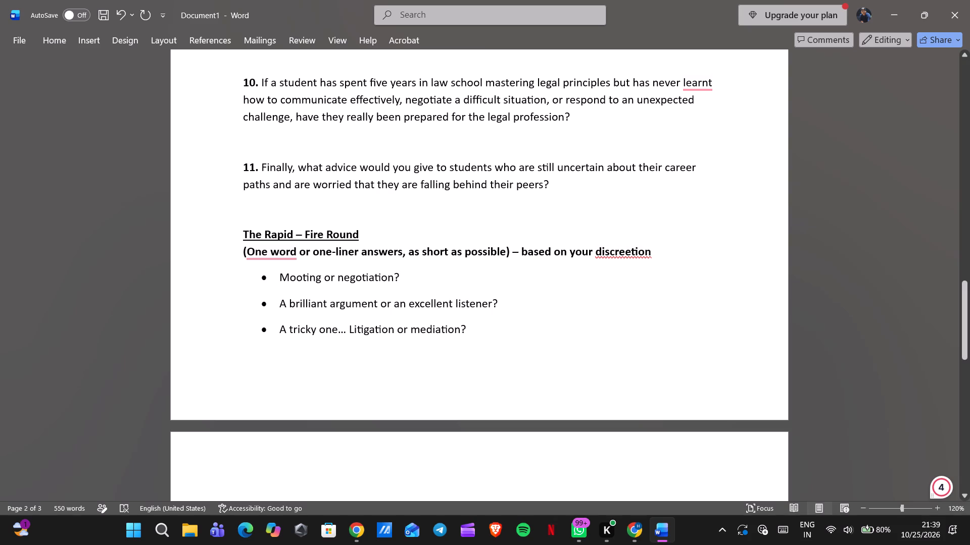
drag(650, 253, 616, 255)
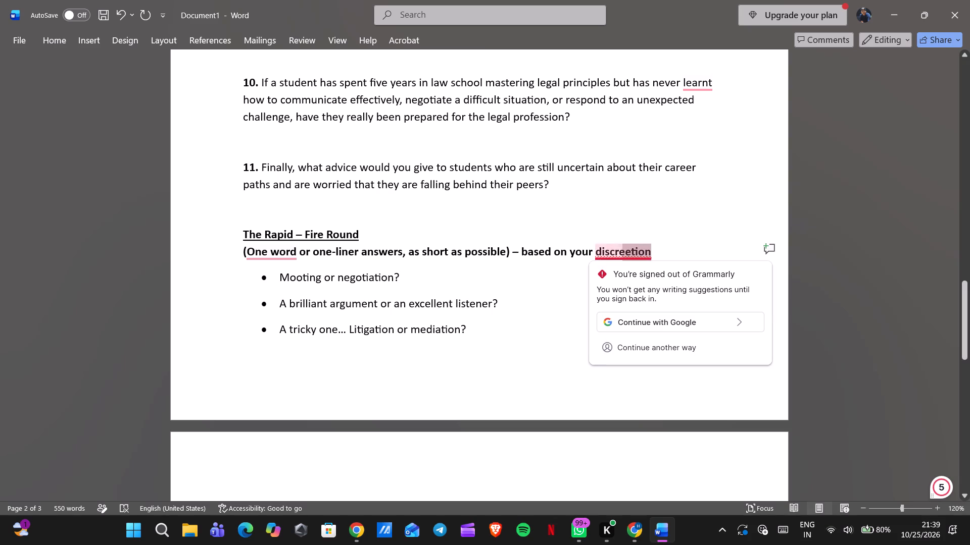
drag(616, 255, 596, 254)
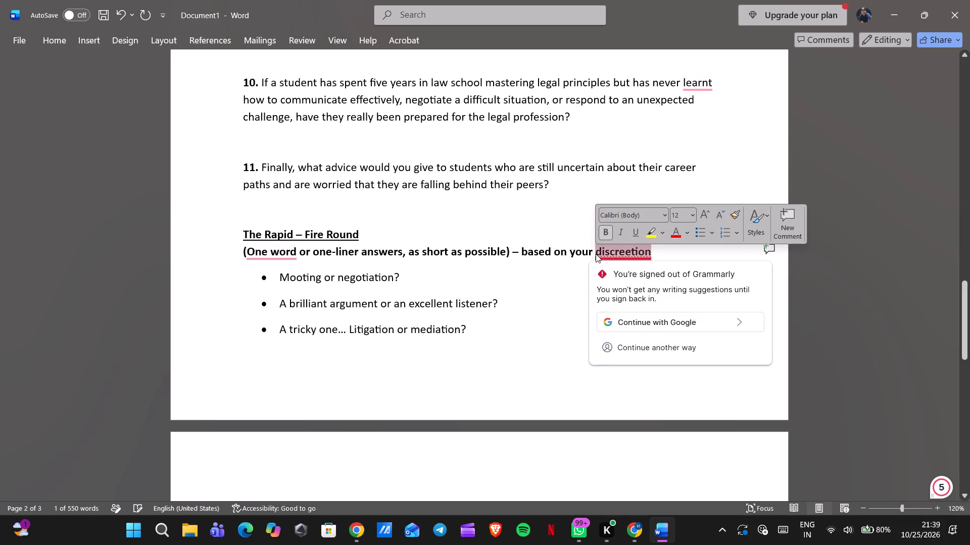
text(cjo)
key(BackSpace)
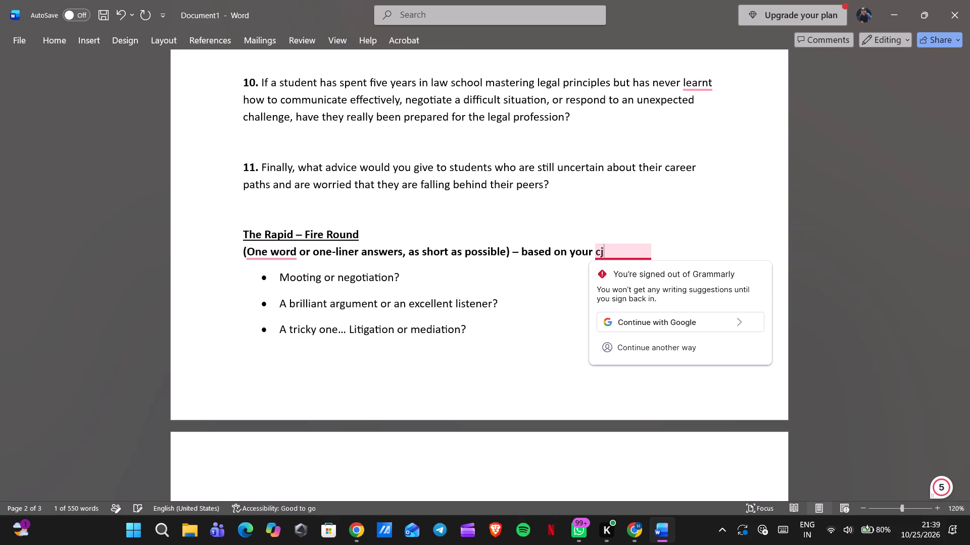
key(BackSpace)
text(hoice)
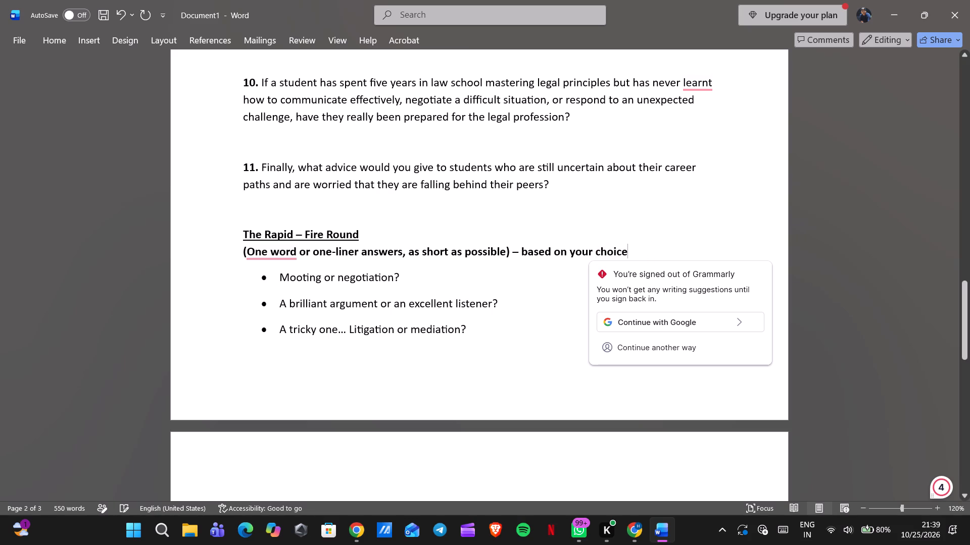
click(691, 255)
Copy the Opening Remarks heading below the last rapid-fire bullet and reword the copy as "Closing Remarks".
scroll(691, 255, down, 2)
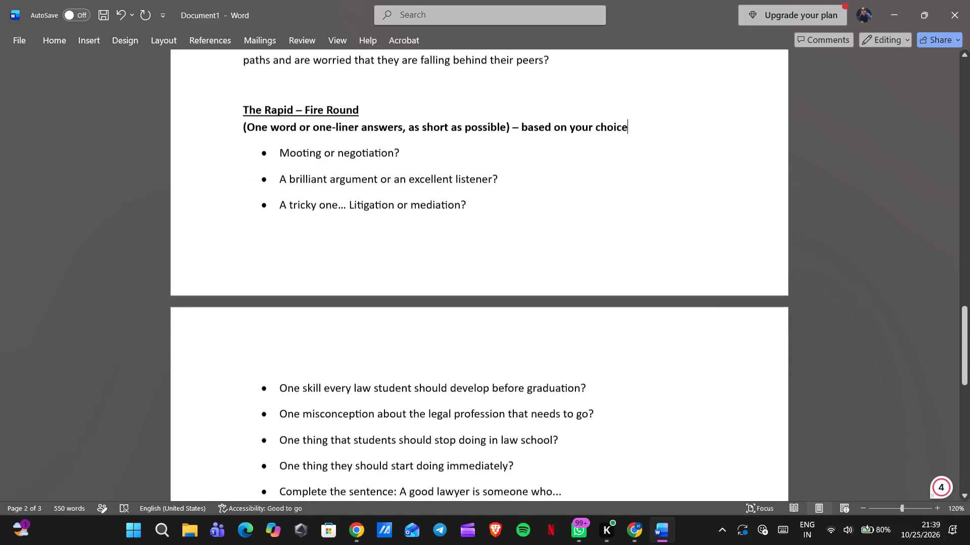
scroll(691, 255, down, 2)
scroll(691, 255, up, 7)
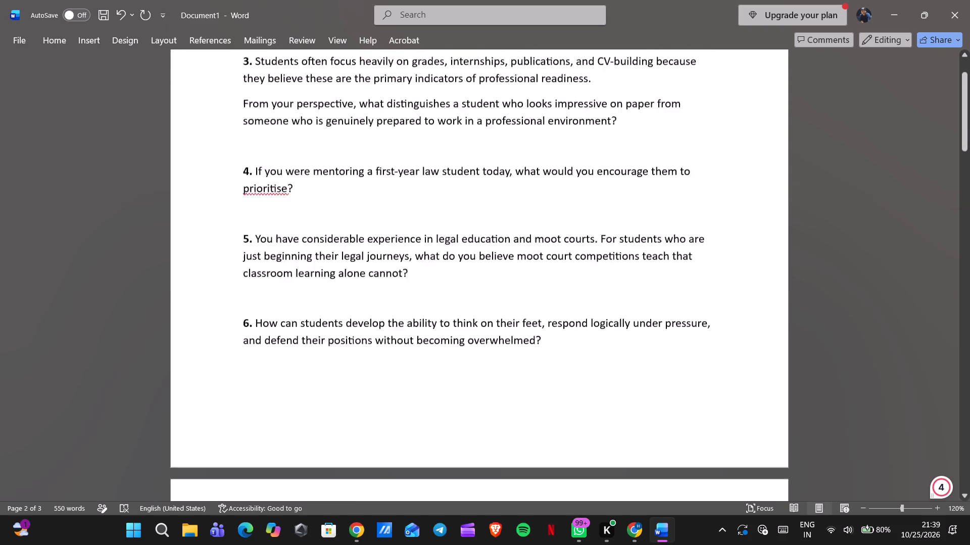
scroll(691, 255, up, 1)
drag(366, 137, 245, 152)
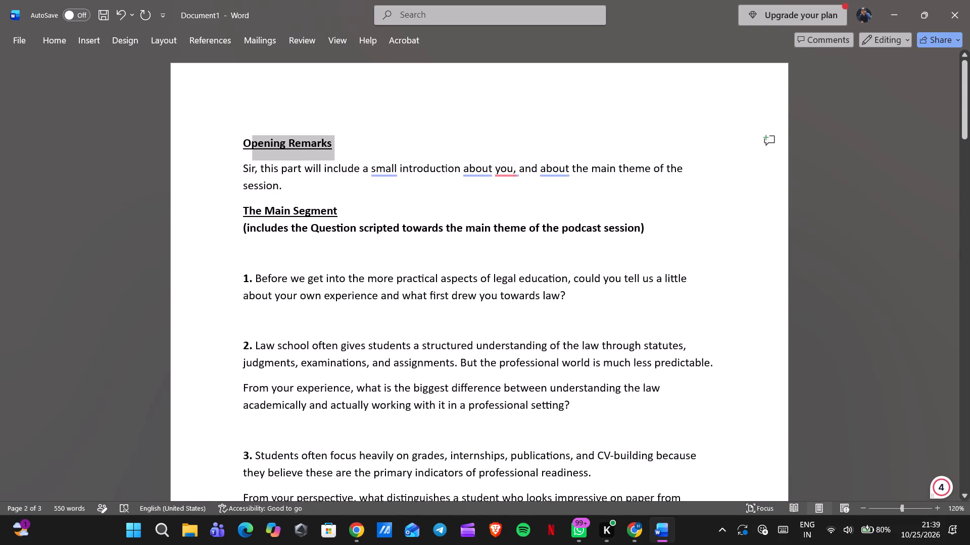
drag(245, 152, 235, 150)
key(ctrl+c)
scroll(235, 150, down, 6)
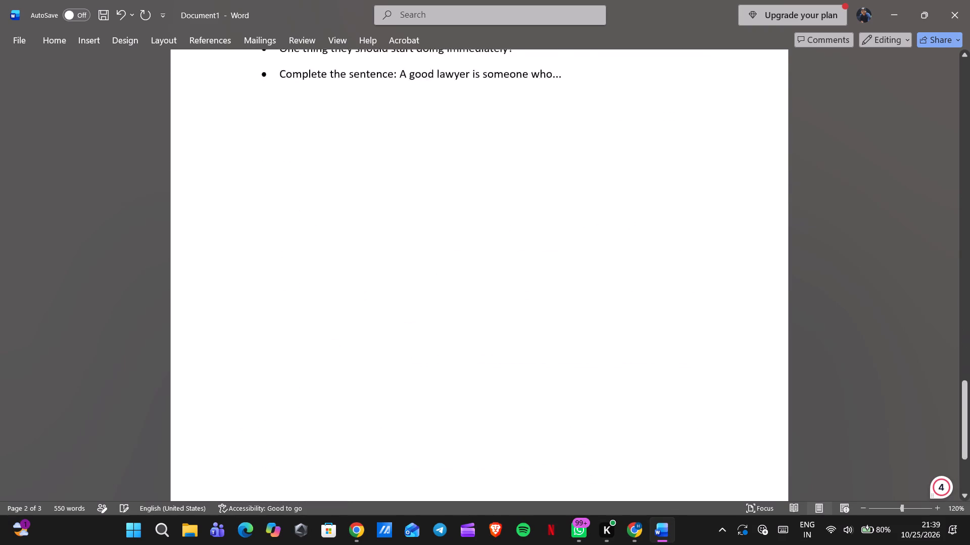
scroll(322, 231, down, 2)
scroll(322, 231, up, 2)
click(273, 308)
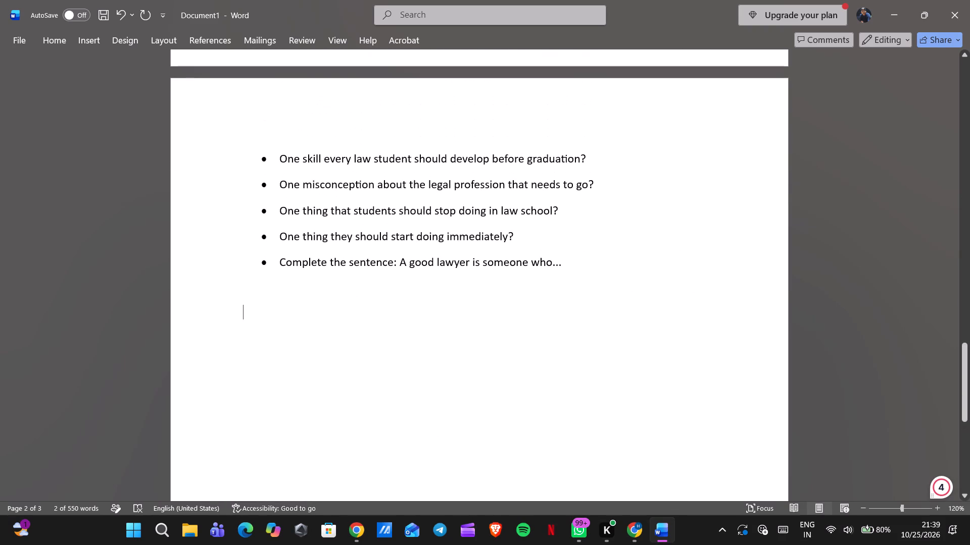
key(ctrl+v)
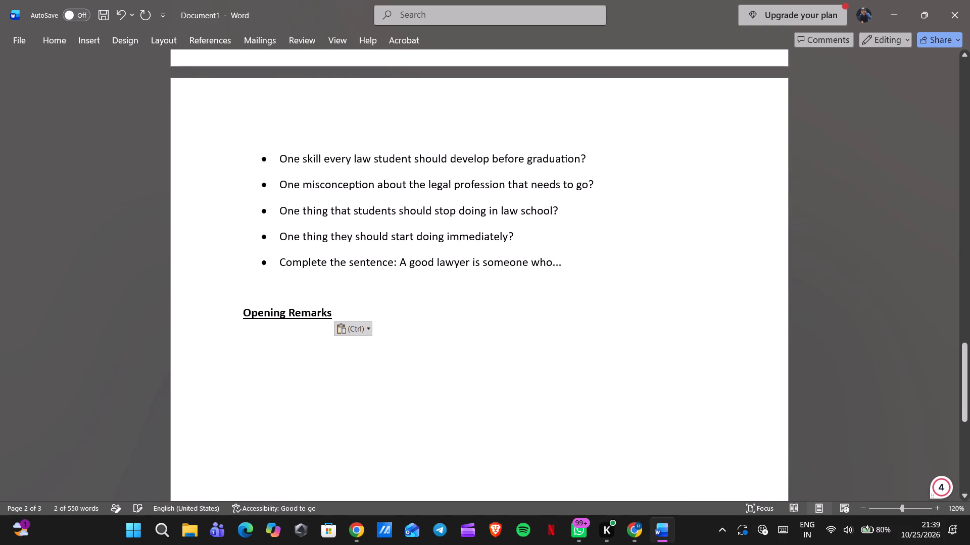
drag(285, 312, 203, 314)
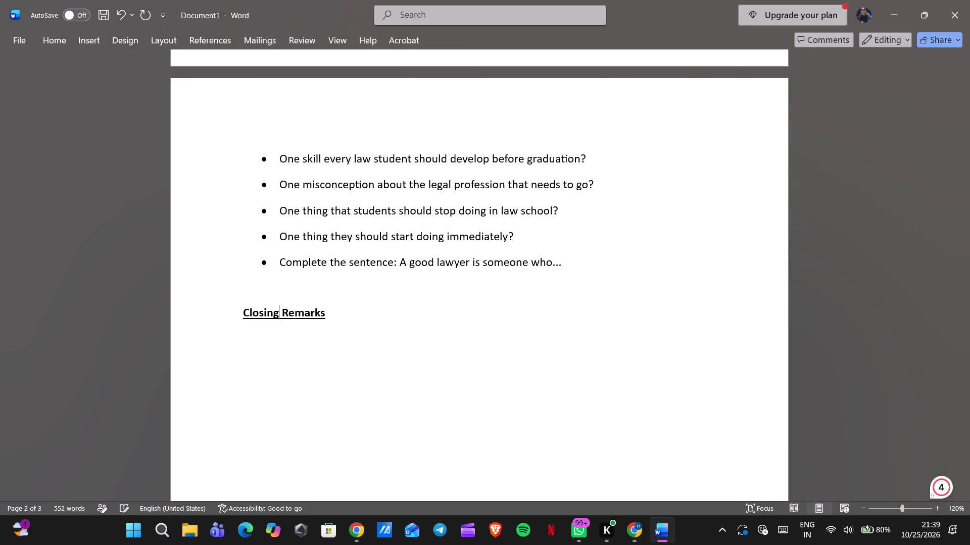
Write "The final summary of the session, and concluding remarks from your side!!" beneath the Closing Remarks heading.
click(253, 349)
text(final)
key(BackSpace)
key(BackSpace)
key(BackSpace)
key(BackSpace)
key(BackSpace)
key(BackSpace)
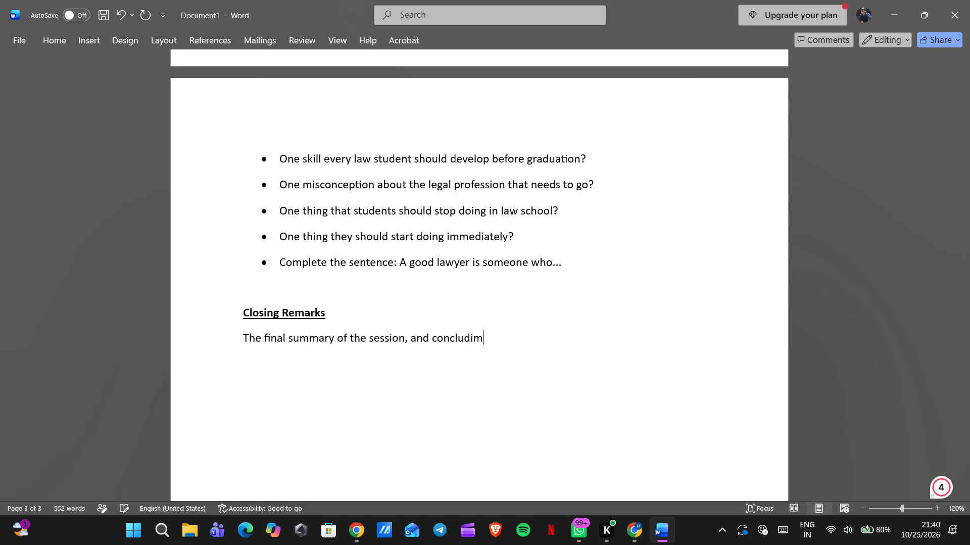
key(BackSpace)
key(BackSpace)
text(ng remarks from your side)
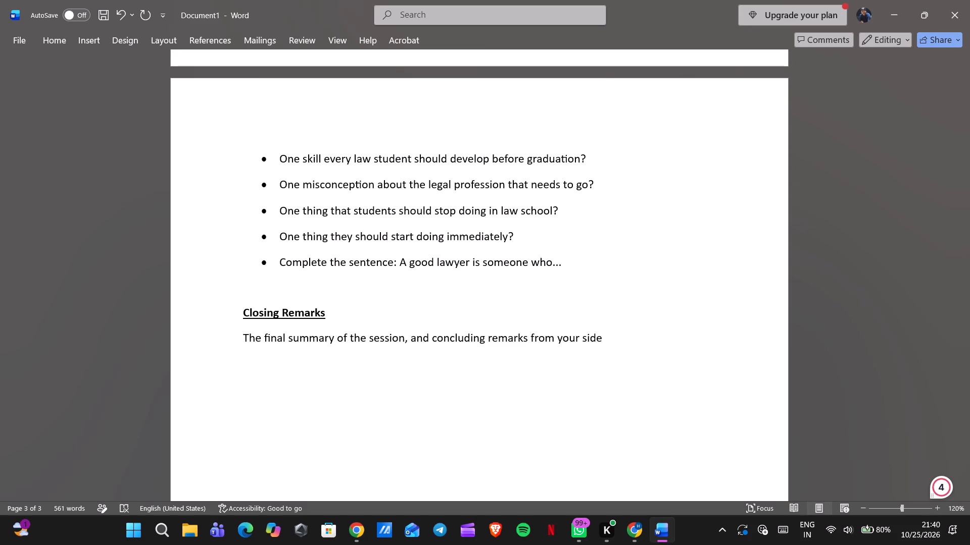
text(!!)
key(space)
Add the heading "Flow of the Session" above Opening Remarks at the document's start, with a blank line above it.
scroll(336, 367, up, 4)
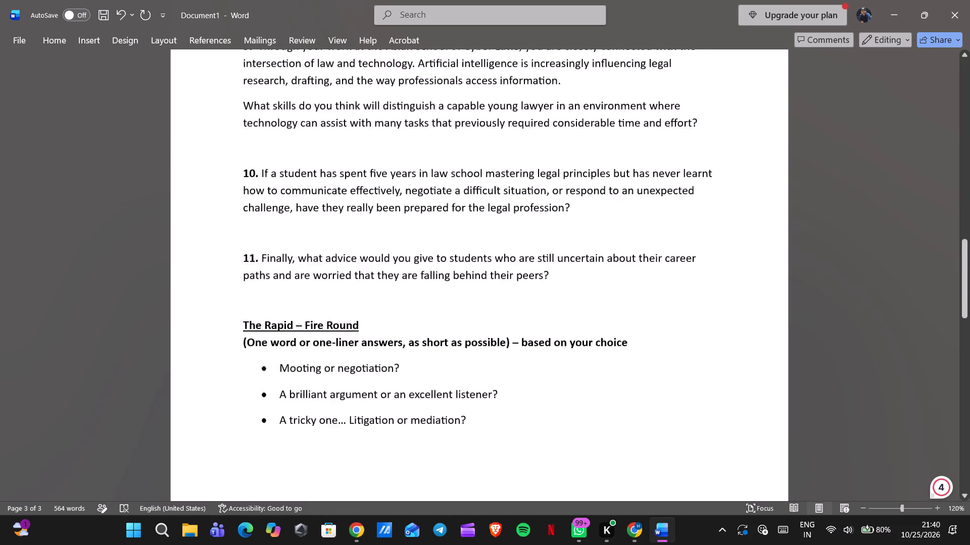
scroll(336, 367, up, 5)
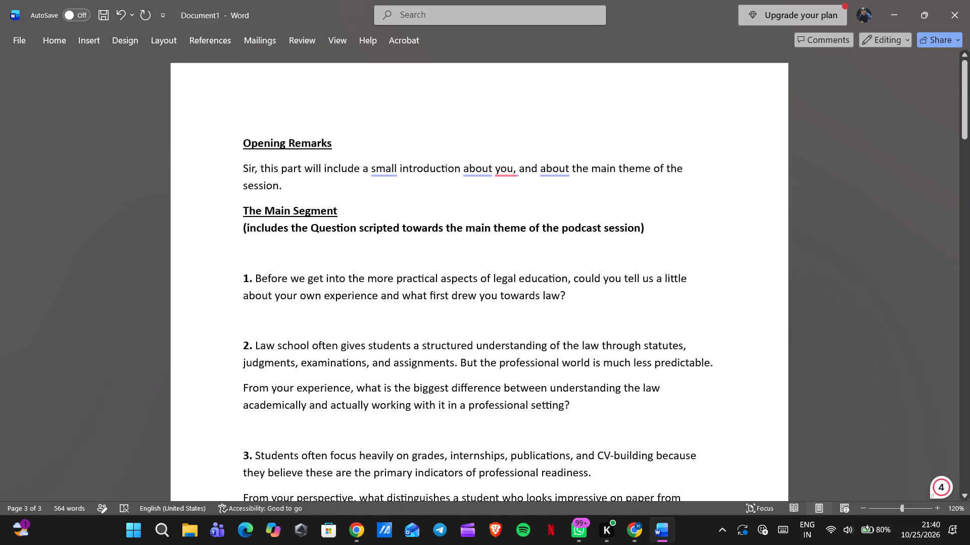
click(247, 140)
click(239, 142)
key(Return)
key(Return)
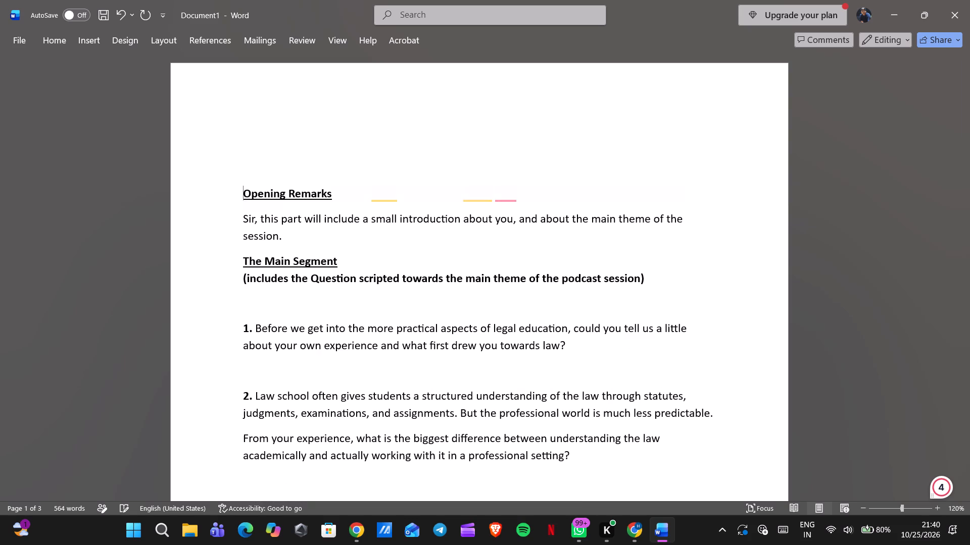
key(Up)
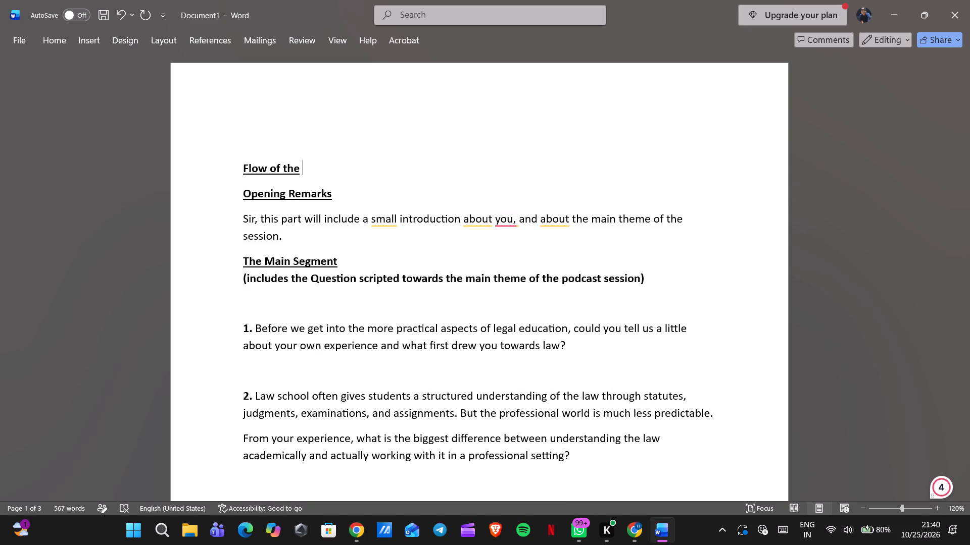
key(s)
text(ession)
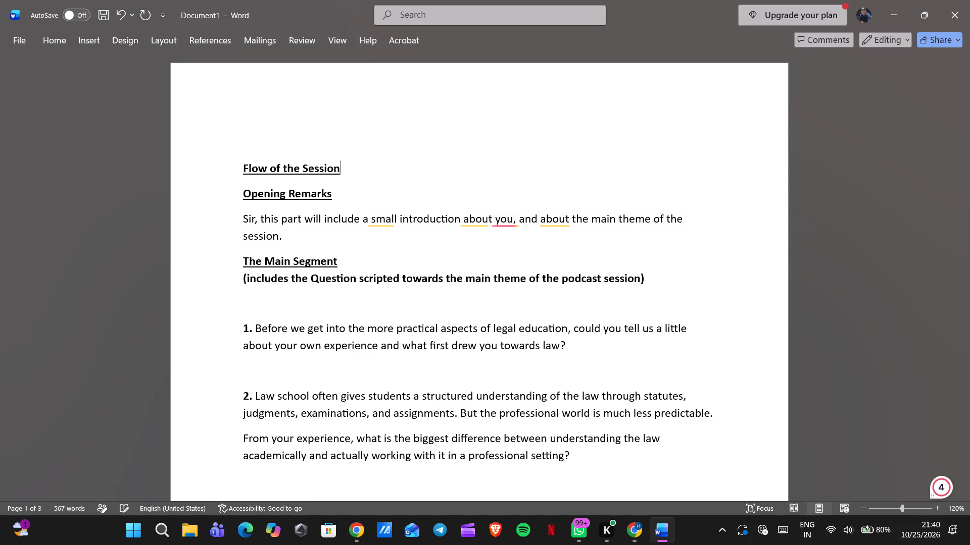
Centre the "Flow of the Session" heading.
drag(353, 166, 246, 177)
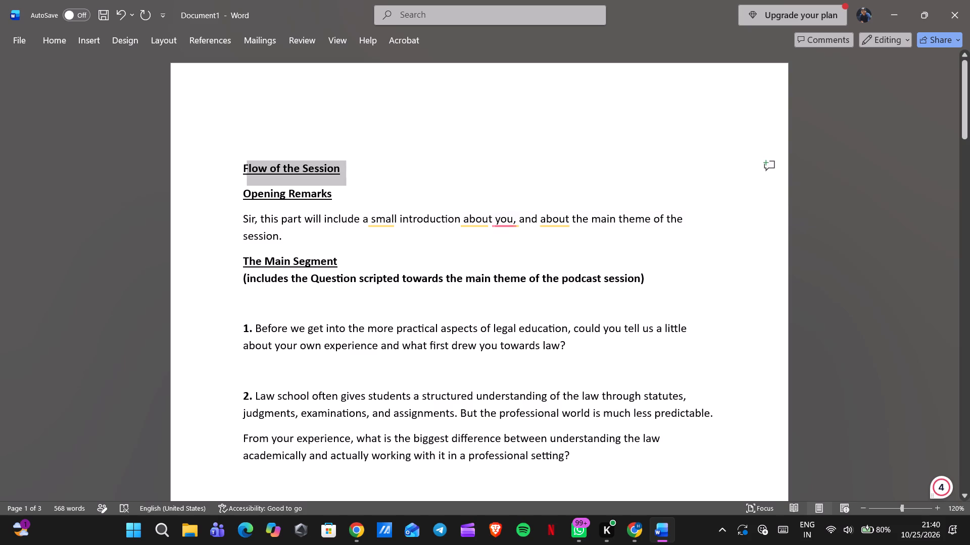
drag(246, 177, 229, 177)
key(ctrl+e)
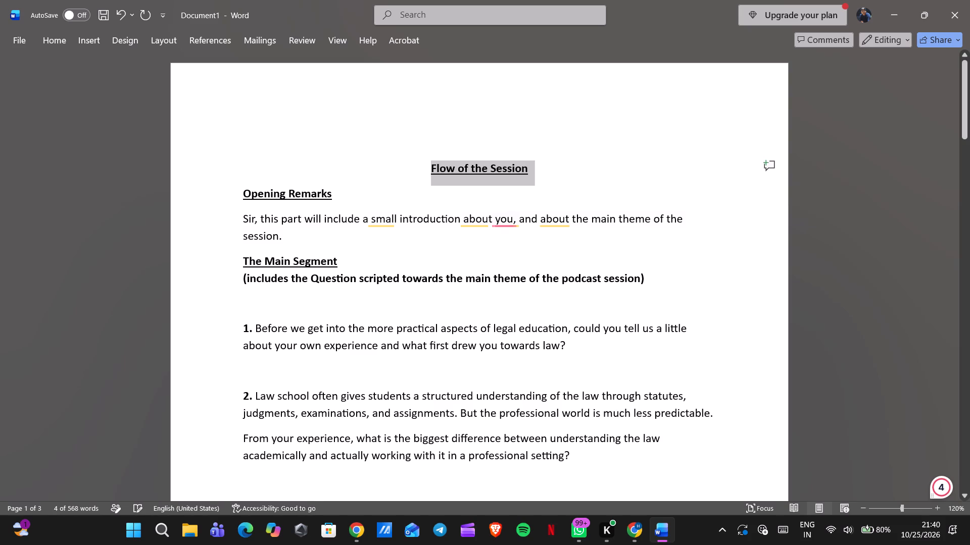
click(273, 131)
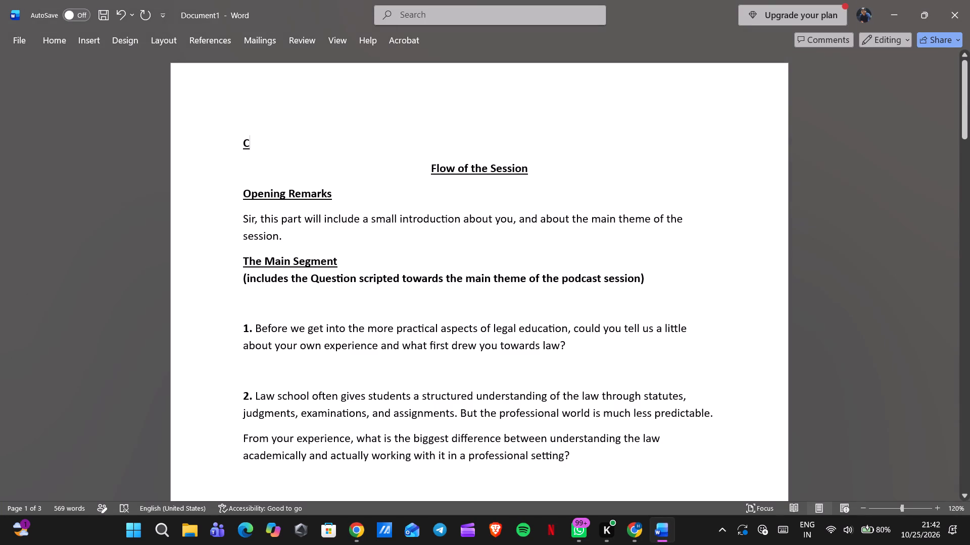
key(Return)
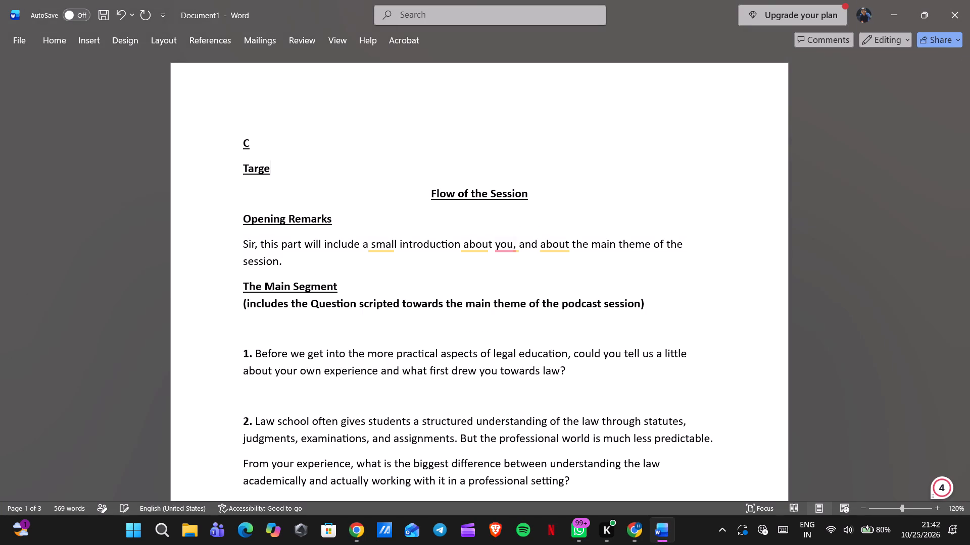
text(udience -)
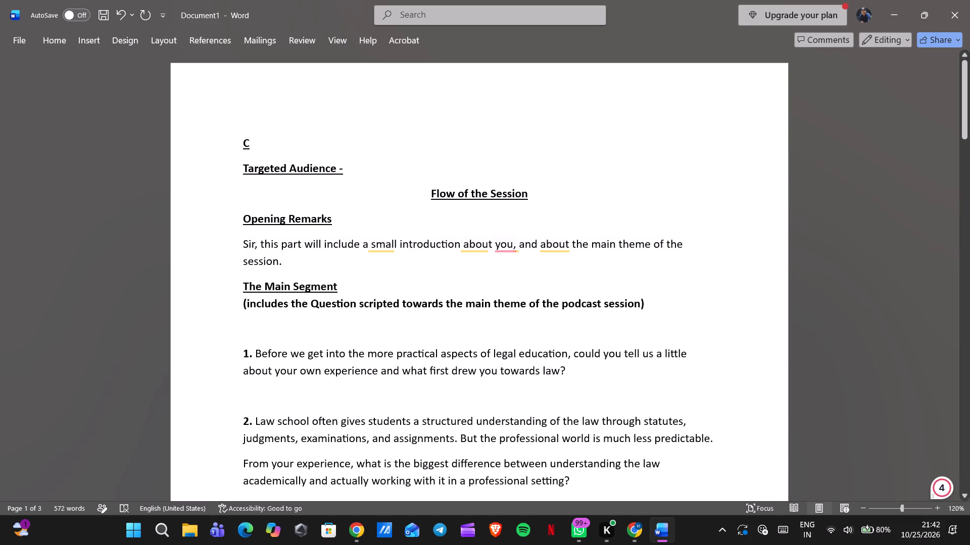
Set the font of the entire document to Georgia.
key(ctrl+a)
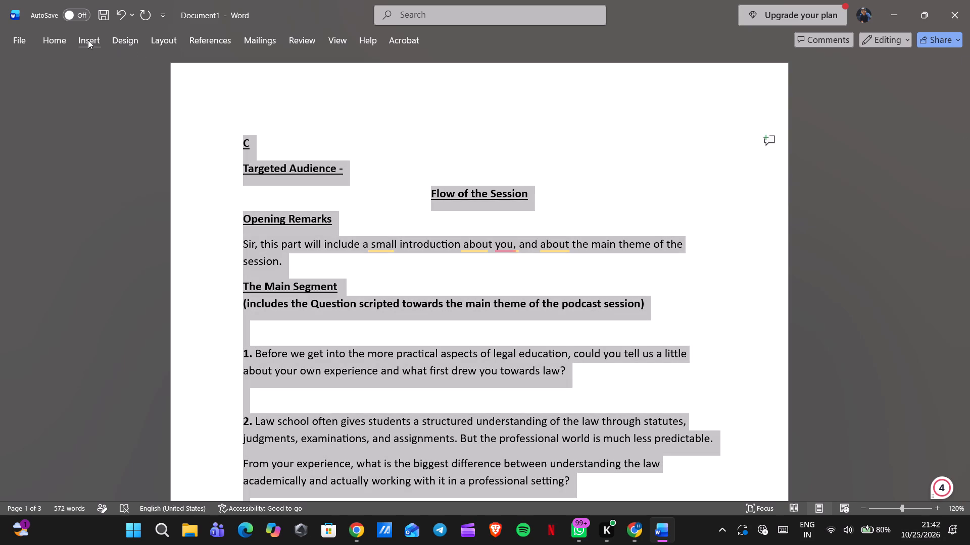
click(65, 40)
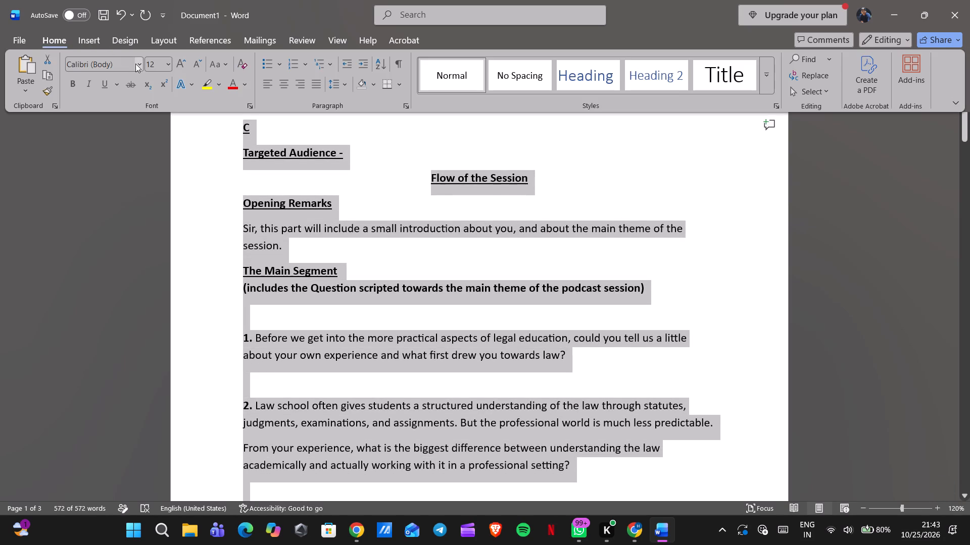
click(135, 64)
click(138, 152)
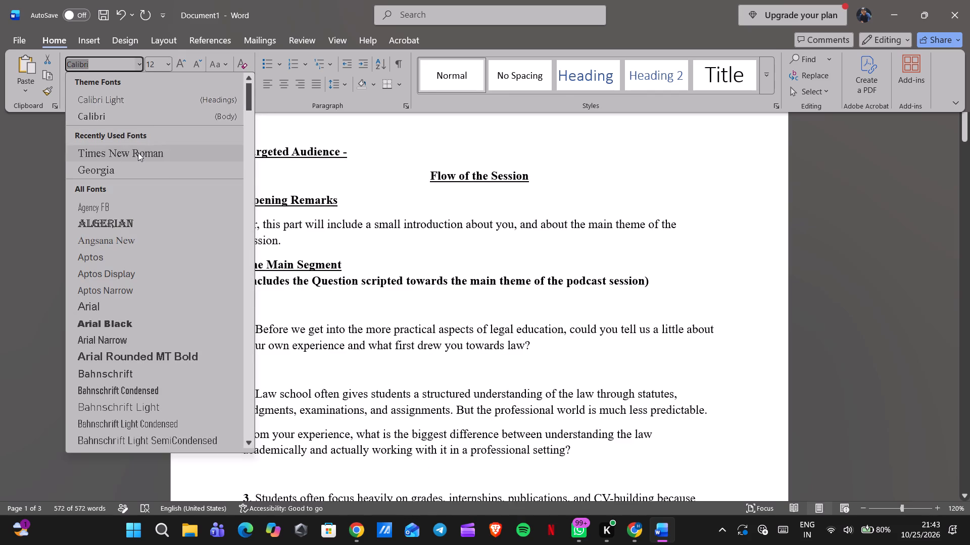
click(139, 70)
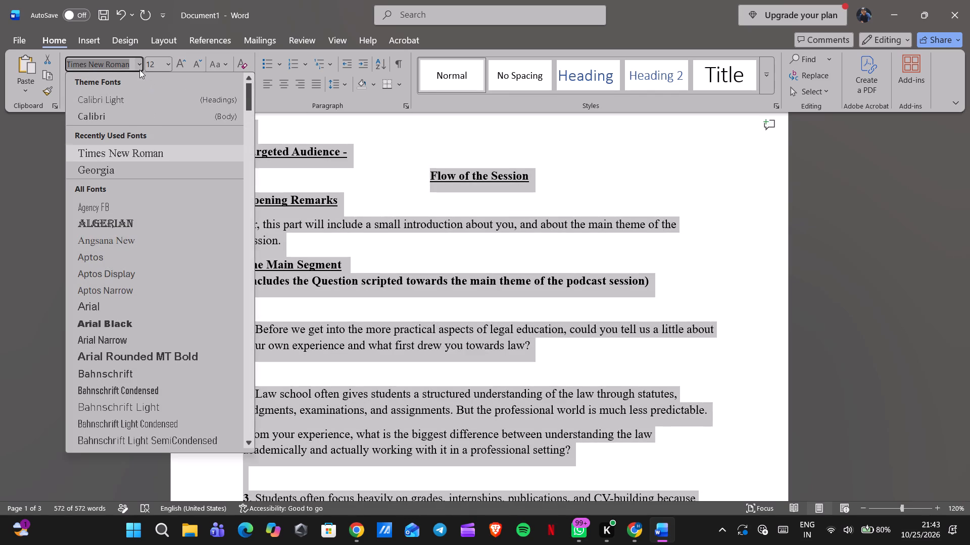
click(130, 169)
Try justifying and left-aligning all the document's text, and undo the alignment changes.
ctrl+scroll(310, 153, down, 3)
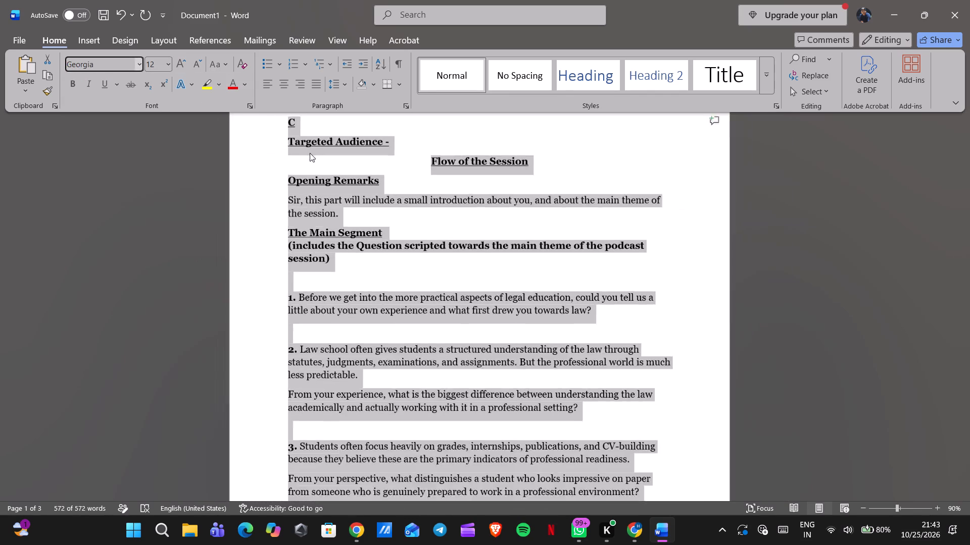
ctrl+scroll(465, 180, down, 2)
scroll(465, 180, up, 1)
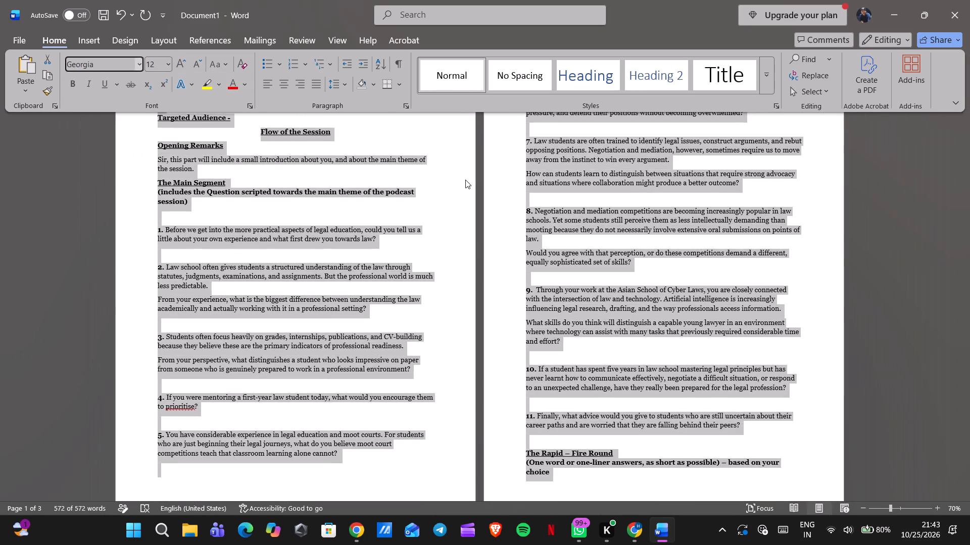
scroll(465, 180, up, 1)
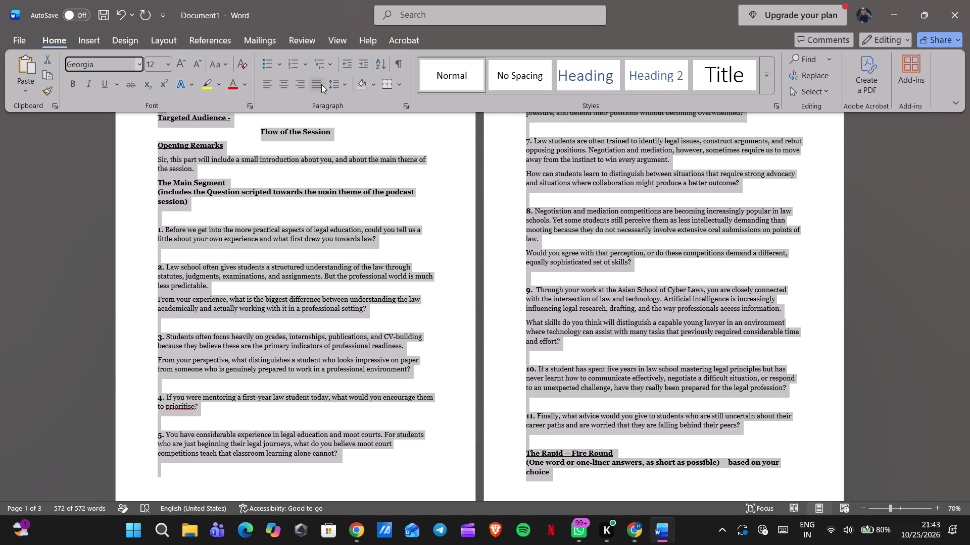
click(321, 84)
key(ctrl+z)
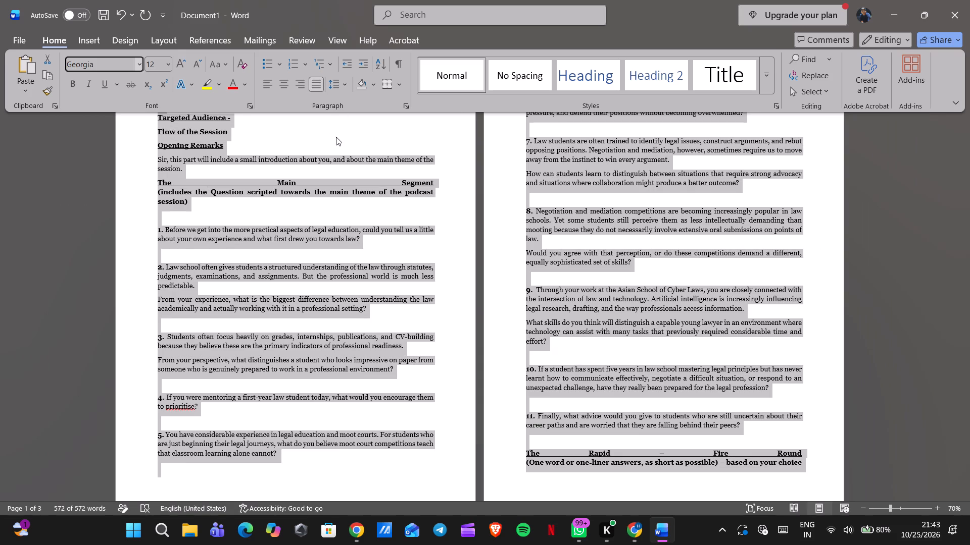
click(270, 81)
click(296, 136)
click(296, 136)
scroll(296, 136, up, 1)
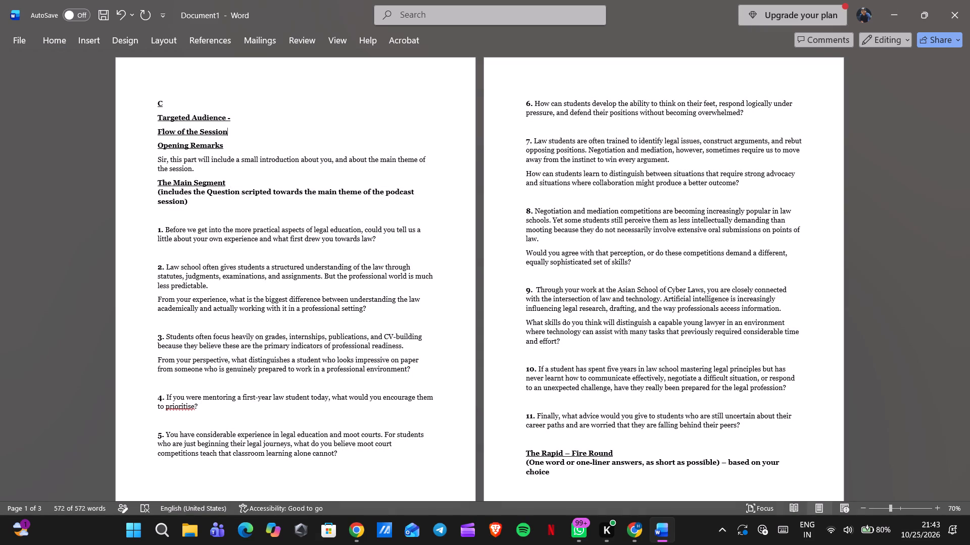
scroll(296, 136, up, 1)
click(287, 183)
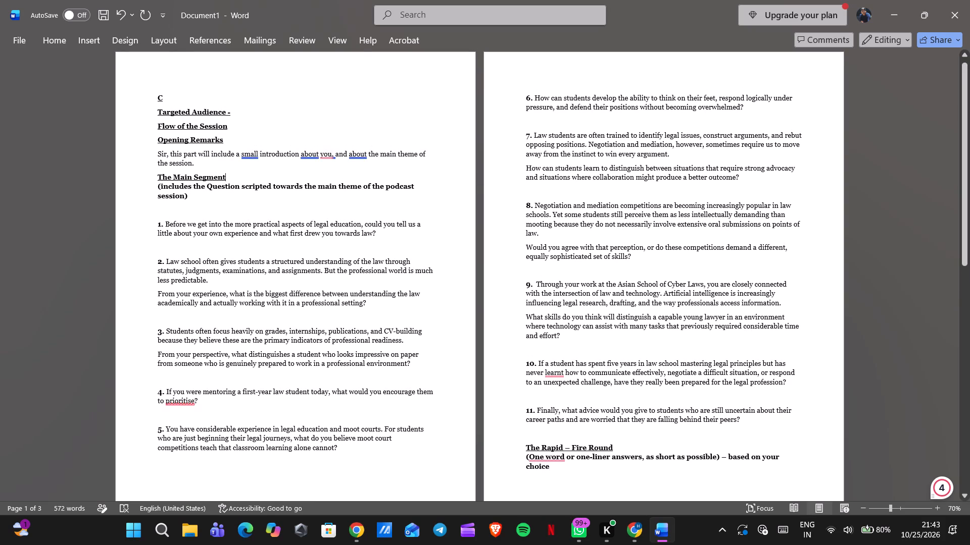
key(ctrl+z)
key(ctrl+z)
Apply a Box page border to the whole document.
click(282, 92)
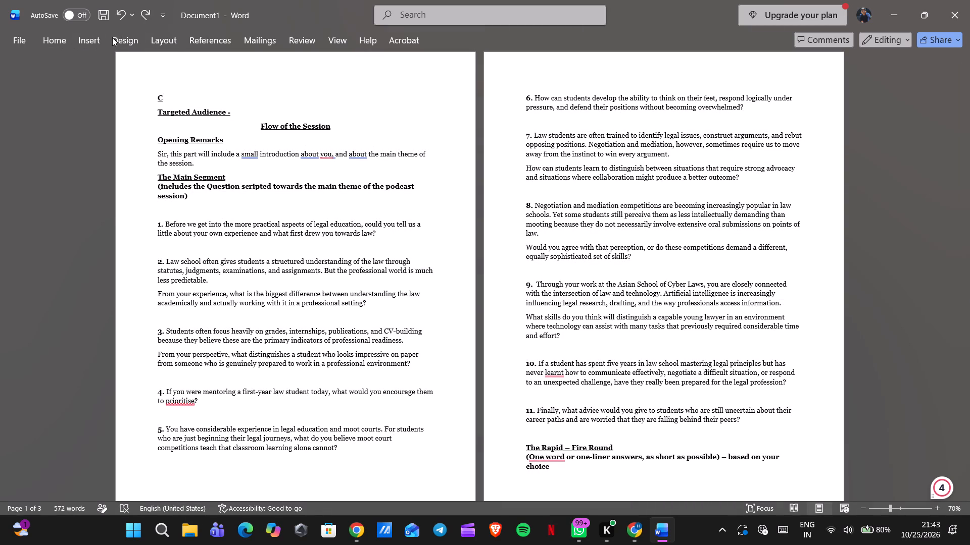
click(160, 37)
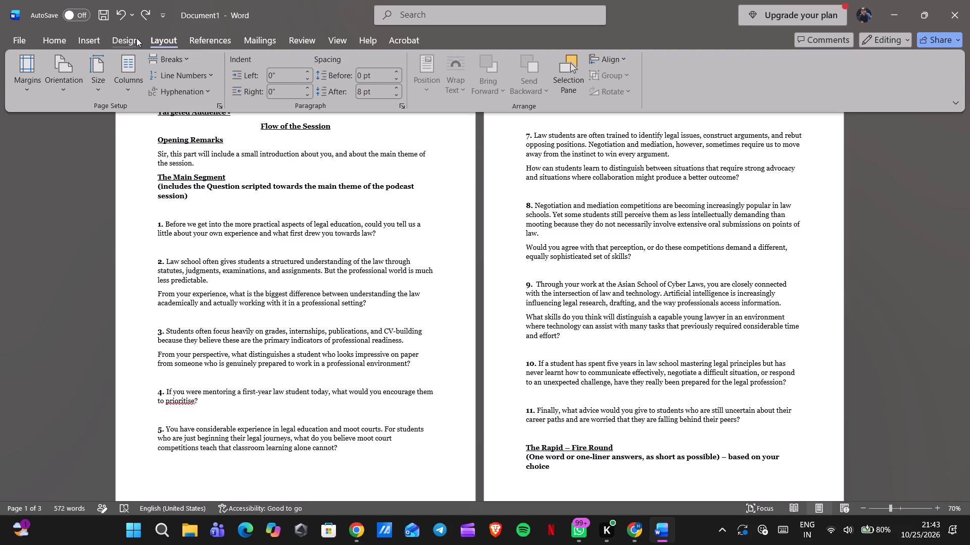
click(135, 38)
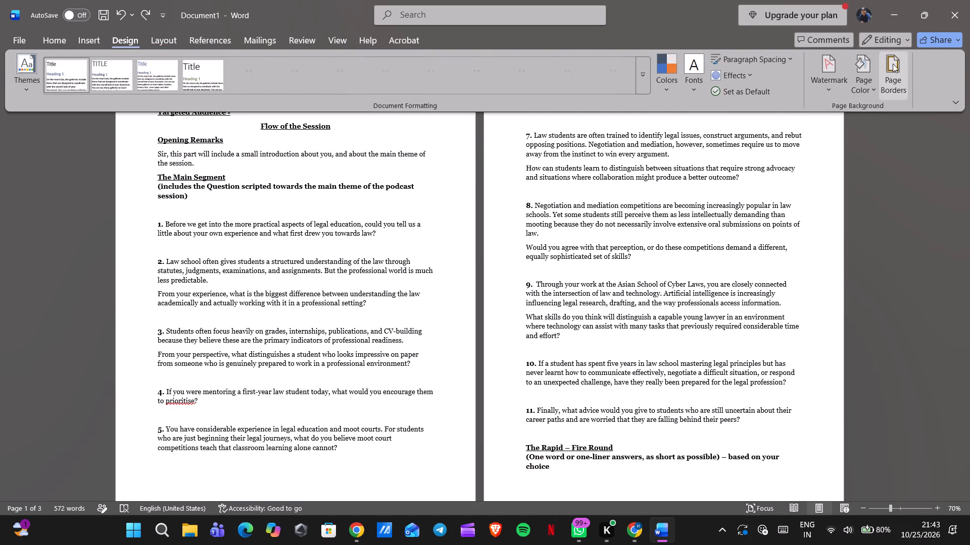
click(893, 64)
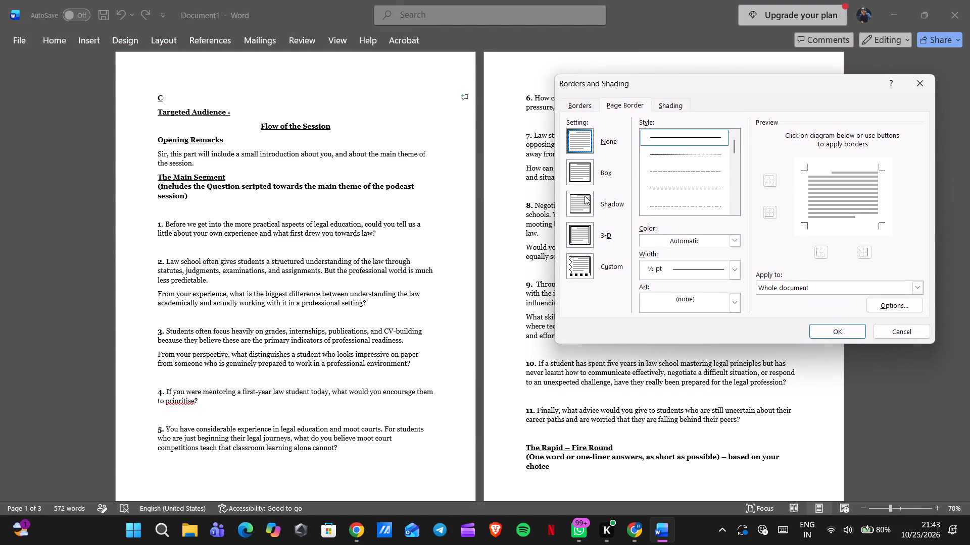
click(587, 183)
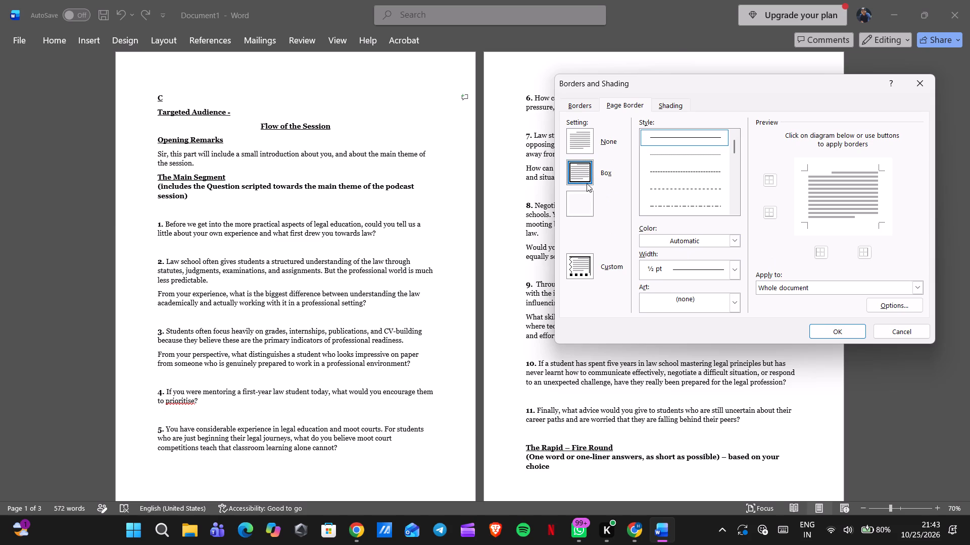
click(847, 333)
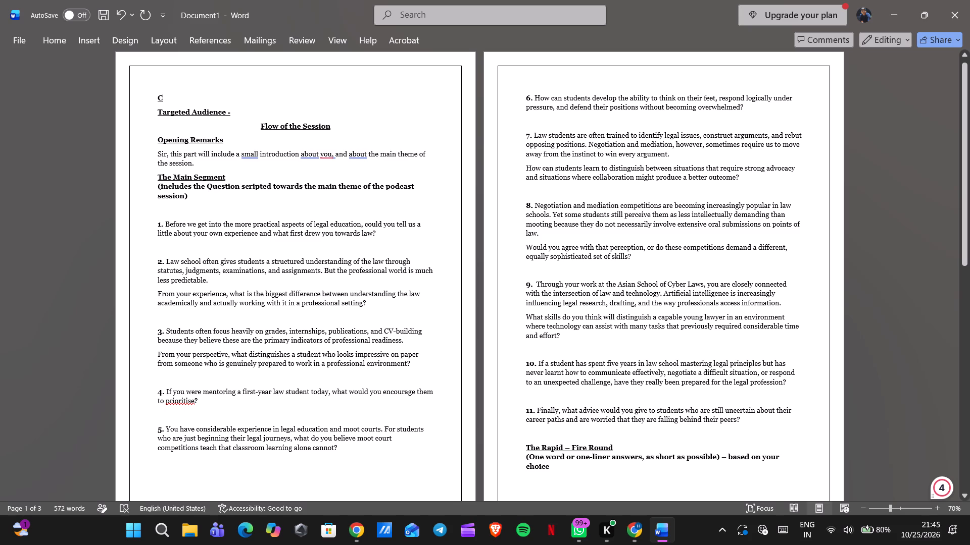
Complete the Targeted Audience line with "Law School Students" followed by a pair of parentheses.
click(233, 113)
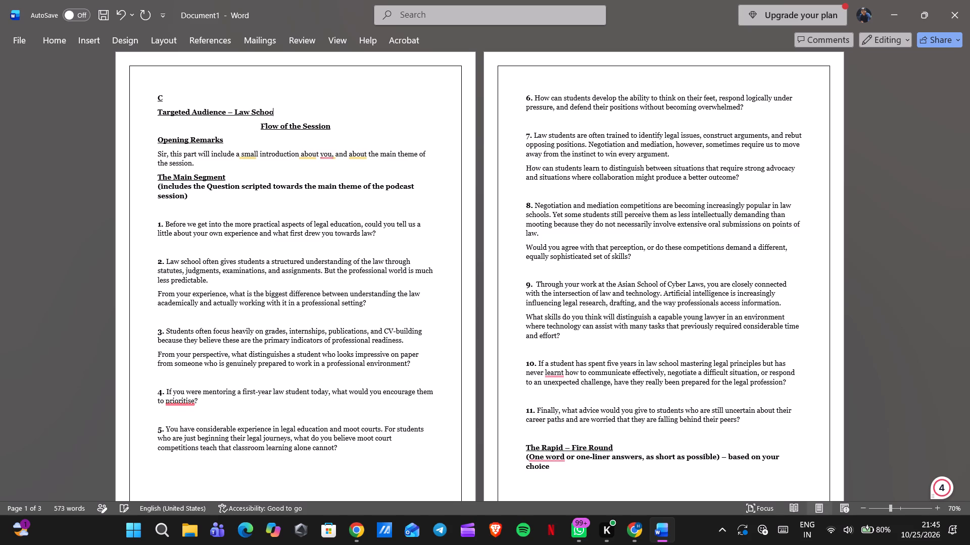
text(tuen)
key(BackSpace)
key(BackSpace)
text(dents)
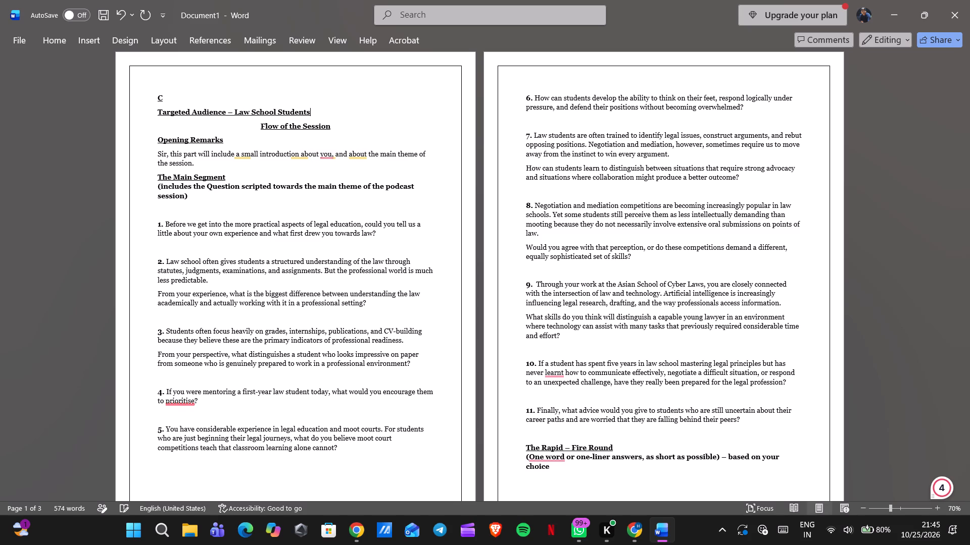
key(space)
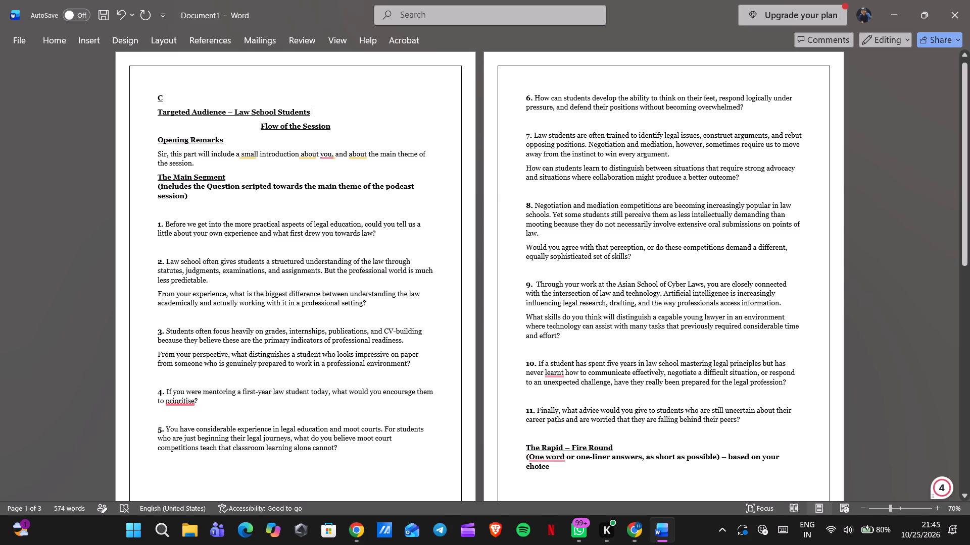
text(())
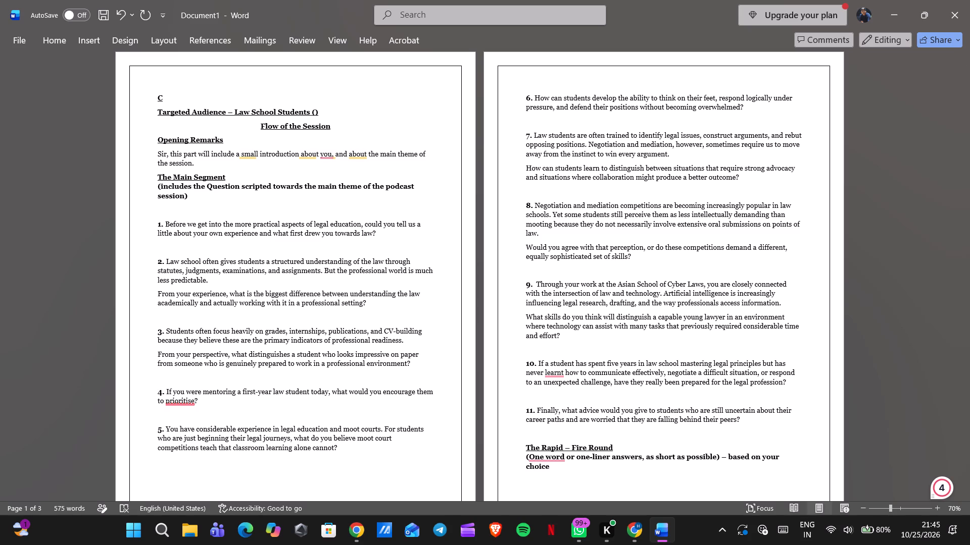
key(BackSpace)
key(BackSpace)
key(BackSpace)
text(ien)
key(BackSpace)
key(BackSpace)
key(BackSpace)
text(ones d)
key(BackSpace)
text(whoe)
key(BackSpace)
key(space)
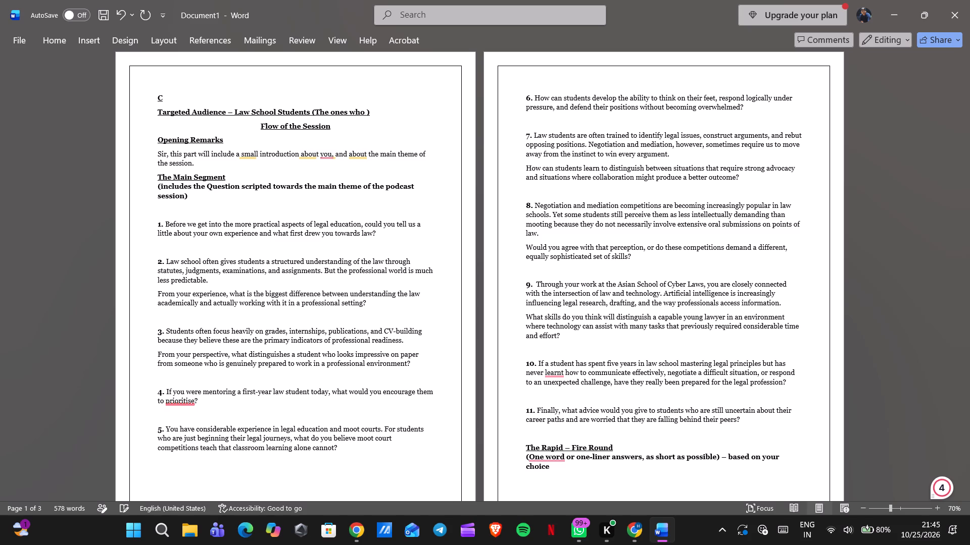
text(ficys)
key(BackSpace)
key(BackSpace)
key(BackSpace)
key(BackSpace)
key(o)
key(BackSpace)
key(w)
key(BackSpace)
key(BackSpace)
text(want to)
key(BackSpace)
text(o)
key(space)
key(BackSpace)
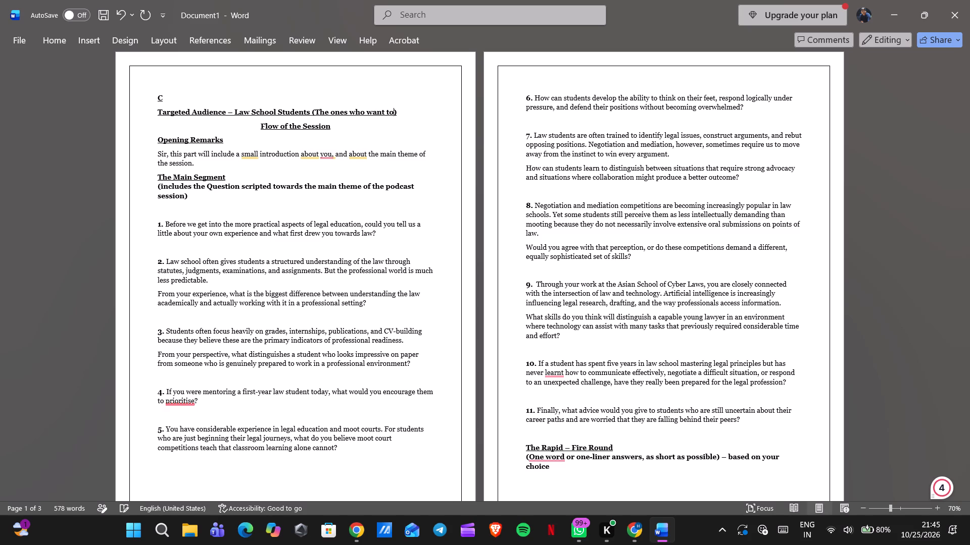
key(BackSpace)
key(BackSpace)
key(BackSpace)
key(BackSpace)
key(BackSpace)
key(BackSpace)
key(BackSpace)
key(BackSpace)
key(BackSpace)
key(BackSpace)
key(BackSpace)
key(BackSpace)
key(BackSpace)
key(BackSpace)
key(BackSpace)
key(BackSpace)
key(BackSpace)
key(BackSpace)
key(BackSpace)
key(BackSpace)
Write "Typically the 4th & 5th Years aiming towards the" inside the parentheses on the Targeted Audience line.
key(y)
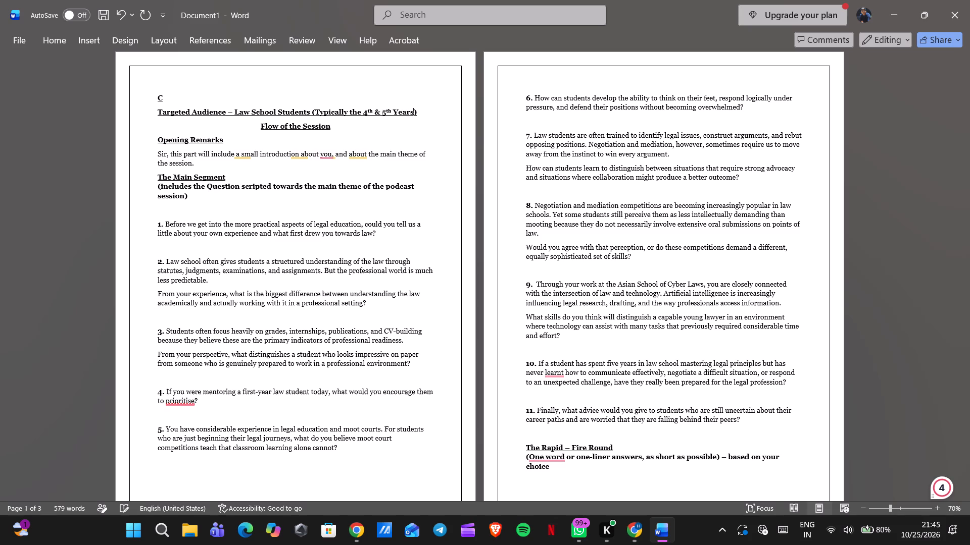
key(space)
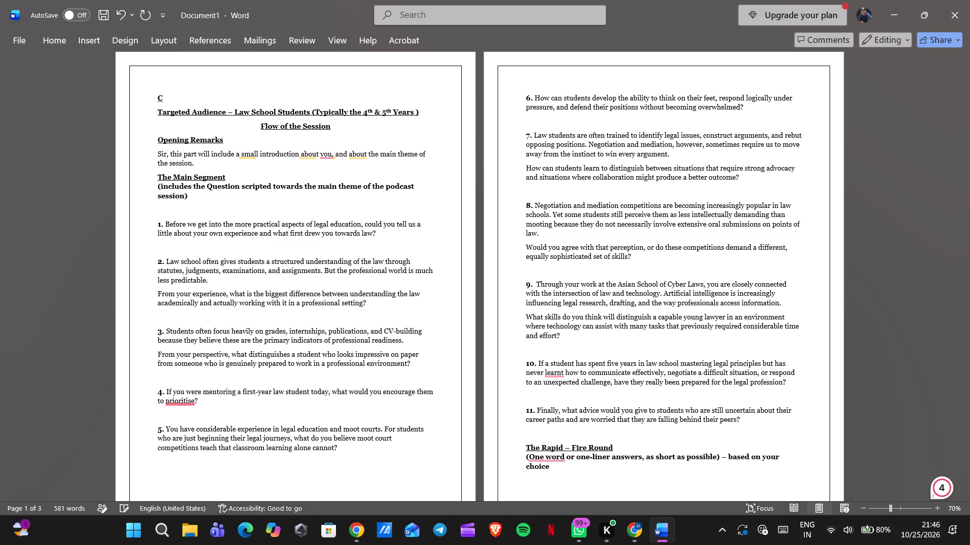
text(aiming ro)
key(BackSpace)
key(BackSpace)
text(toe)
key(BackSpace)
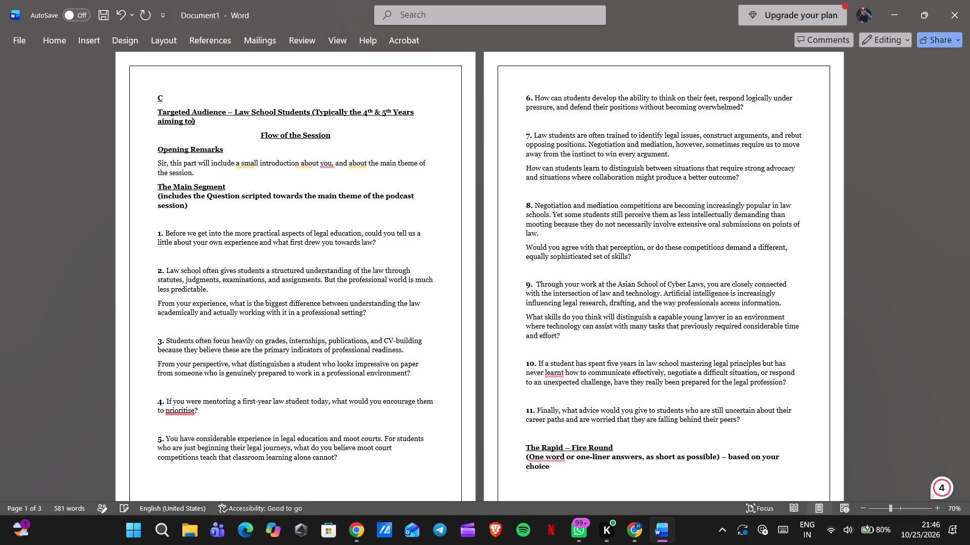
text(ward)
text(s the)
key(space)
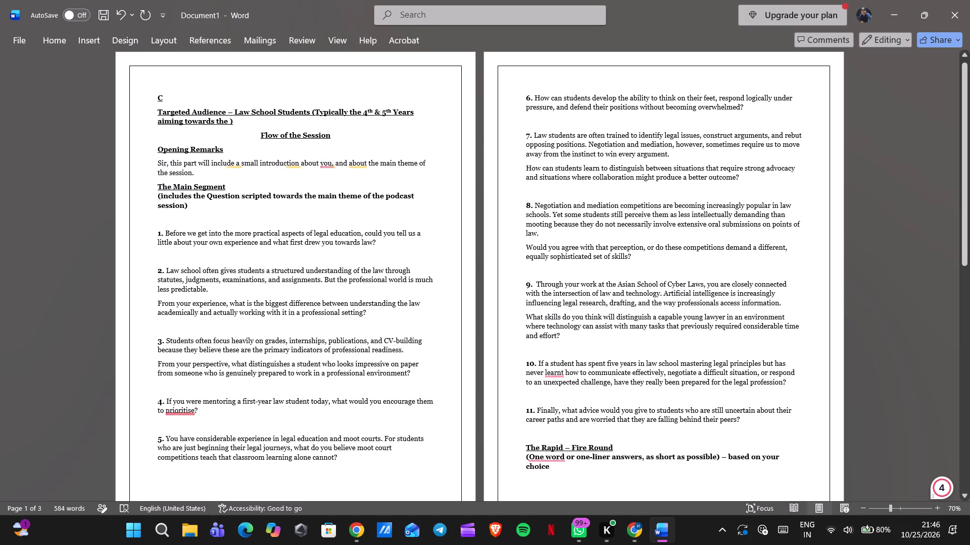
Insert "3rd," before "4th" in the Targeted Audience line.
click(363, 111)
text(3rd,)
key(space)
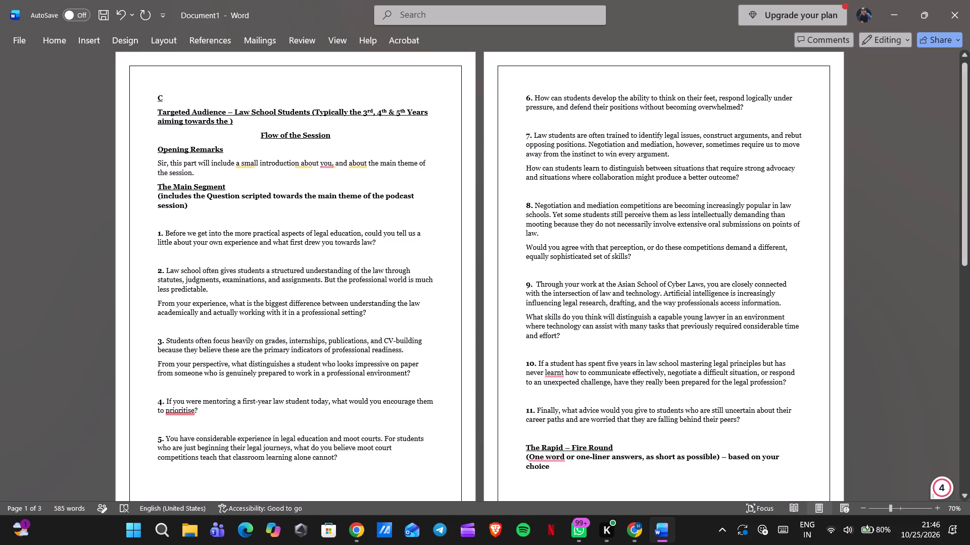
Delete the parenthetical about 3rd, 4th & 5th Years after "Law School Students" on the Targeted Audience line.
click(230, 122)
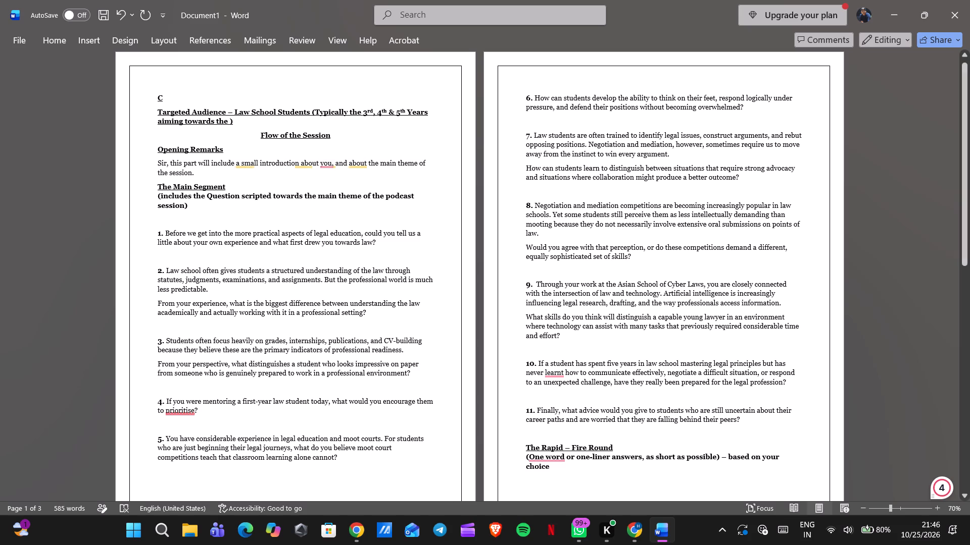
click(313, 111)
click(312, 111)
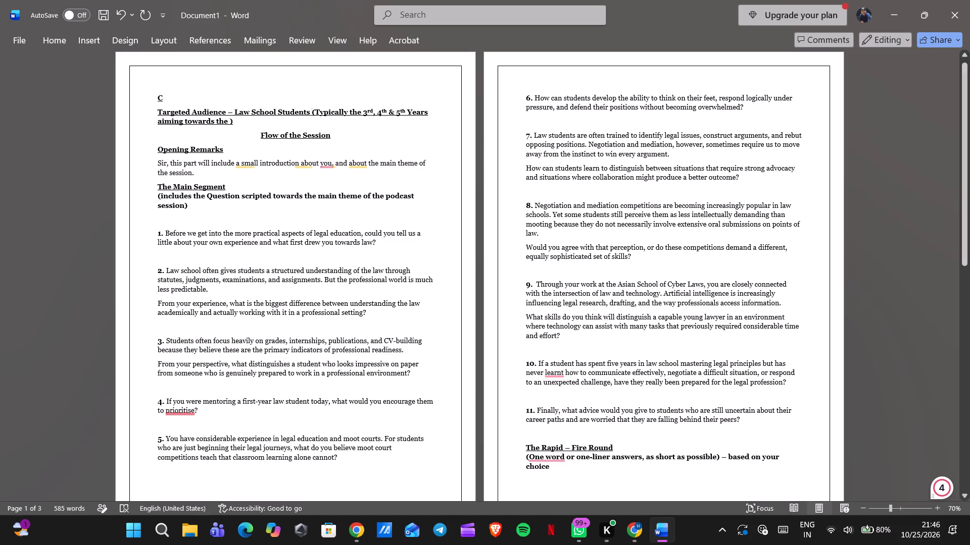
click(316, 111)
drag(313, 111, 339, 127)
key(BackSpace)
key(BackSpace)
key(BackSpace)
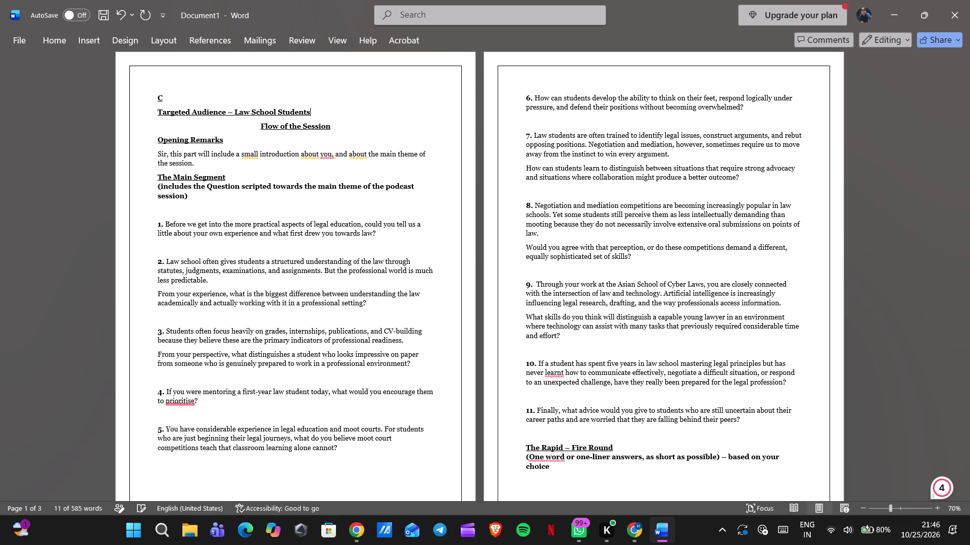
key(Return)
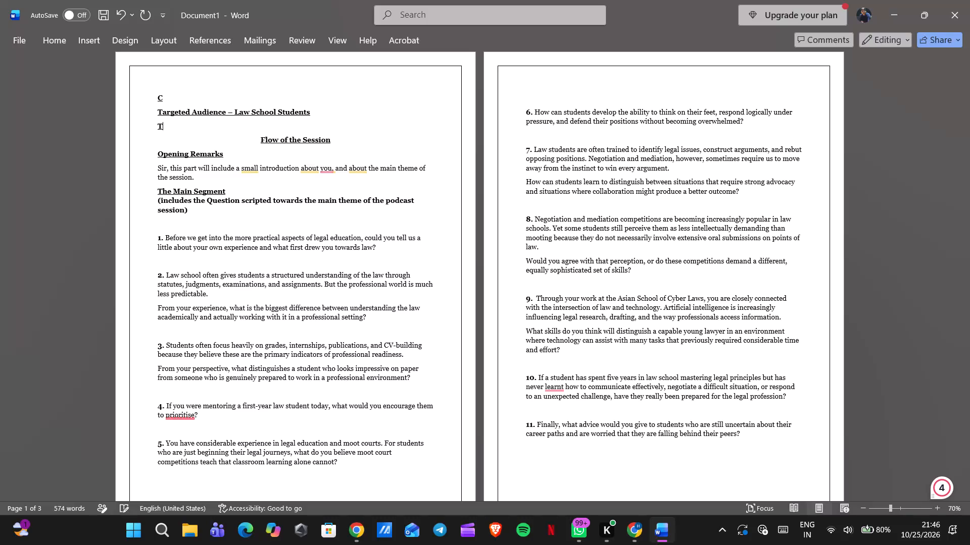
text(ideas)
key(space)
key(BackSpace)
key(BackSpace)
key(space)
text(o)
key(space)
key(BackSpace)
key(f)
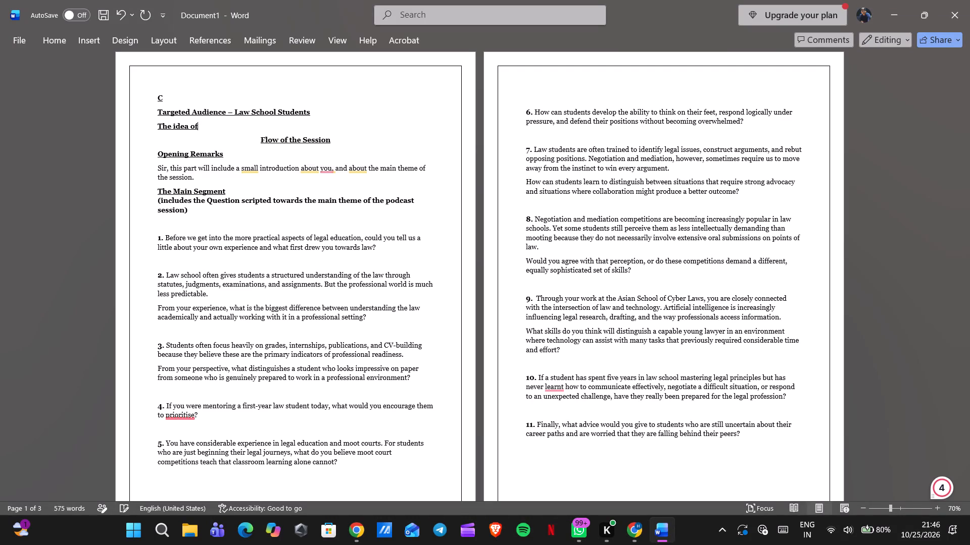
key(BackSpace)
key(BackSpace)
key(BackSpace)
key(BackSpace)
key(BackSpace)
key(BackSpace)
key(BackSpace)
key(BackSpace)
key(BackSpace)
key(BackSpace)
Add parentheses after "Law School Students" and write "Typically 1st to 3rd years, who" inside them.
key(space)
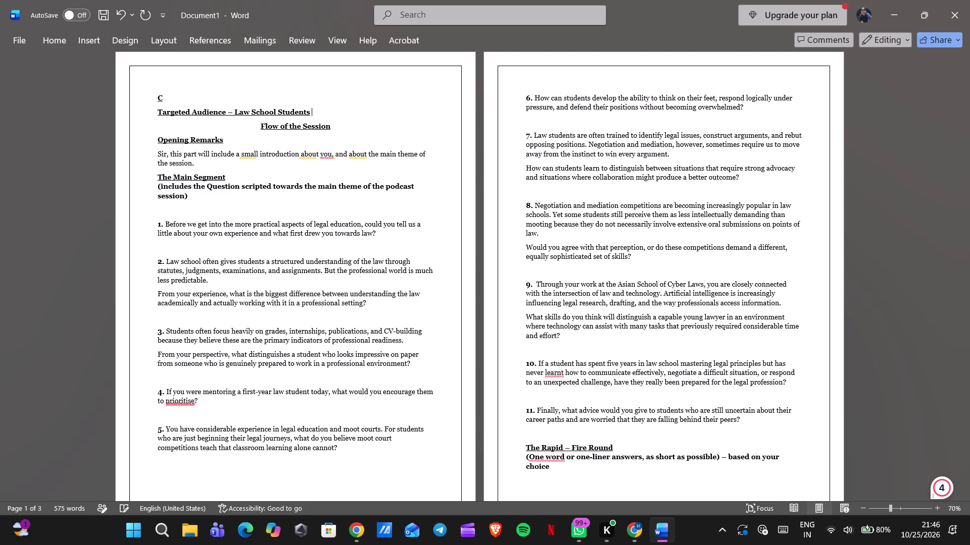
text(())
key(t)
key(BackSpace)
text(ypically 1st to)
key(space)
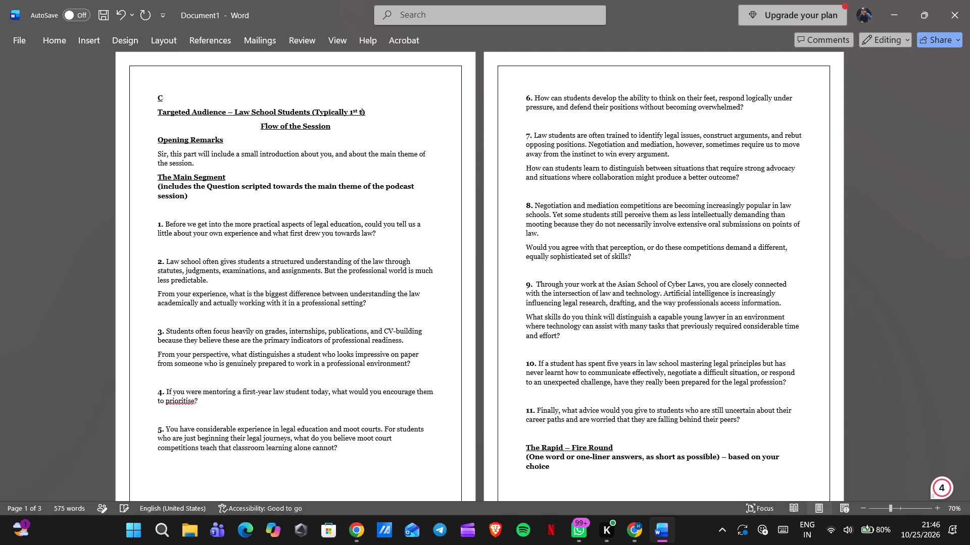
key(BackSpace)
text(s, wwho)
key(BackSpace)
key(BackSpace)
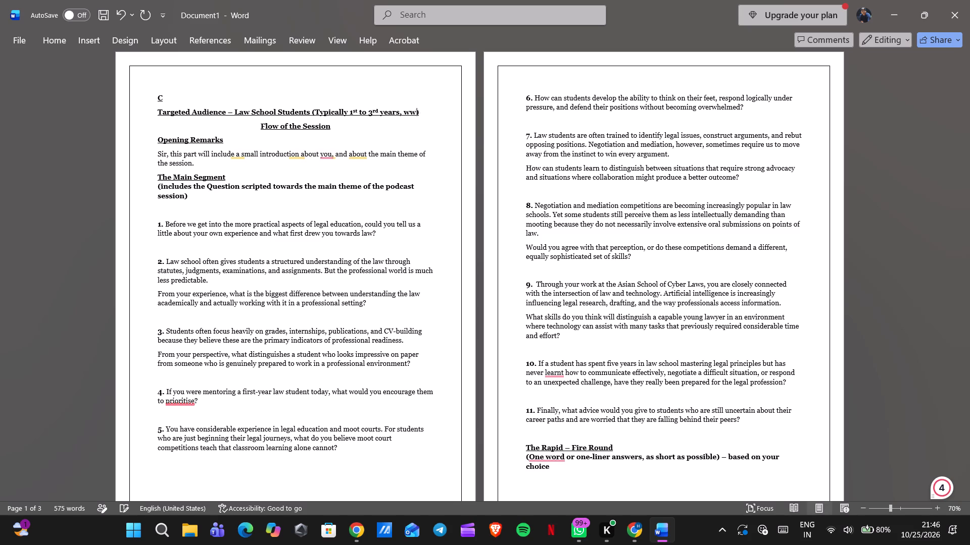
key(BackSpace)
text(ho)
key(f)
key(BackSpace)
Continue the Targeted Audience parenthetical with "focus on competitions".
key(space)
text(fpcus)
key(BackSpace)
key(BackSpace)
key(BackSpace)
key(BackSpace)
text(ocus on competitions and)
key(space)
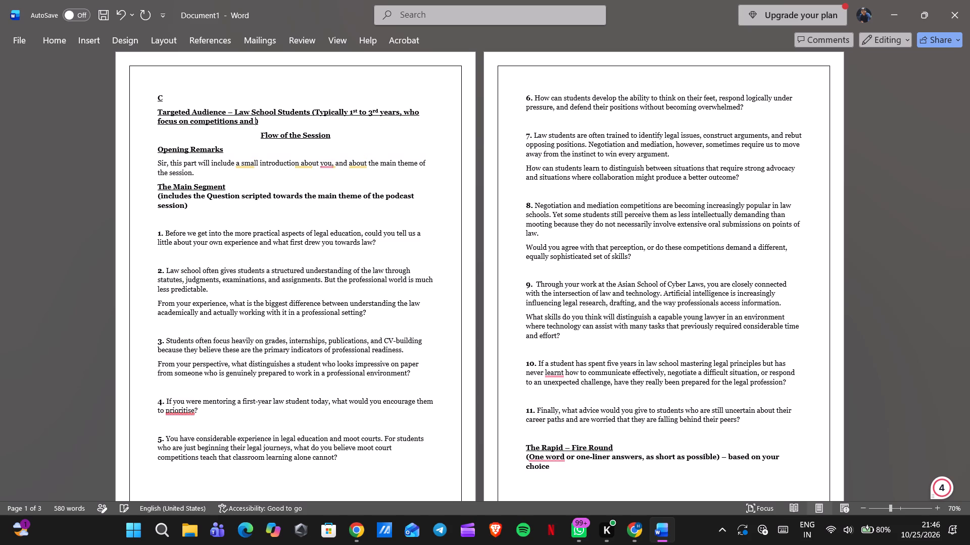
key(BackSpace)
key(BackSpace)
key(BackSpace)
key(BackSpace)
key(BackSpace)
Extend the parenthetical with ", and also about trying to get into renounded law schools".
text(, and)
key(BackSpace)
text(d als)
text(o abo)
key(BackSpace)
text(out trying to)
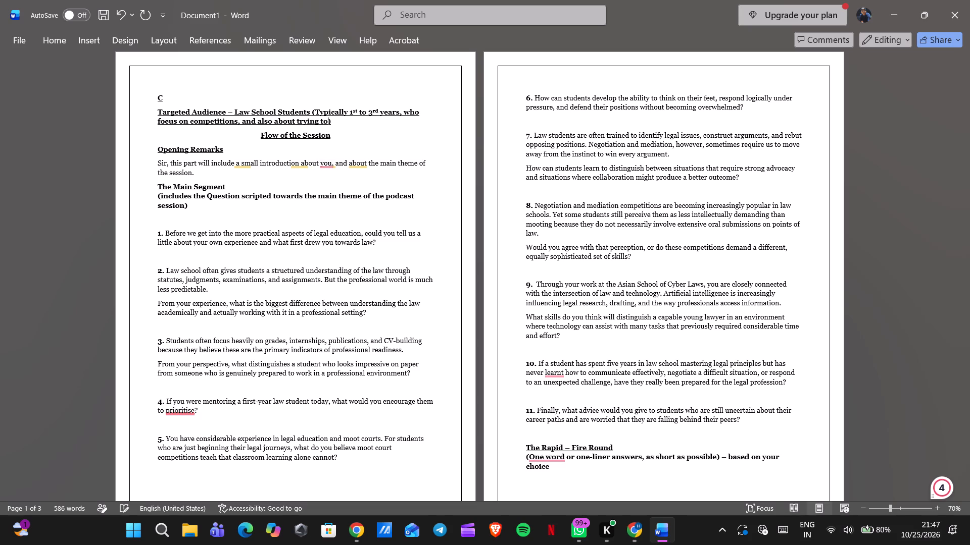
key(space)
text(get ijto)
key(BackSpace)
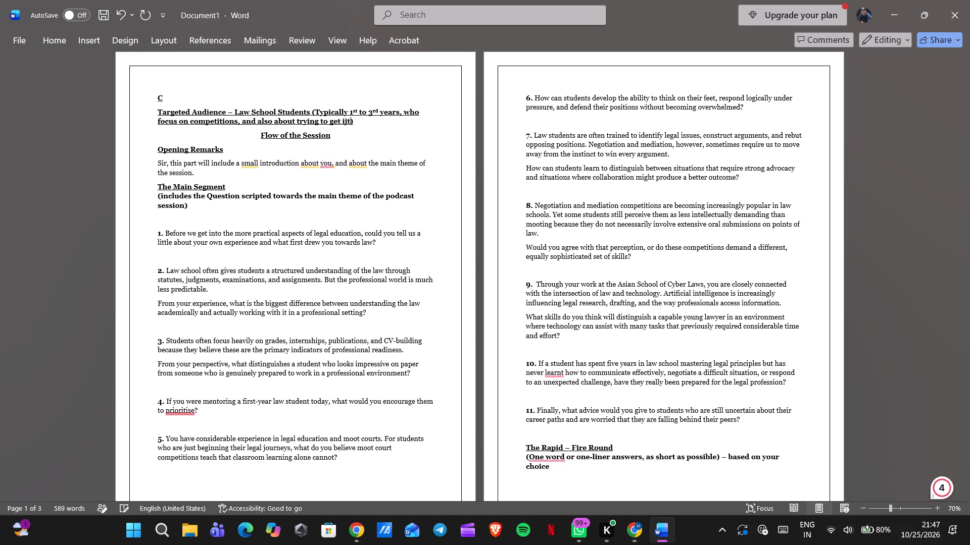
key(BackSpace)
key(BackSpace)
text(nto renounded law schools)
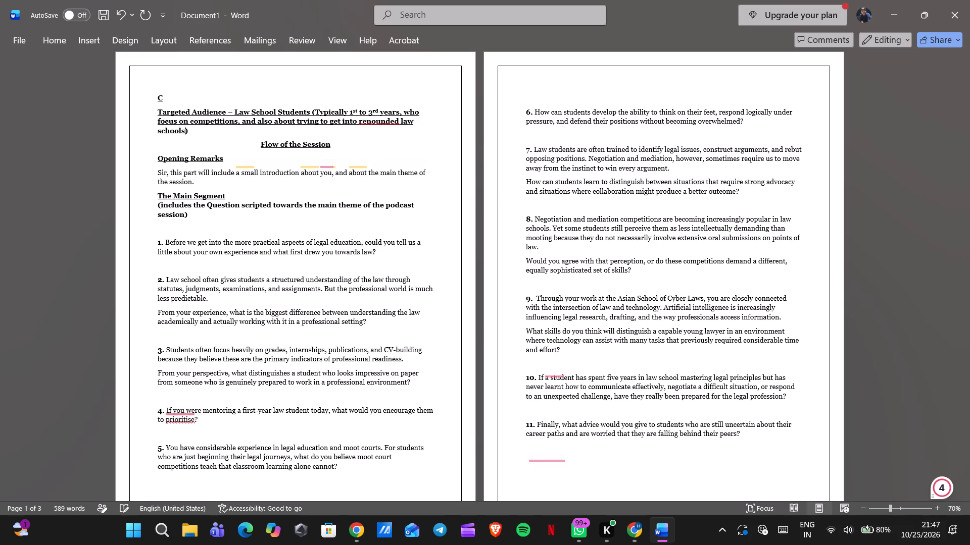
Replace "renounded" with "the top" in the Targeted Audience parenthetical.
click(379, 123)
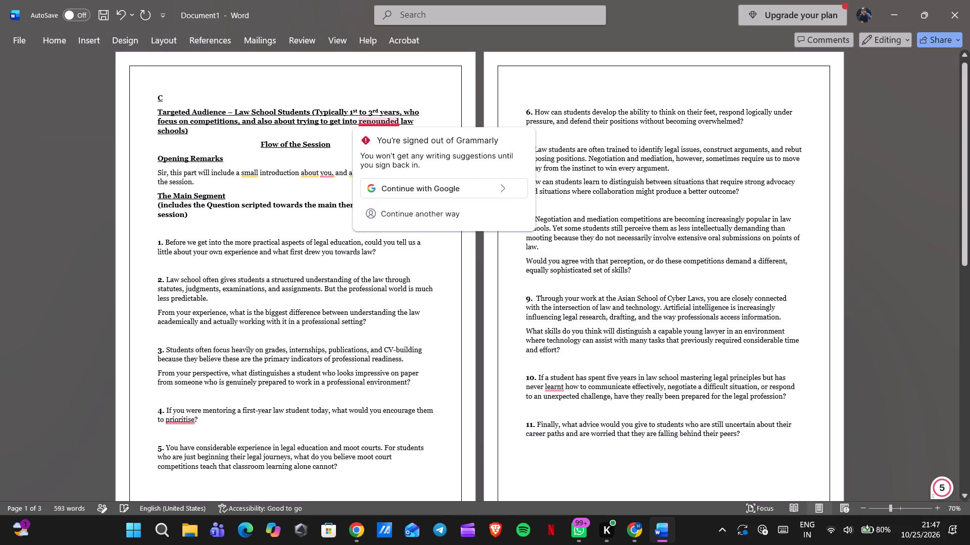
click(387, 122)
drag(399, 122, 358, 125)
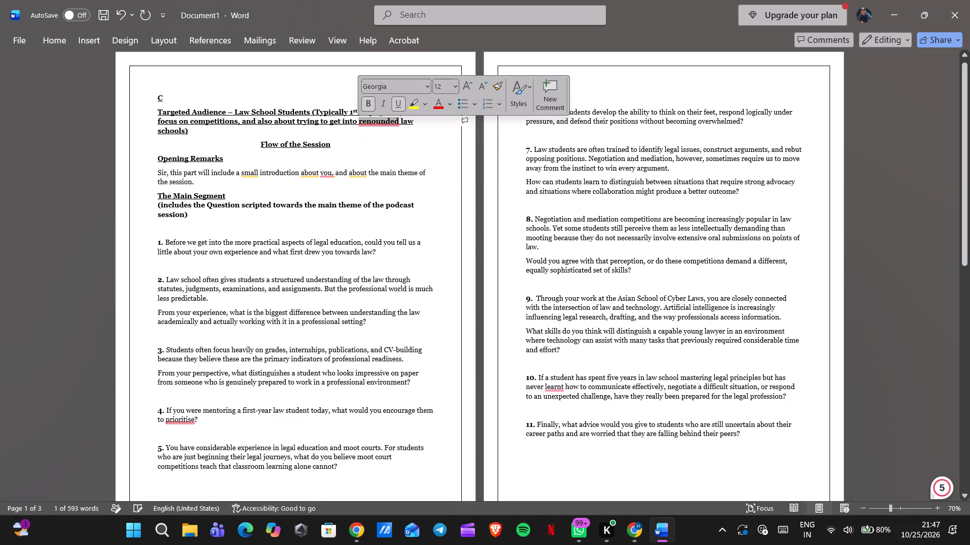
text(fa)
key(BackSpace)
key(BackSpace)
text(te)
key(BackSpace)
text(he top)
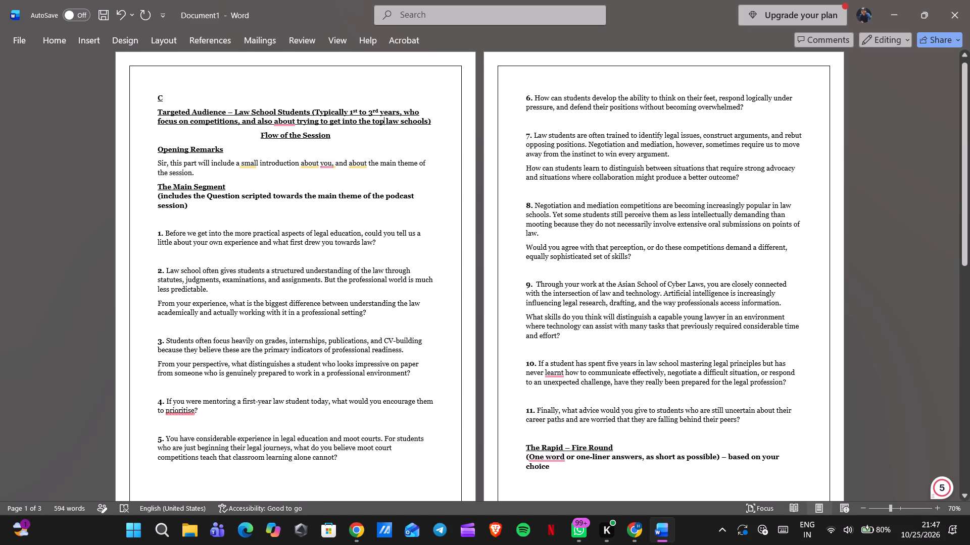
Break the parenthetical beginning "(Typically 1st to 3rd years" onto its own line below Targeted Audience.
click(313, 115)
key(Return)
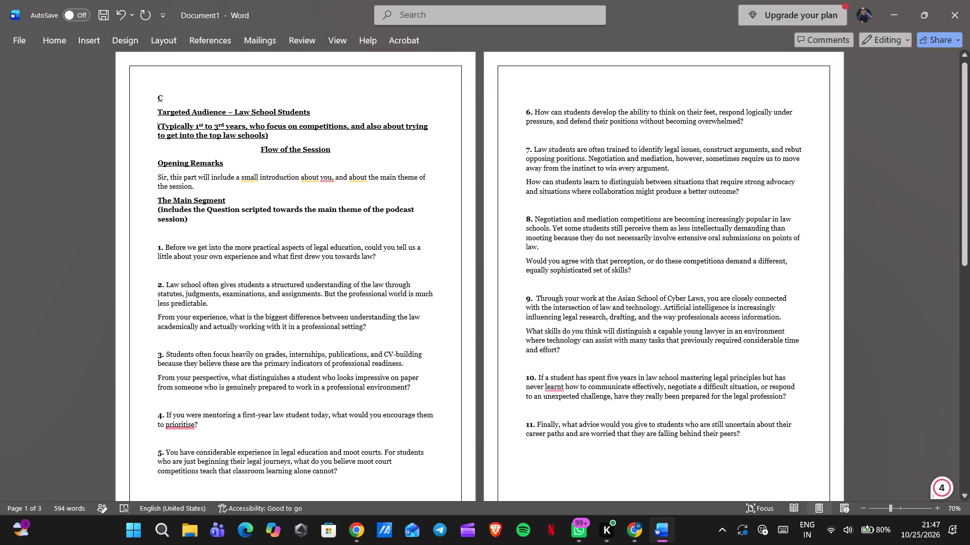
Centre the top "C" line, the Targeted Audience line and the parenthetical below it.
drag(311, 111, 167, 116)
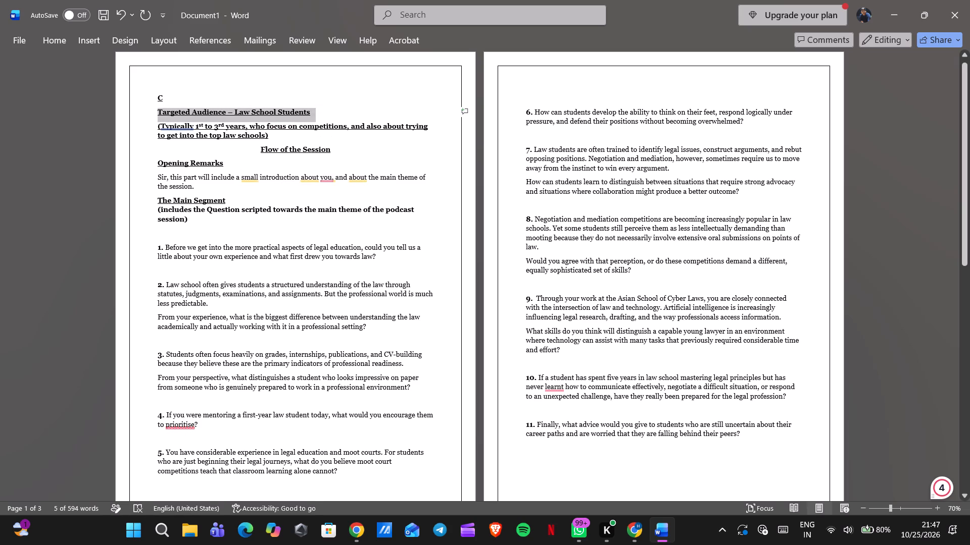
drag(272, 134, 158, 100)
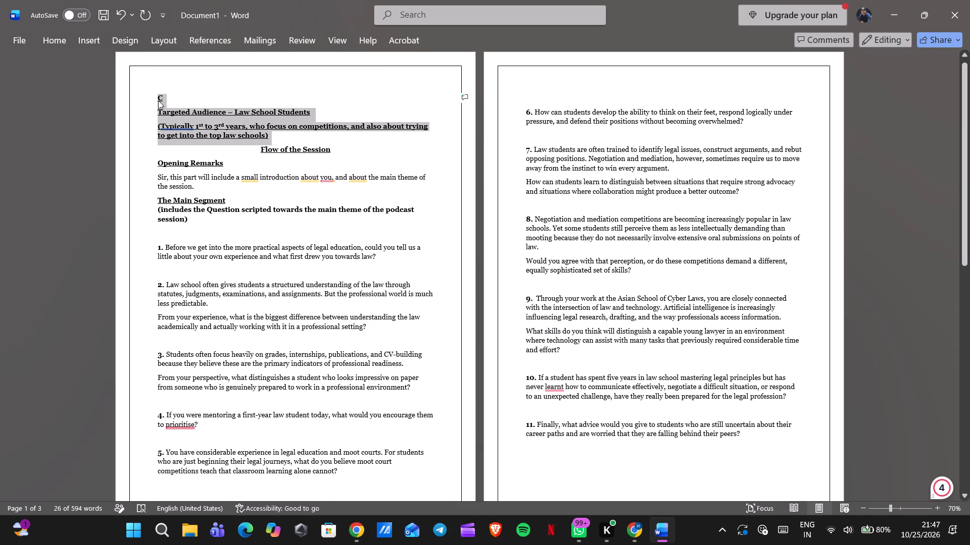
key(ctrl+e)
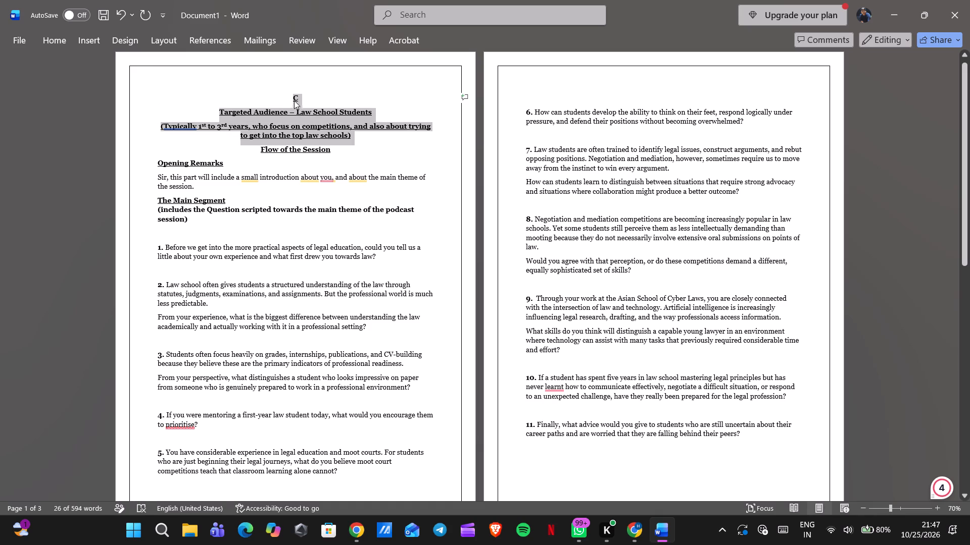
click(299, 94)
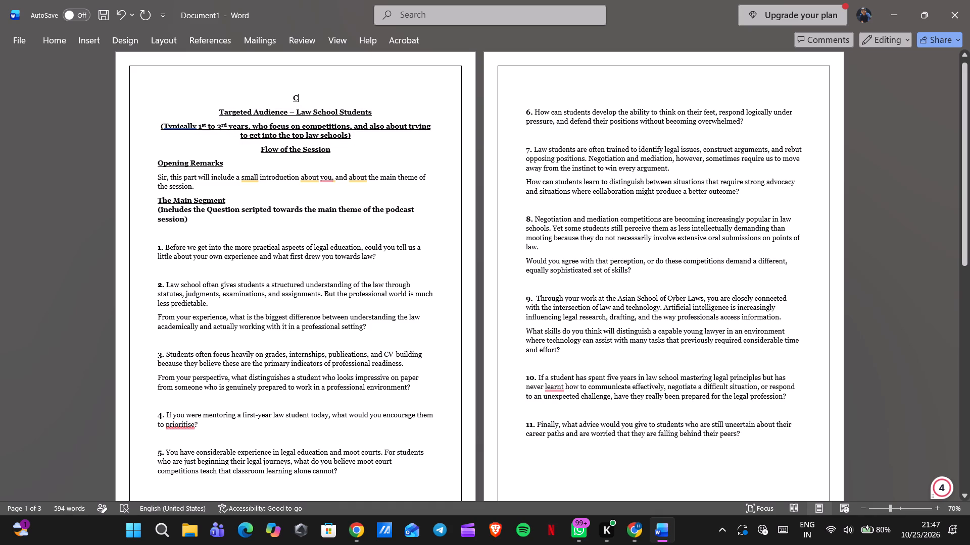
Remove underline and bold from the text from "Law School Students" through "Flow of the Session".
drag(298, 115, 336, 147)
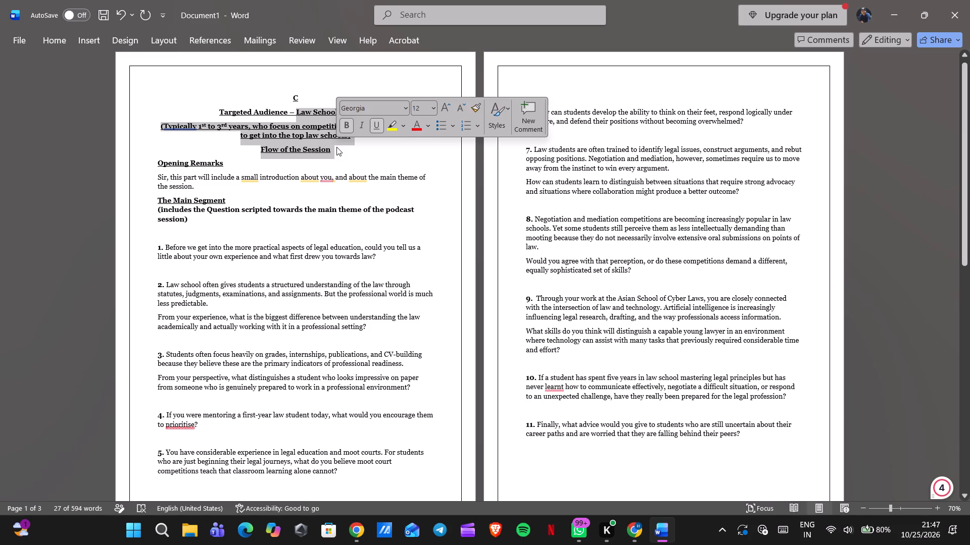
key(ctrl+u)
key(ctrl+b)
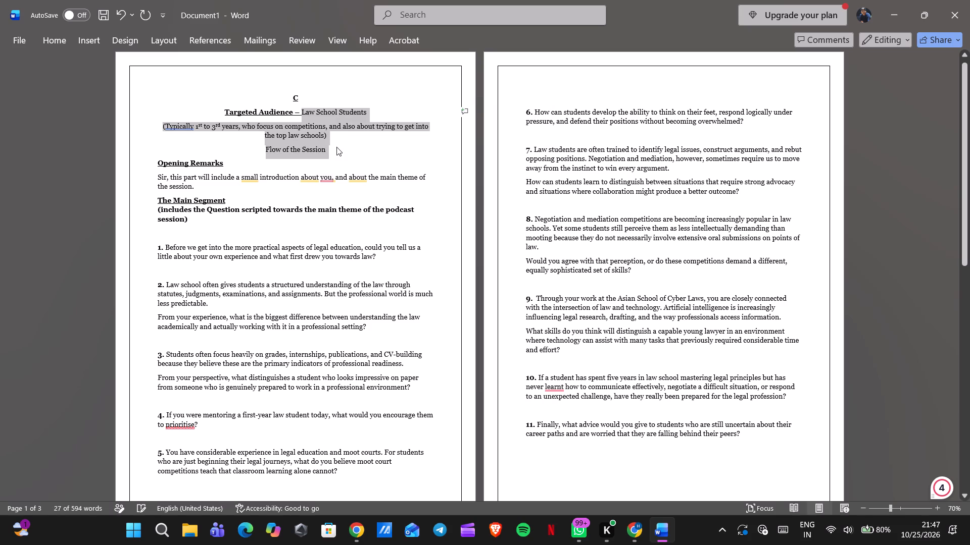
Remove the underline from the "Targeted Audience –" label, keeping it bold.
click(302, 115)
drag(344, 149, 222, 116)
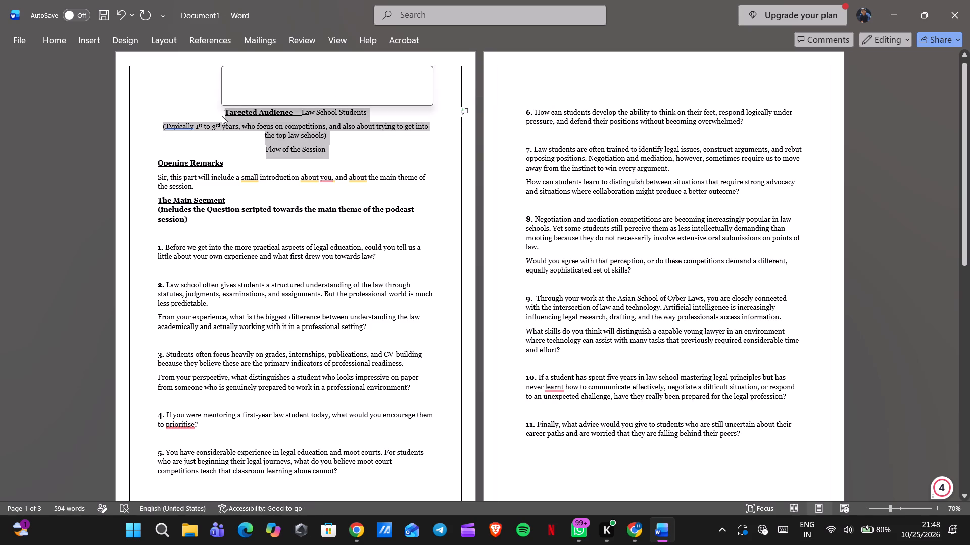
key(ctrl+u)
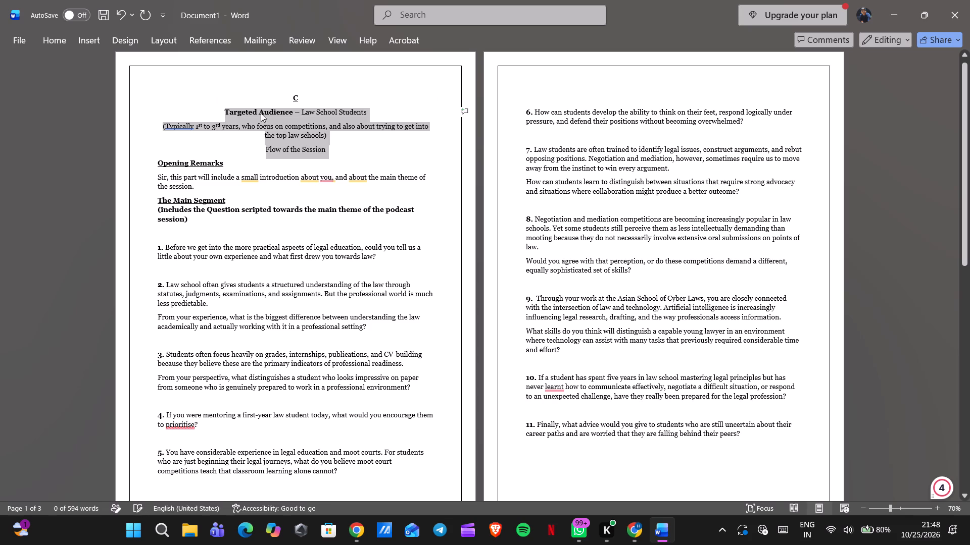
click(348, 137)
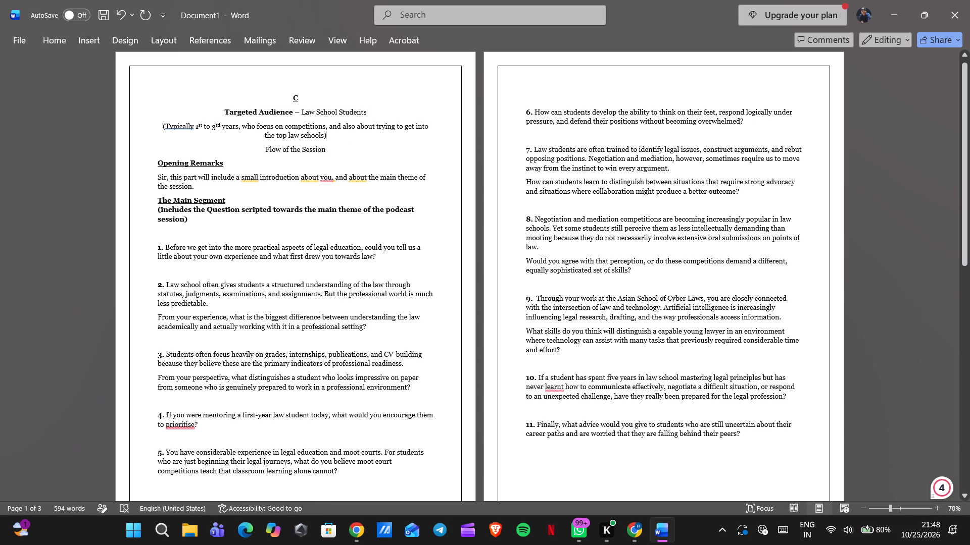
Apply bold and underline to the "Flow of the Session" heading.
click(330, 148)
drag(330, 148, 264, 152)
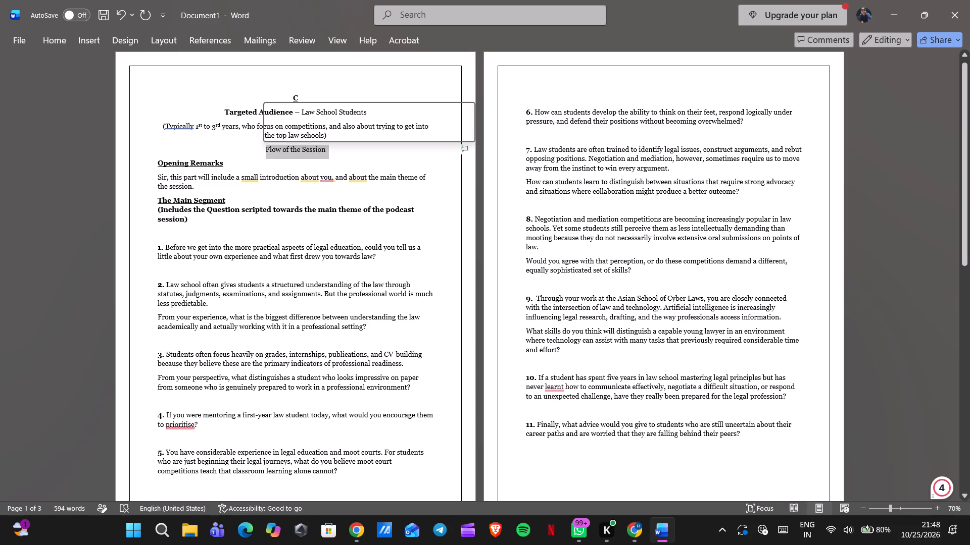
key(ctrl+b)
key(ctrl+u)
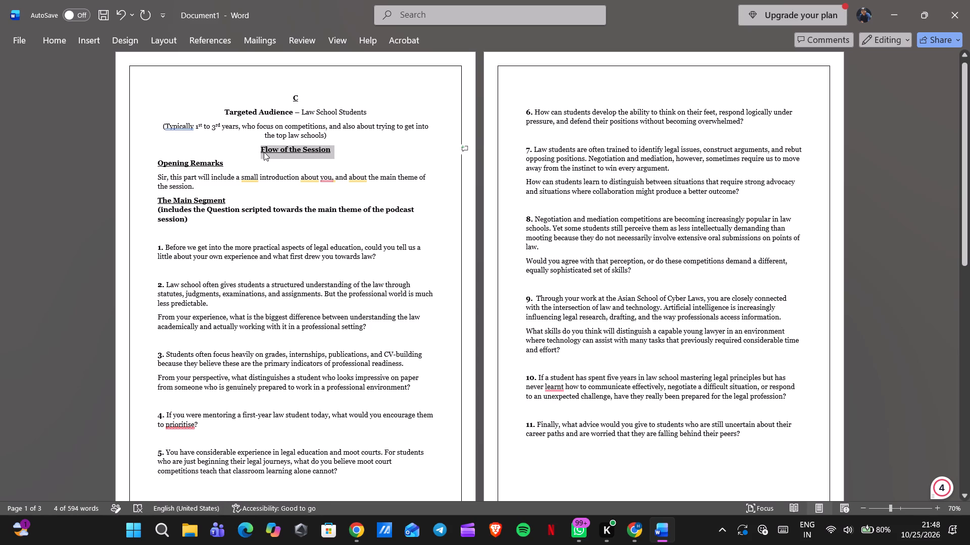
Remove bold from the "Opening Remarks" heading.
click(232, 167)
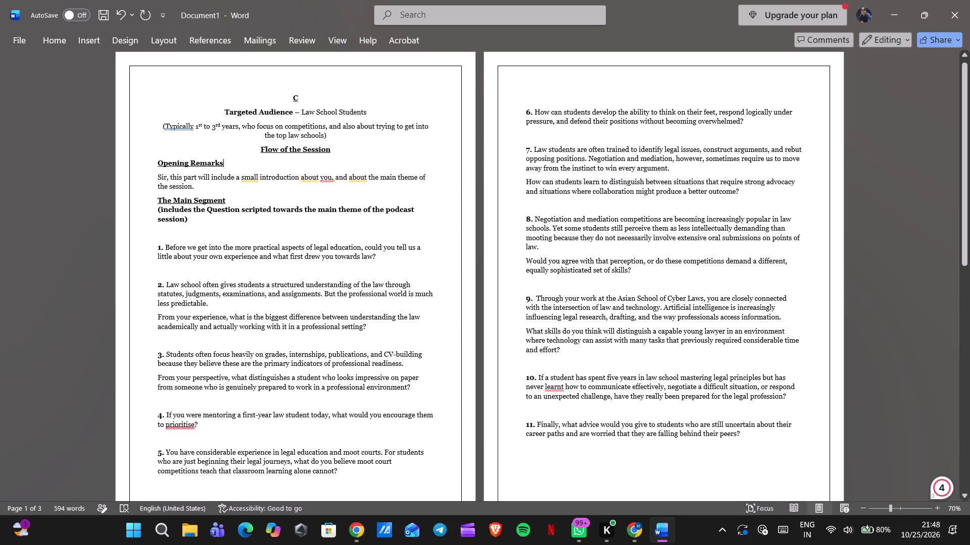
drag(232, 167, 159, 165)
key(ctrl+b)
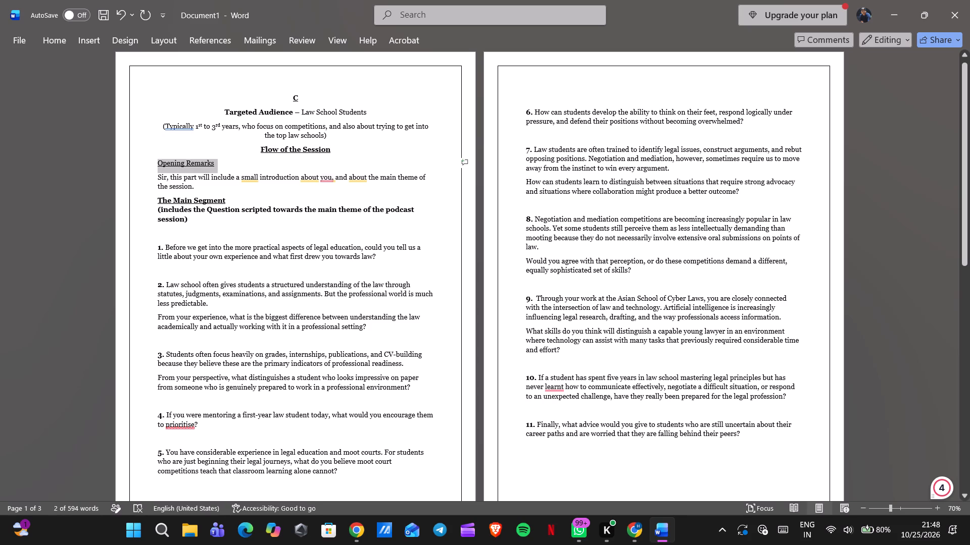
Undo the bold removal on "Opening Remarks" and remove the underline from the "Opening Remarks" and "The Main Segment" headings.
key(ctrl+z)
key(ctrl+u)
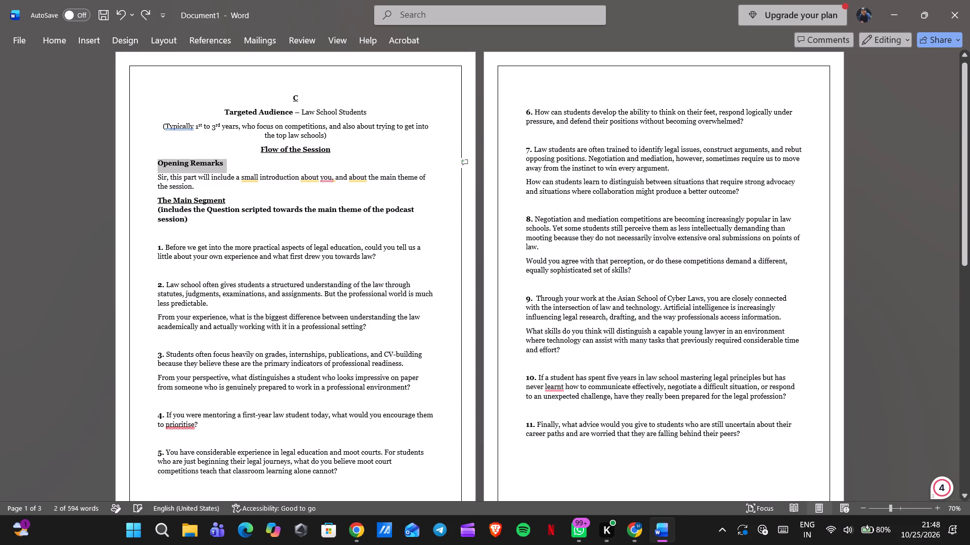
drag(226, 202, 155, 201)
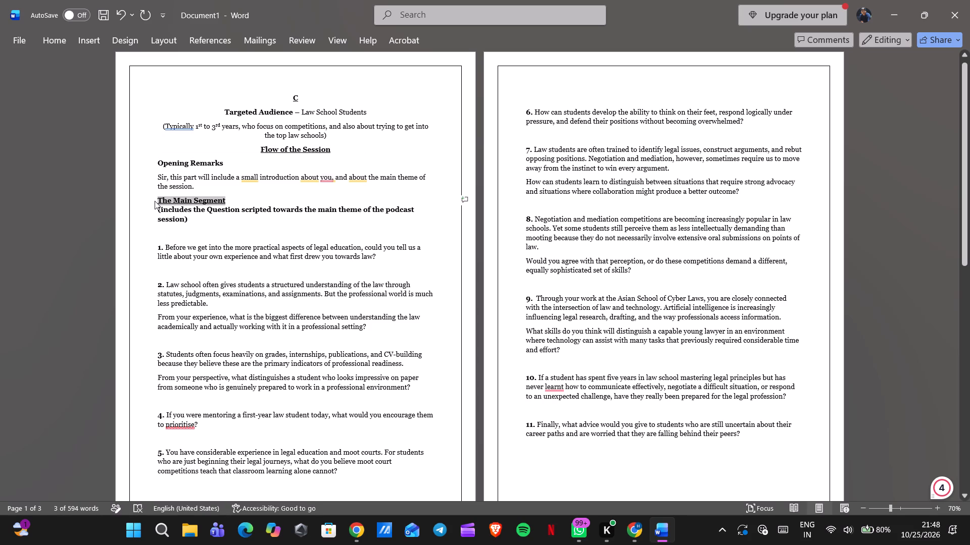
key(ctrl+u)
Insert a blank line between the opening remarks description and "The Main Segment" heading.
click(218, 183)
key(Return)
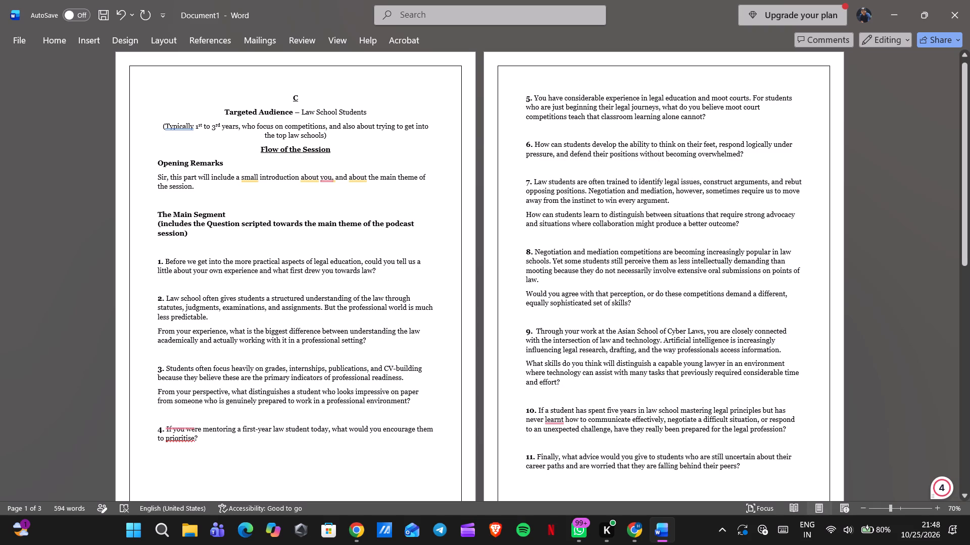
Apply an arrowhead bullet to the "Opening Remarks" heading.
click(158, 161)
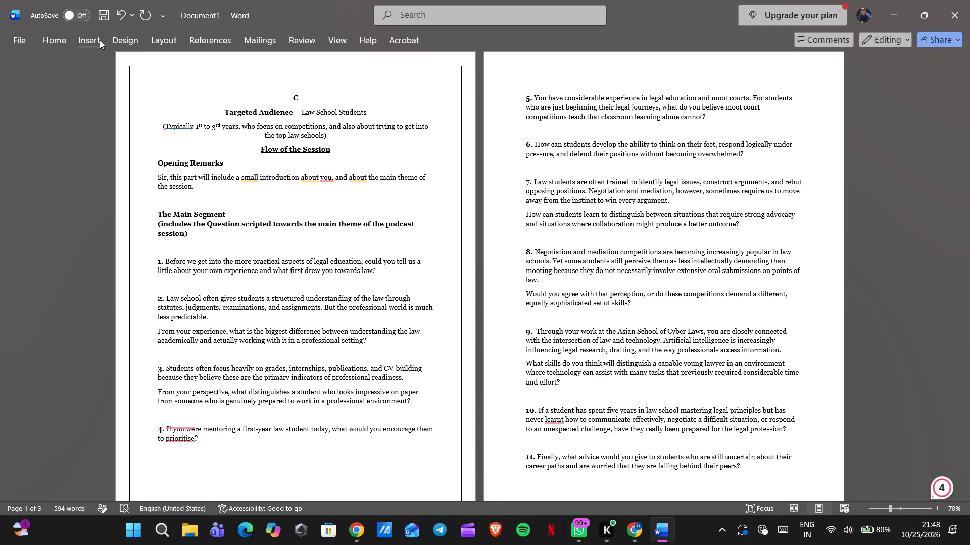
click(100, 40)
click(63, 40)
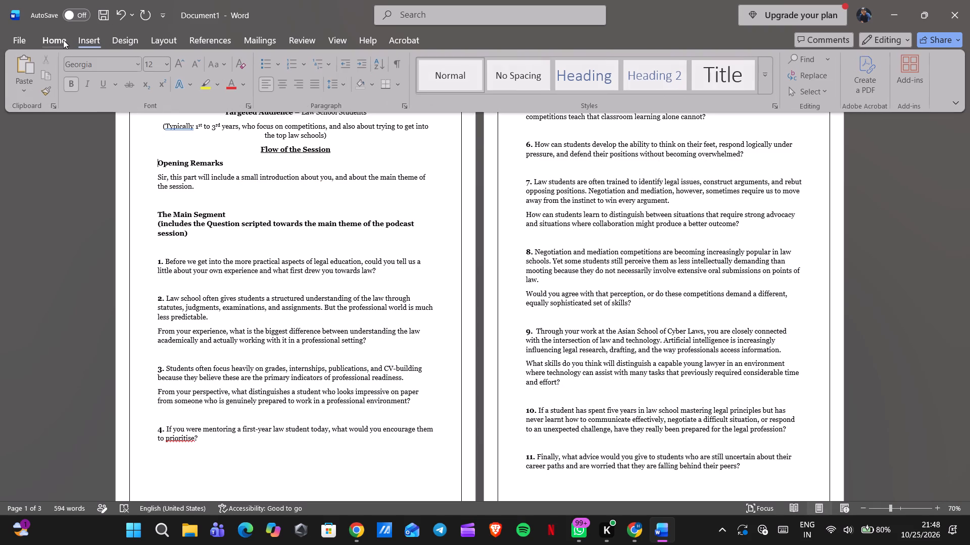
click(280, 66)
click(283, 191)
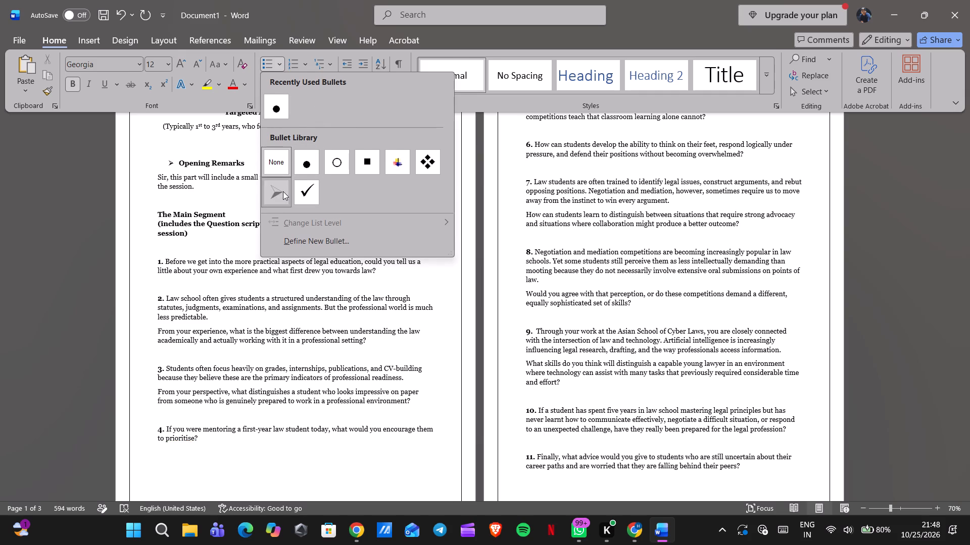
Apply the same arrowhead bullet to "The Main Segment" heading.
click(156, 211)
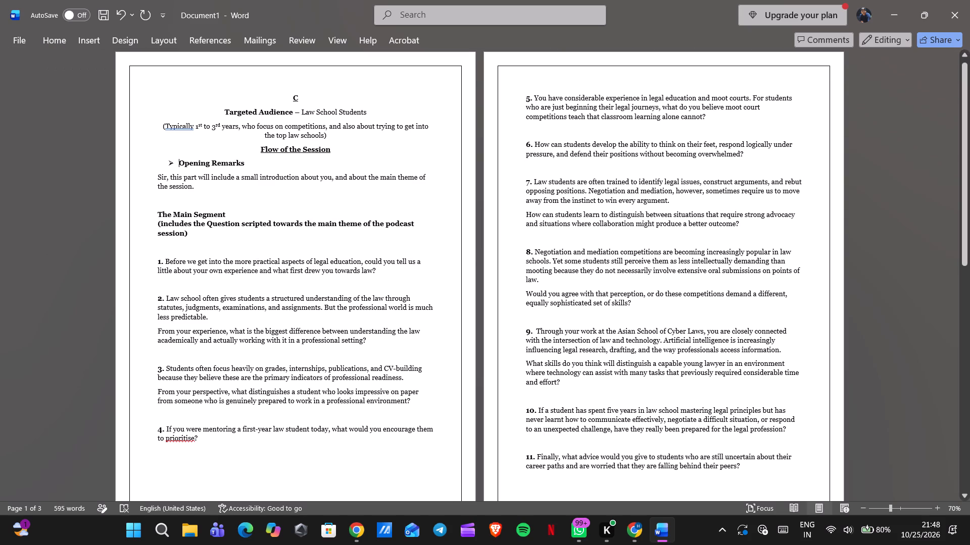
click(157, 214)
click(103, 43)
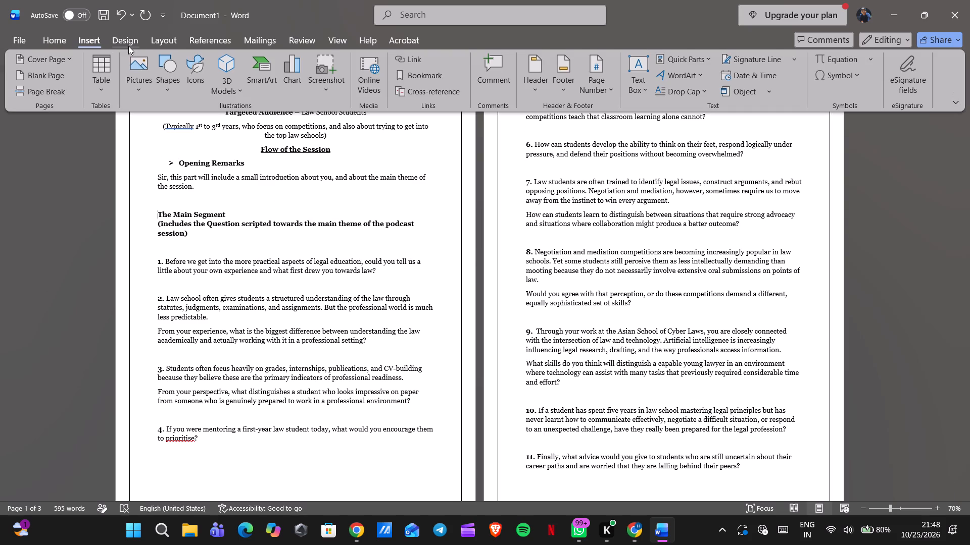
click(63, 40)
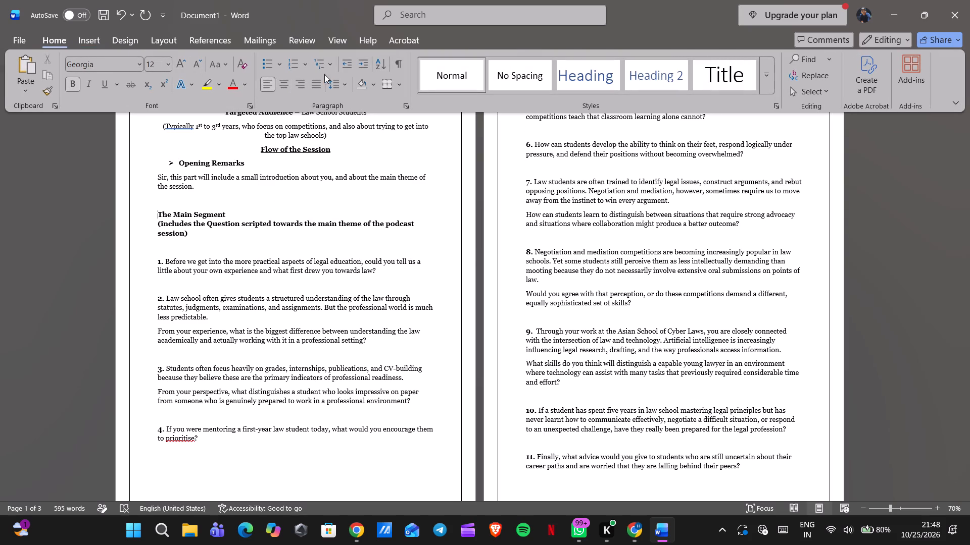
click(303, 68)
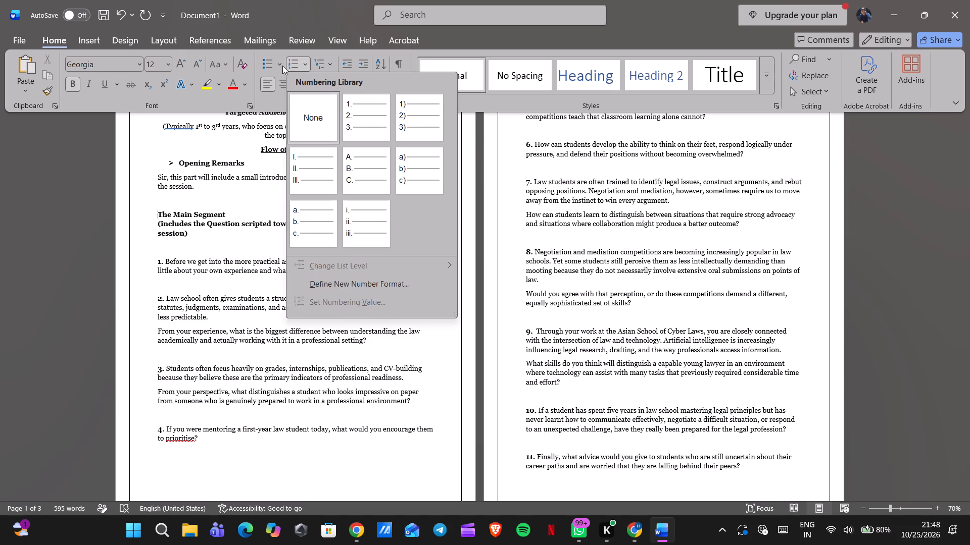
click(282, 66)
click(281, 105)
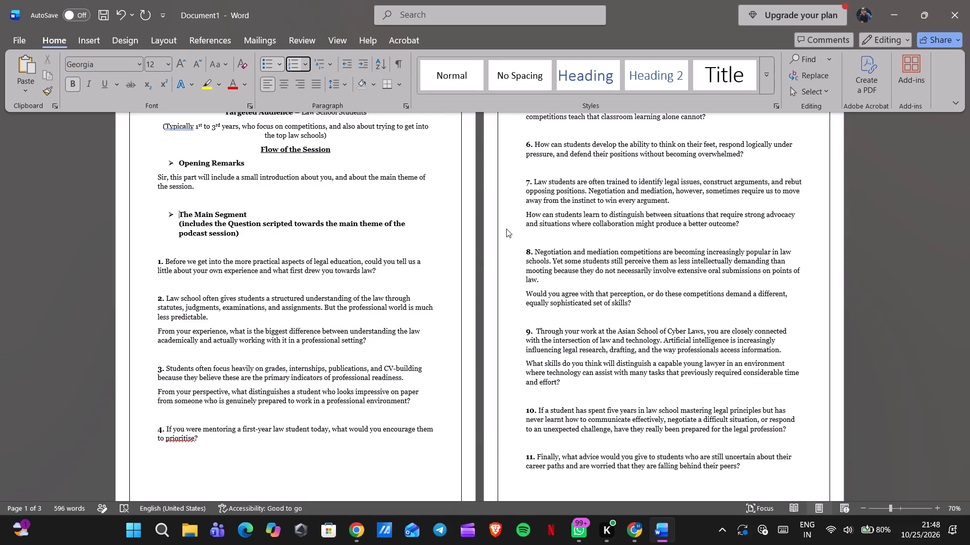
Remove the underline from "The Rapid – Fire Round" heading on the last page, keeping it bold.
scroll(506, 229, down, 4)
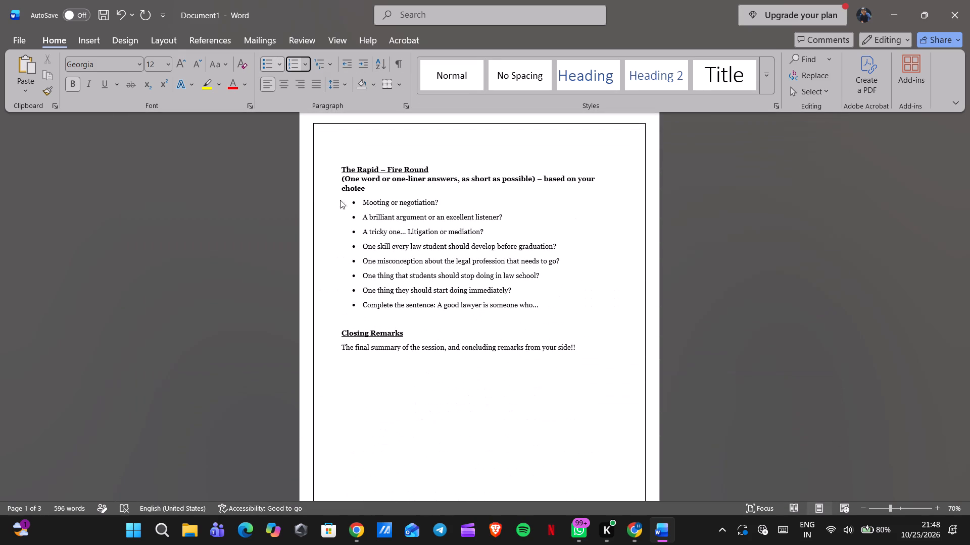
click(443, 166)
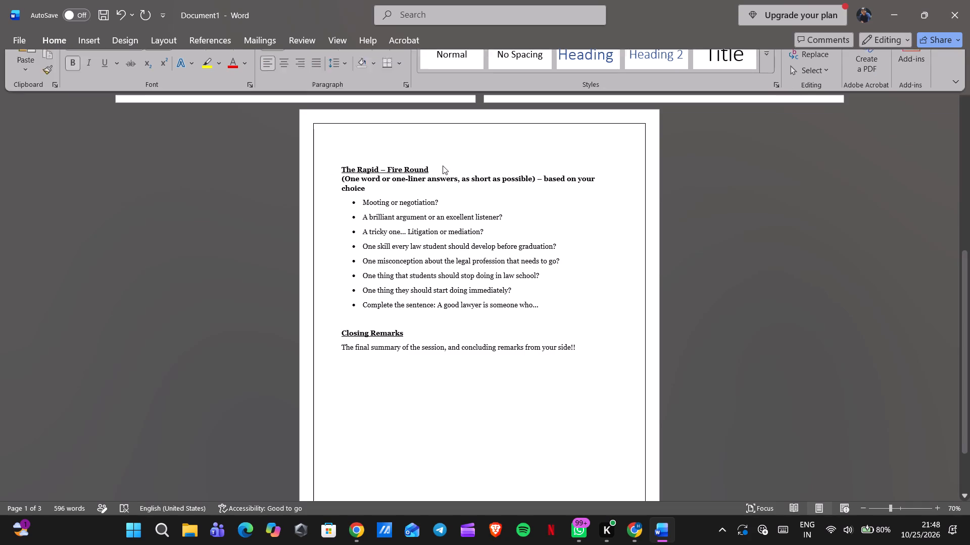
drag(433, 170, 341, 169)
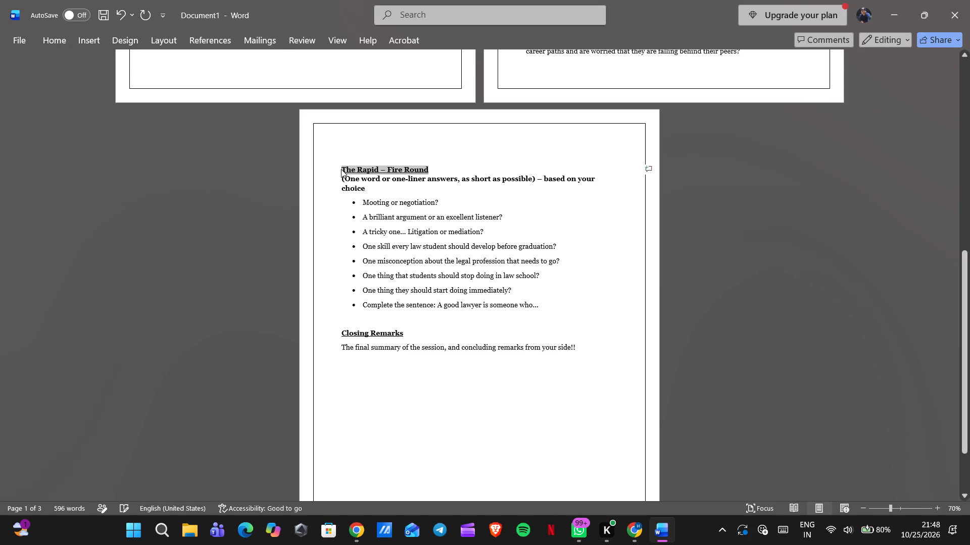
key(ctrl+u)
Apply the arrowhead bullet to "The Rapid – Fire Round" heading.
click(341, 169)
click(341, 169)
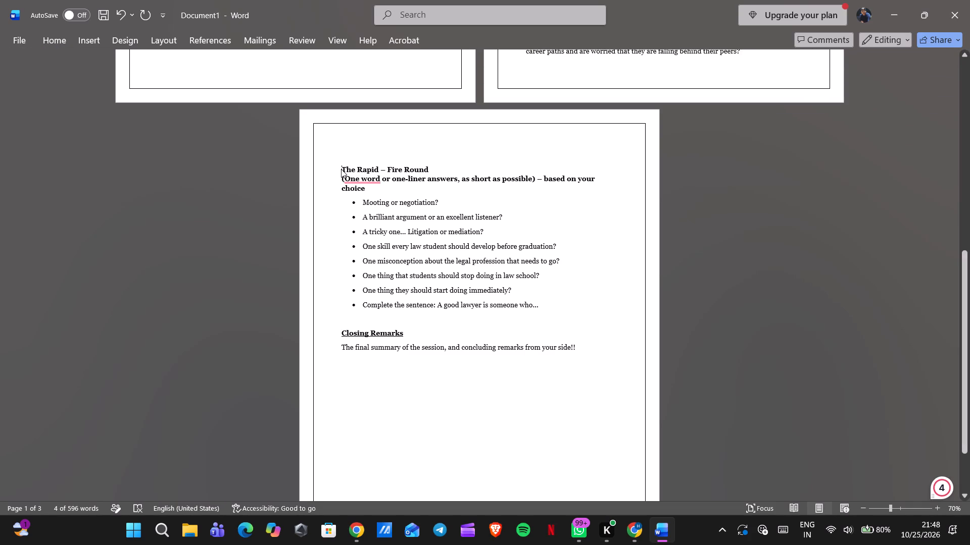
click(84, 39)
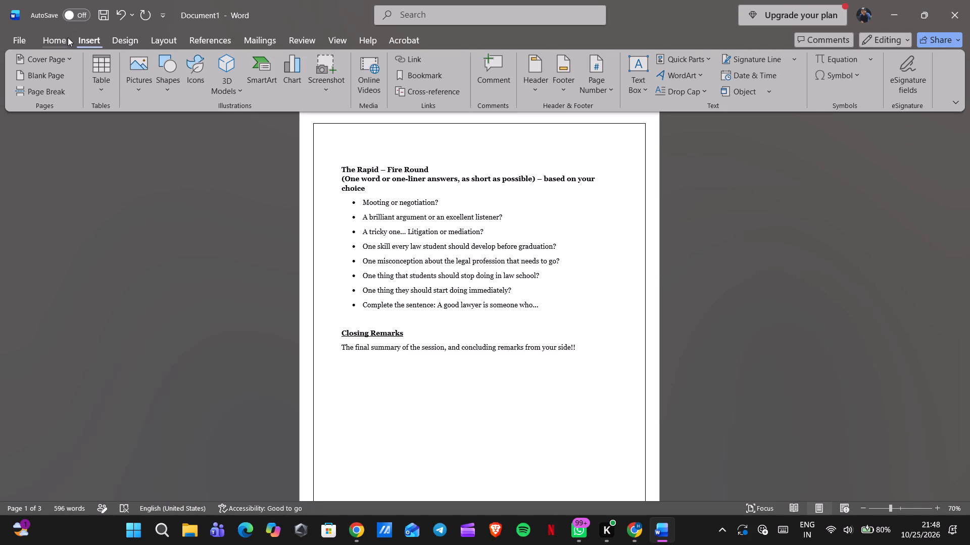
click(67, 37)
click(285, 70)
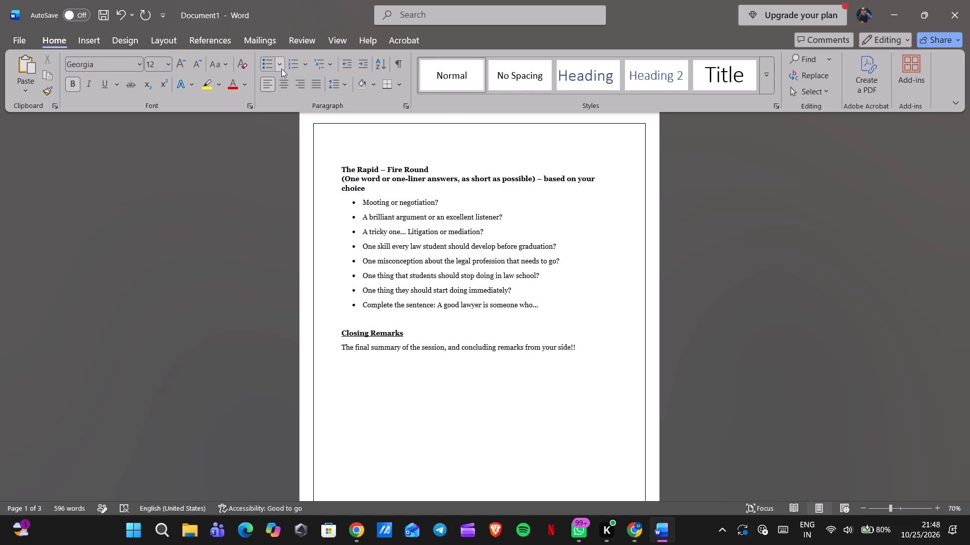
click(281, 69)
click(277, 101)
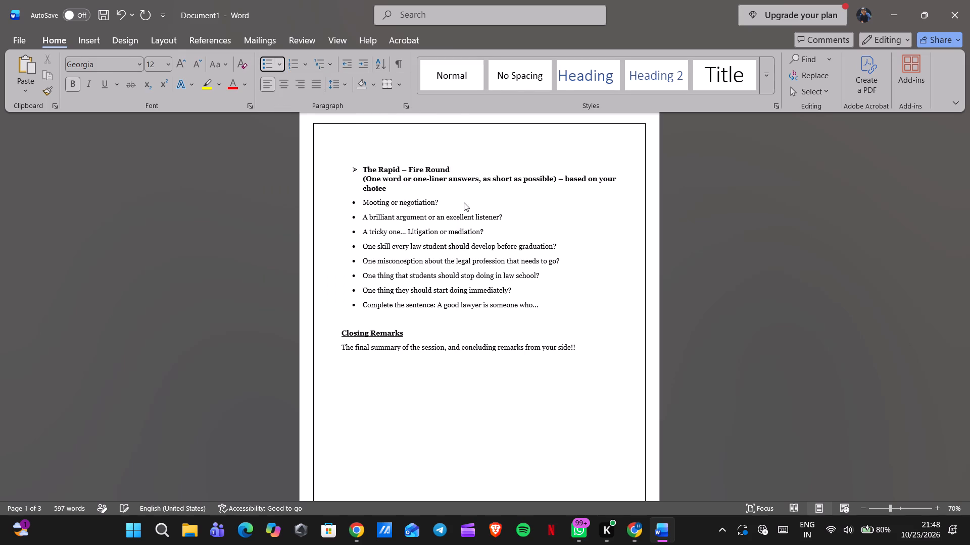
Review the layout of all three pages, checking the headings, numbered questions and rapid-fire list at different zoom levels.
scroll(561, 266, up, 3)
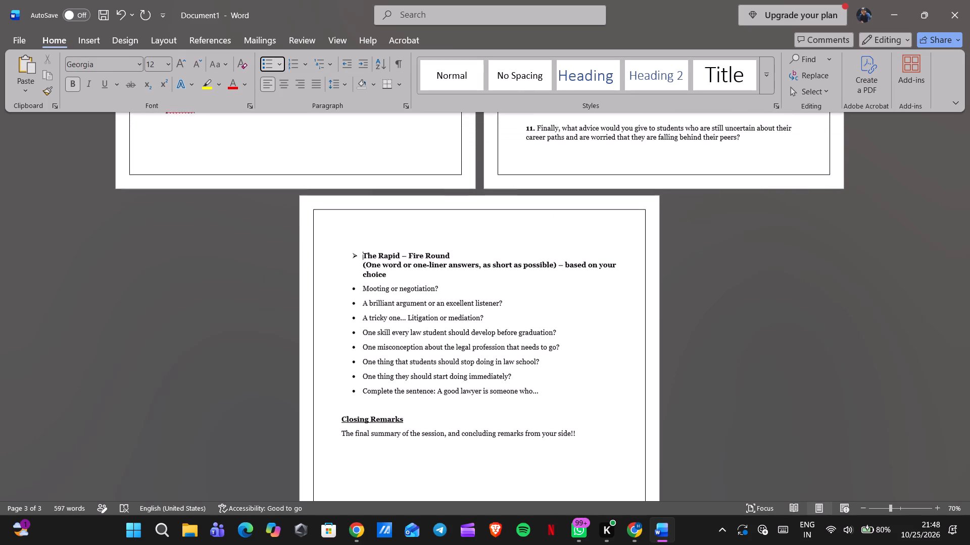
scroll(561, 266, up, 3)
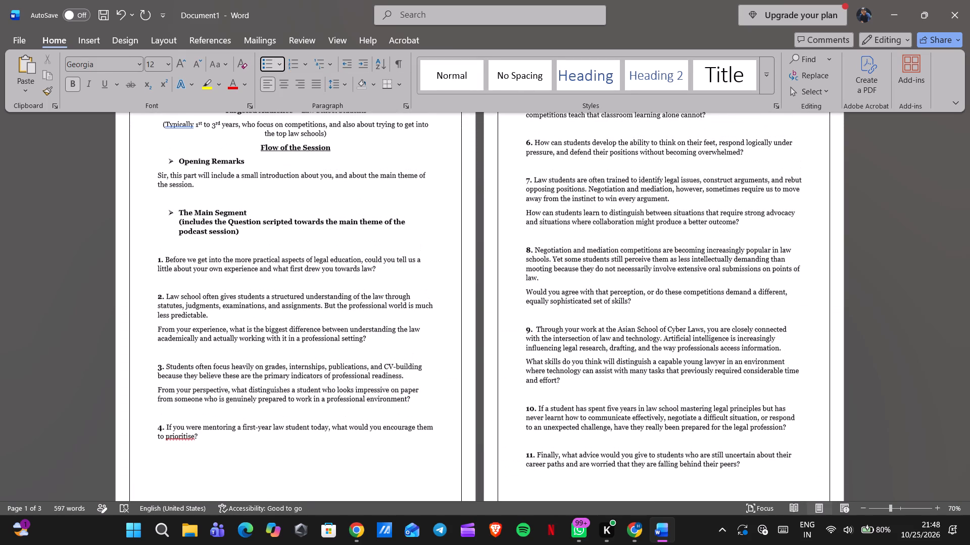
scroll(561, 266, down, 4)
scroll(561, 266, up, 2)
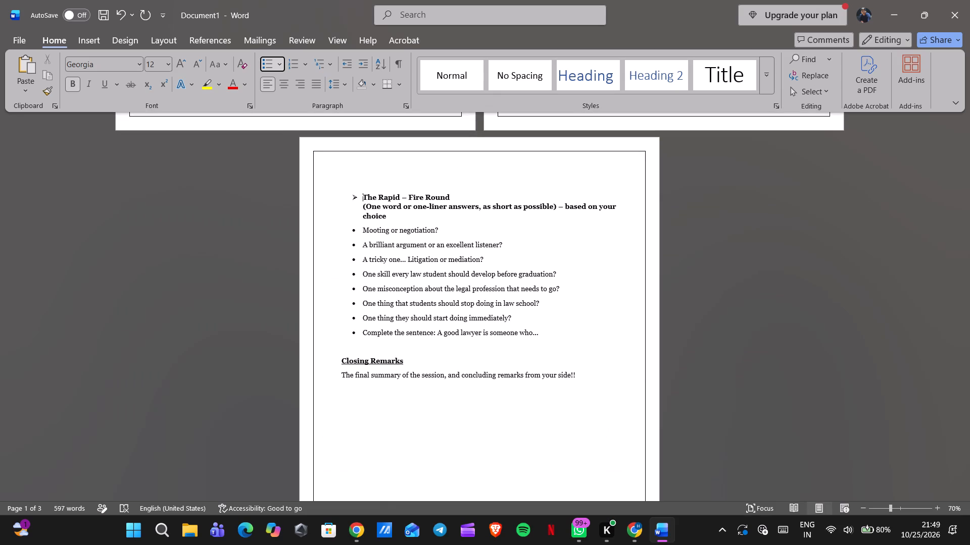
scroll(561, 266, up, 3)
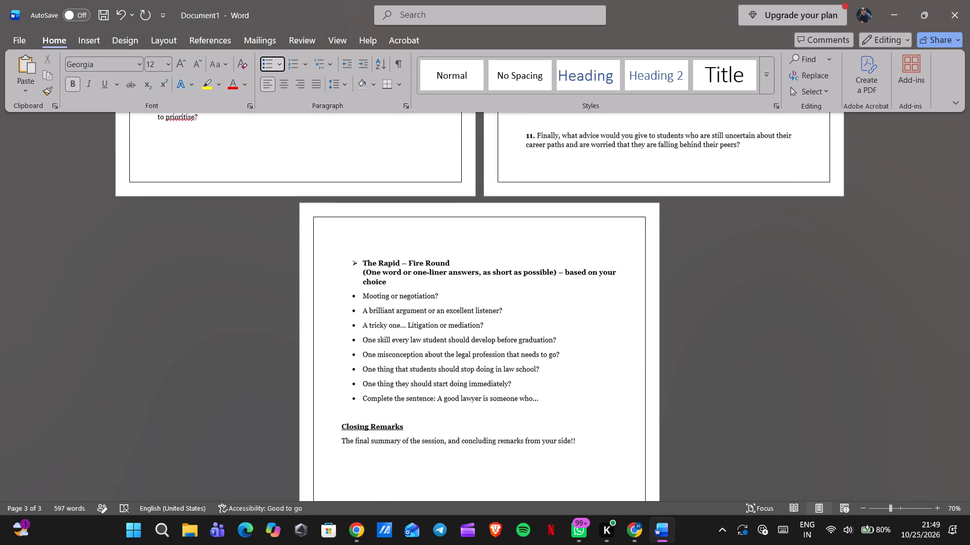
scroll(561, 266, up, 16)
scroll(430, 237, down, 1)
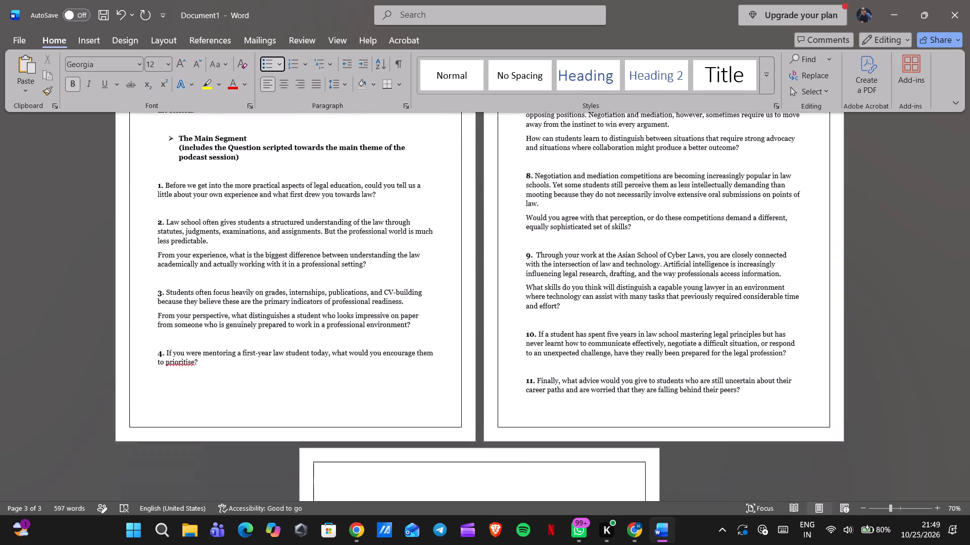
scroll(430, 237, down, 1)
scroll(430, 237, up, 7)
ctrl+scroll(341, 233, down, 2)
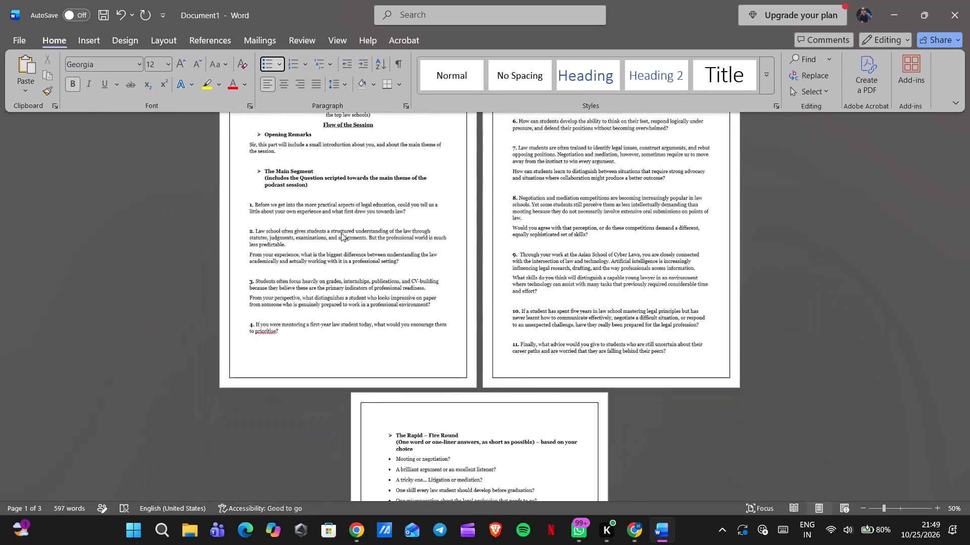
scroll(341, 233, up, 3)
ctrl+scroll(341, 233, up, 4)
scroll(341, 233, right, 2)
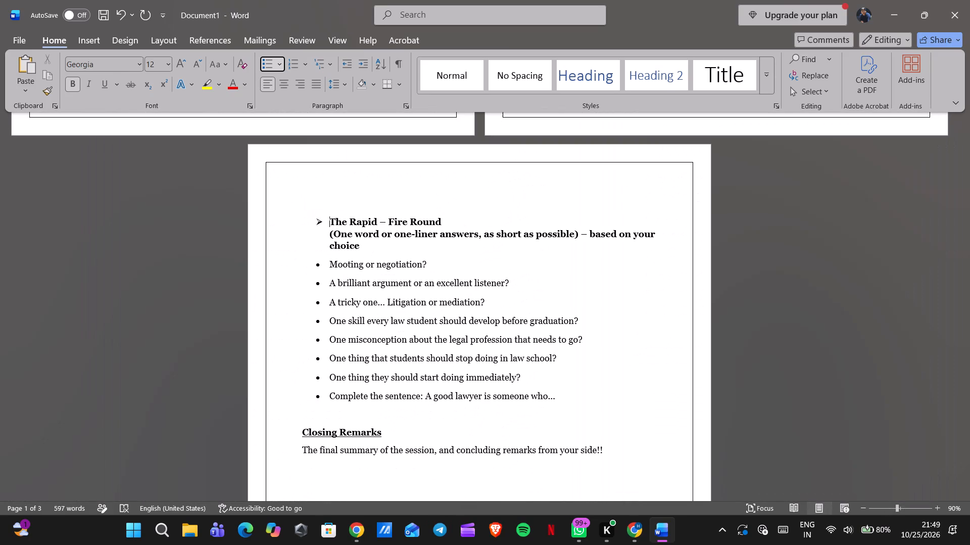
scroll(659, 186, up, 6)
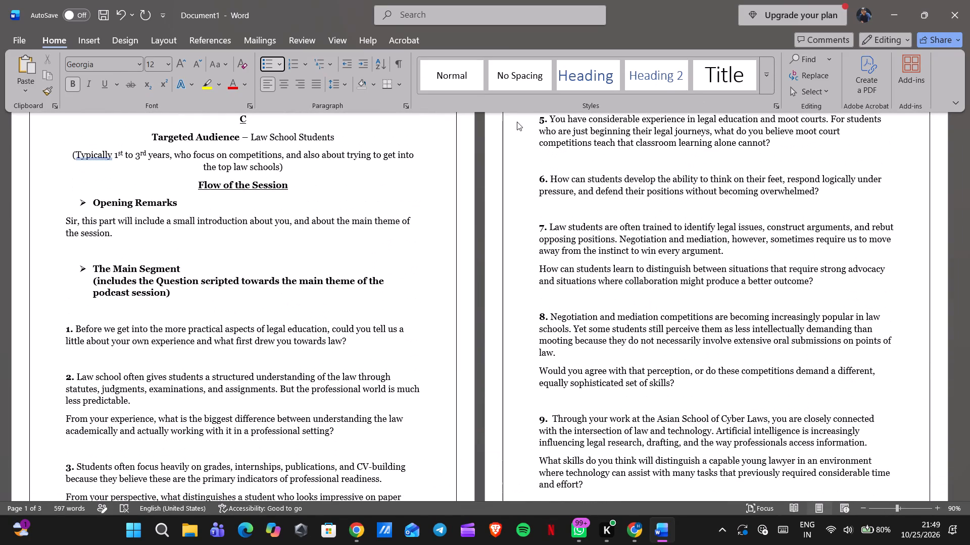
click(952, 104)
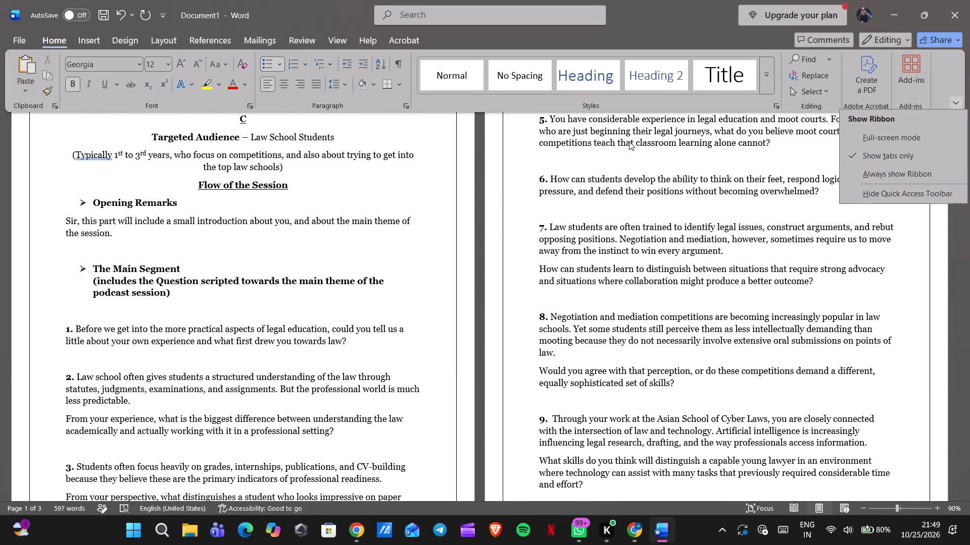
ctrl+scroll(629, 141, down, 3)
click(529, 37)
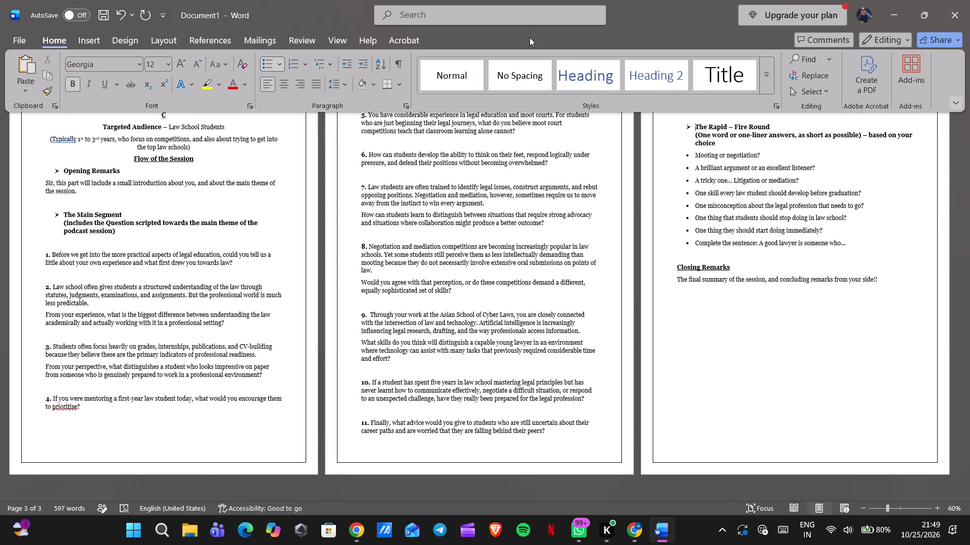
ctrl+scroll(405, 155, up, 4)
ctrl+scroll(405, 155, down, 7)
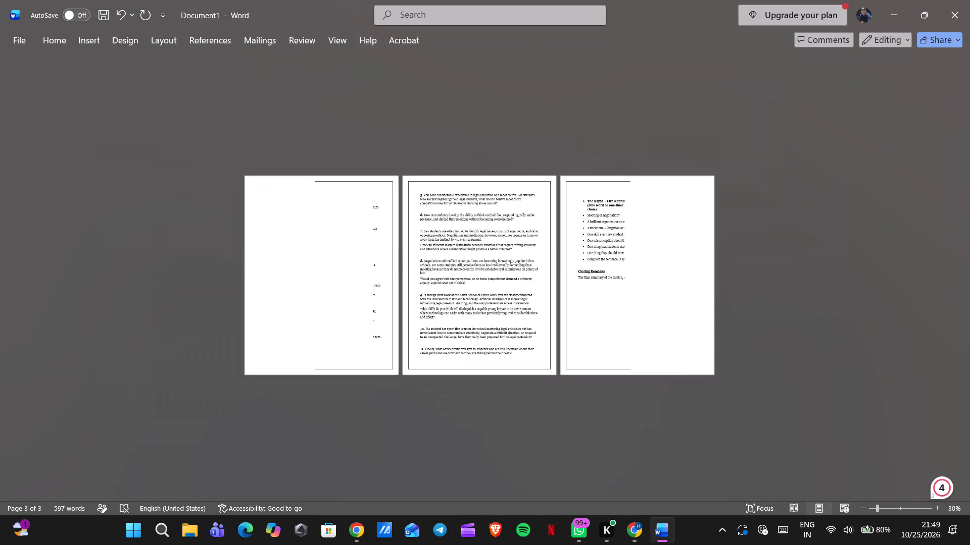
ctrl+scroll(405, 155, up, 5)
scroll(405, 155, up, 4)
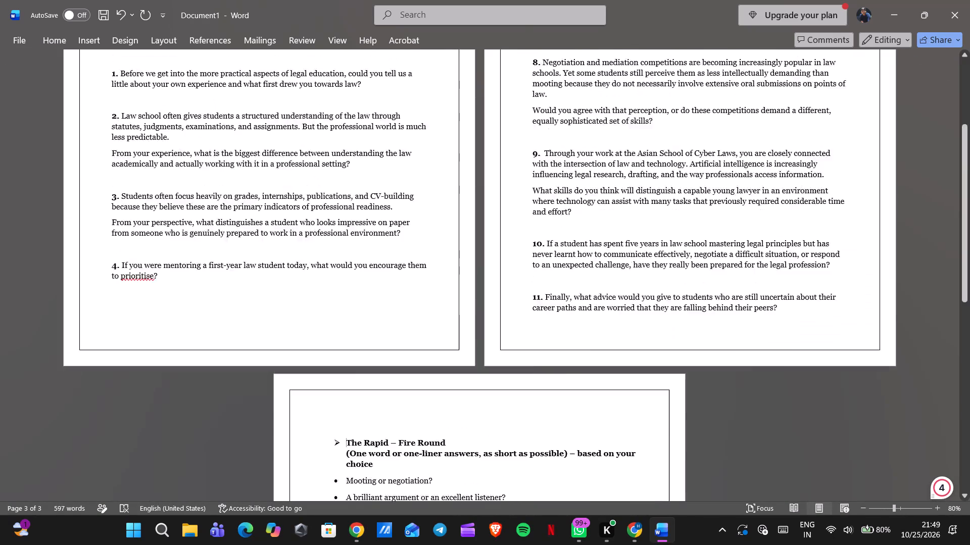
Replace the placeholder "C" in the title line with "Episode 01 –" and start a new line below it.
scroll(405, 155, up, 1)
click(292, 106)
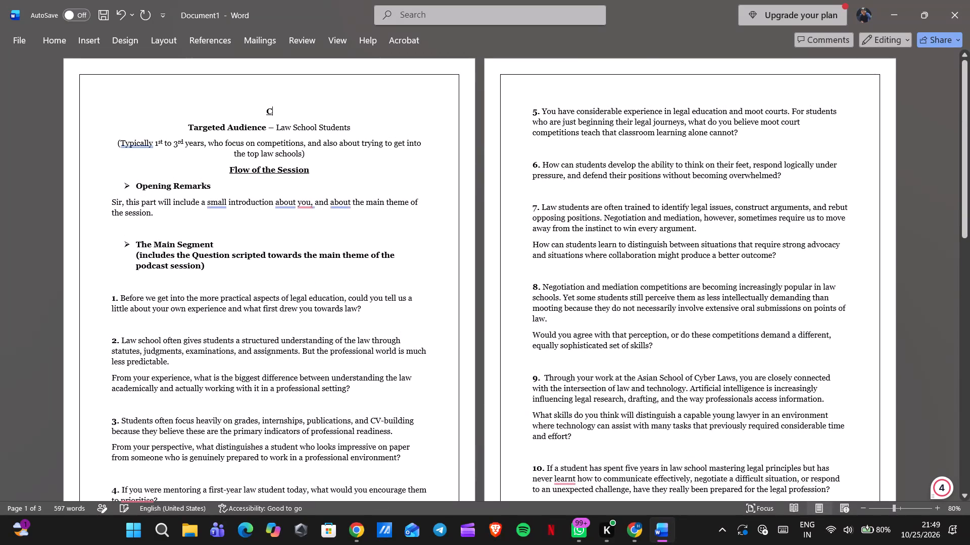
key(BackSpace)
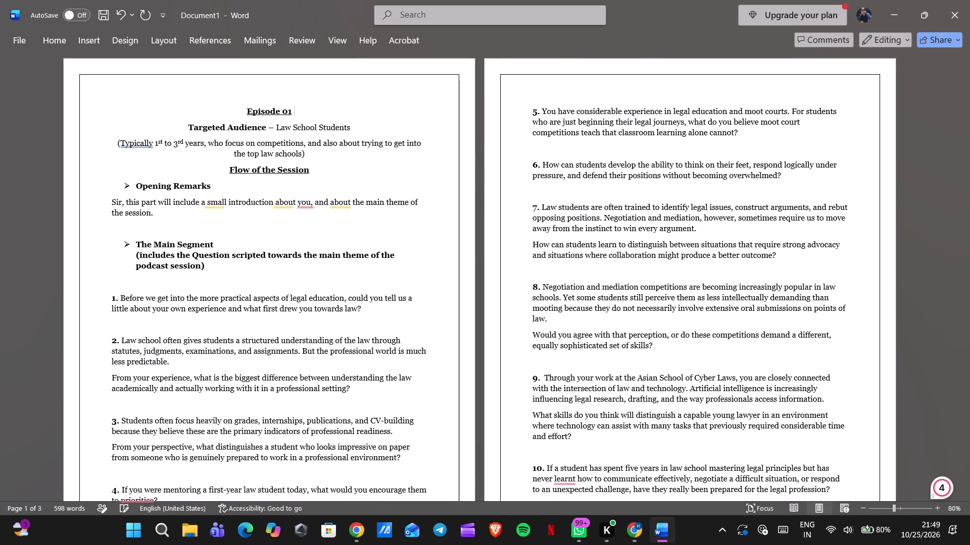
text(-)
key(space)
key(Return)
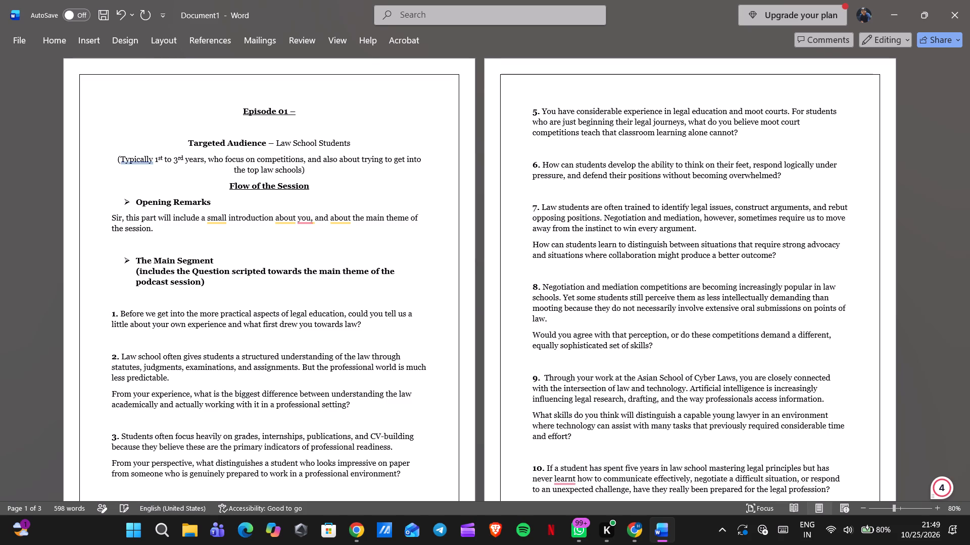
Enter "Format - English" on the line below the episode title.
key(BackSpace)
key(BackSpace)
key(BackSpace)
key(BackSpace)
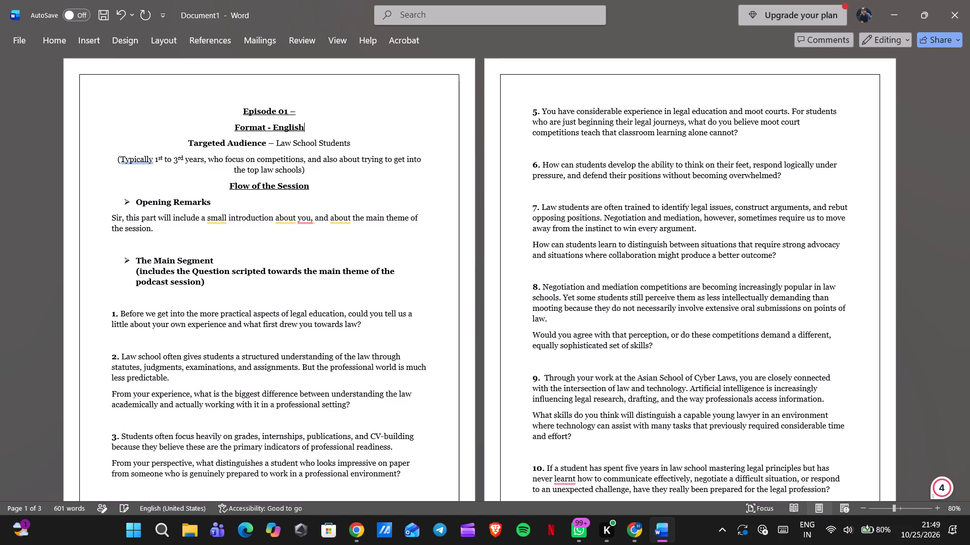
Remove the underline from the "Format - English" line and the bold from the word "English".
drag(313, 124, 235, 131)
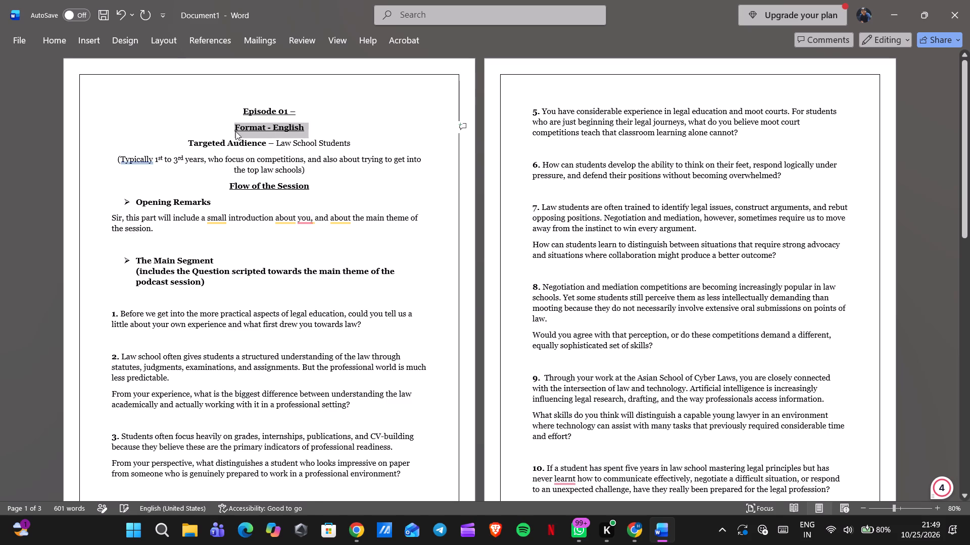
key(ctrl+b)
key(ctrl+b)
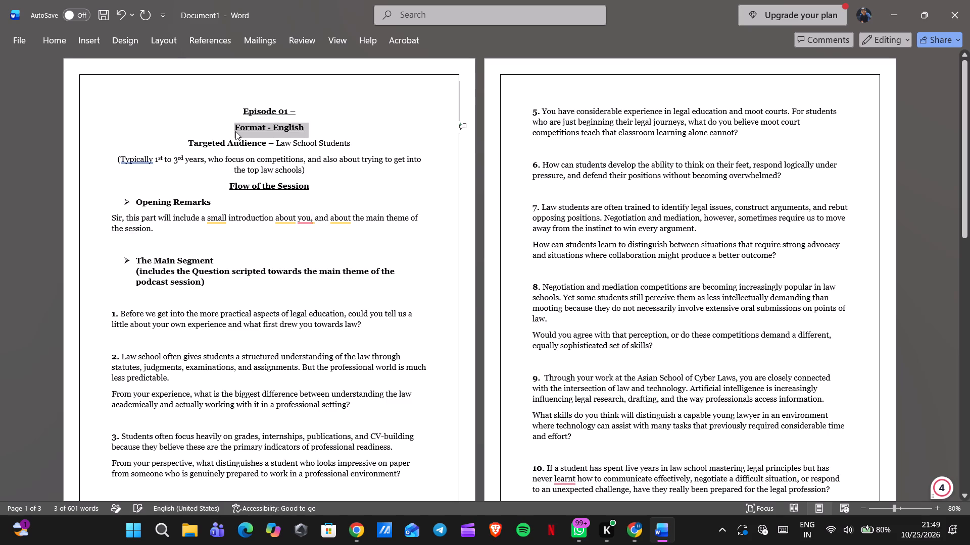
key(ctrl+u)
click(300, 128)
drag(309, 129, 272, 133)
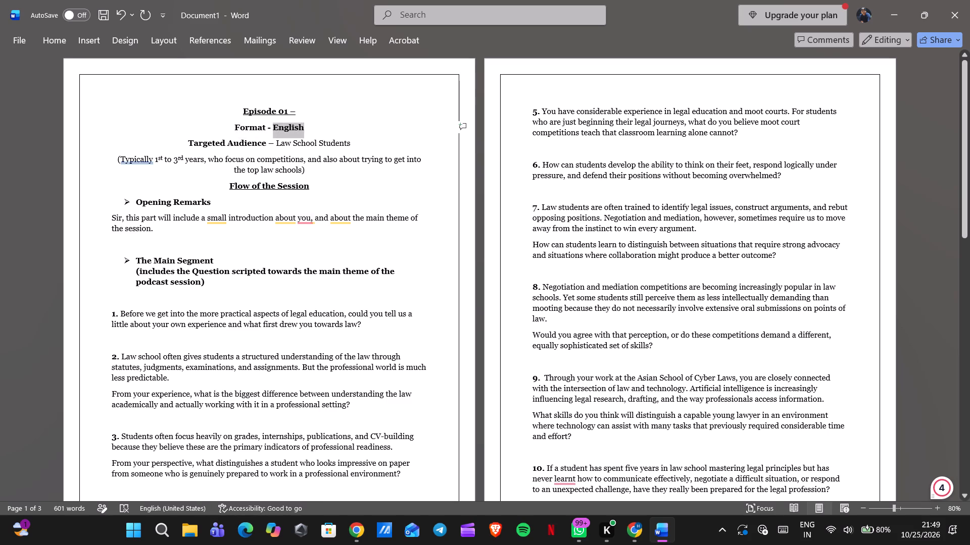
key(ctrl+b)
click(306, 107)
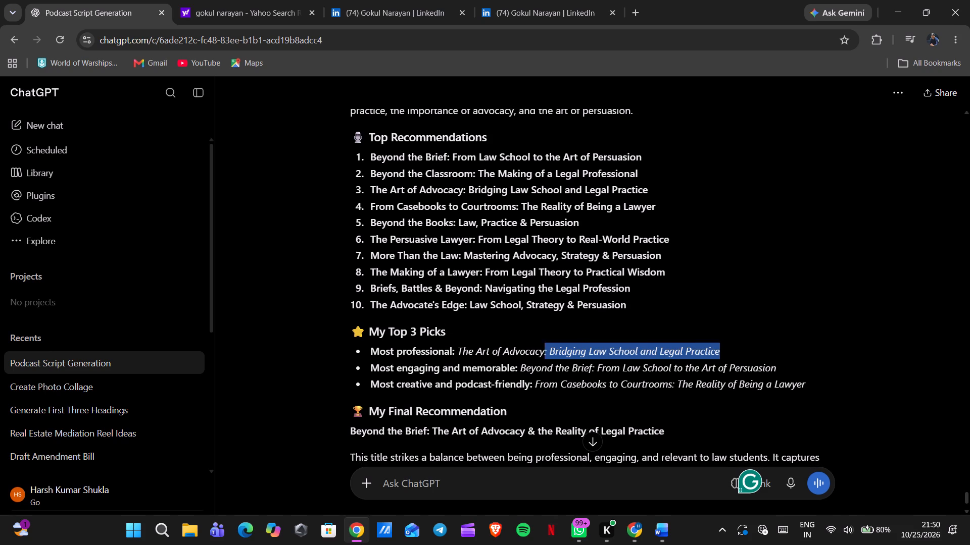
drag(539, 348, 459, 350)
key(ctrl+c)
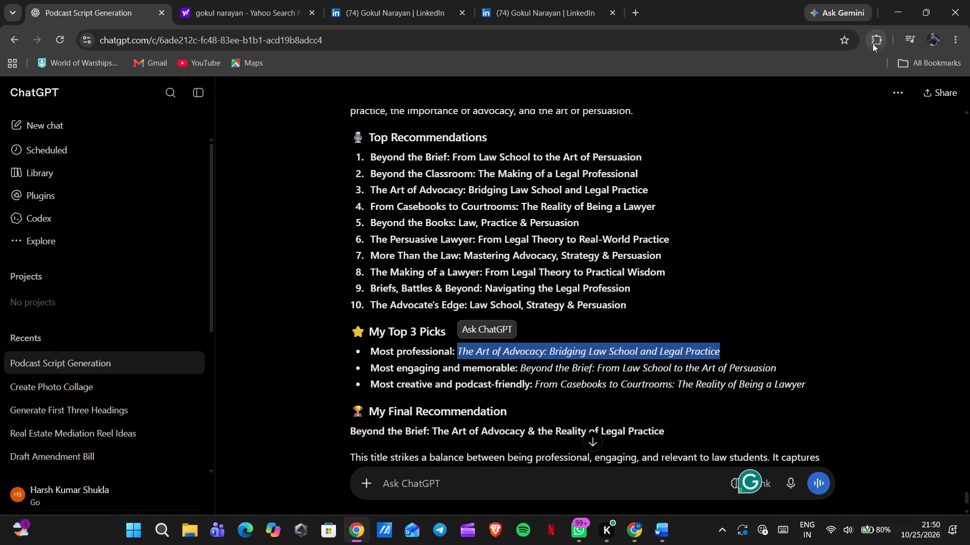
click(905, 4)
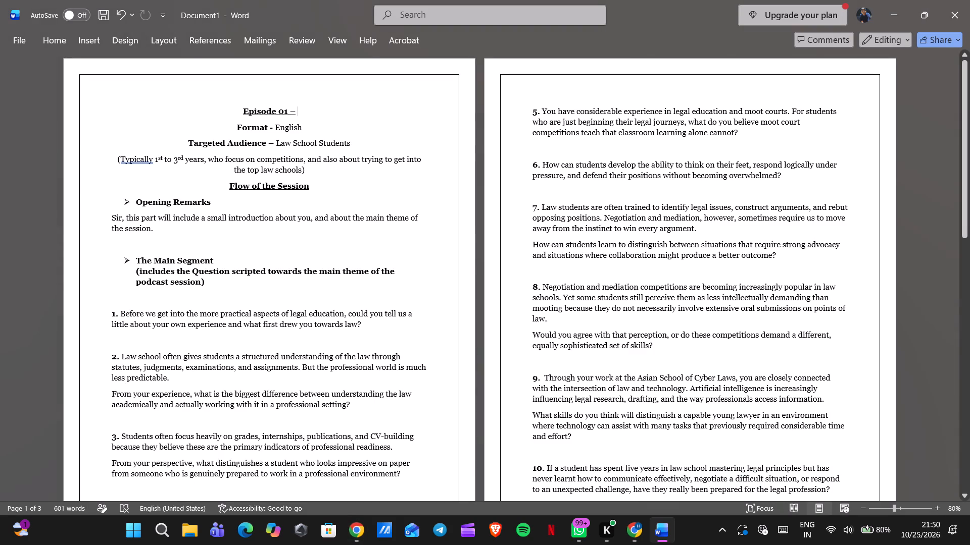
key(ctrl+b)
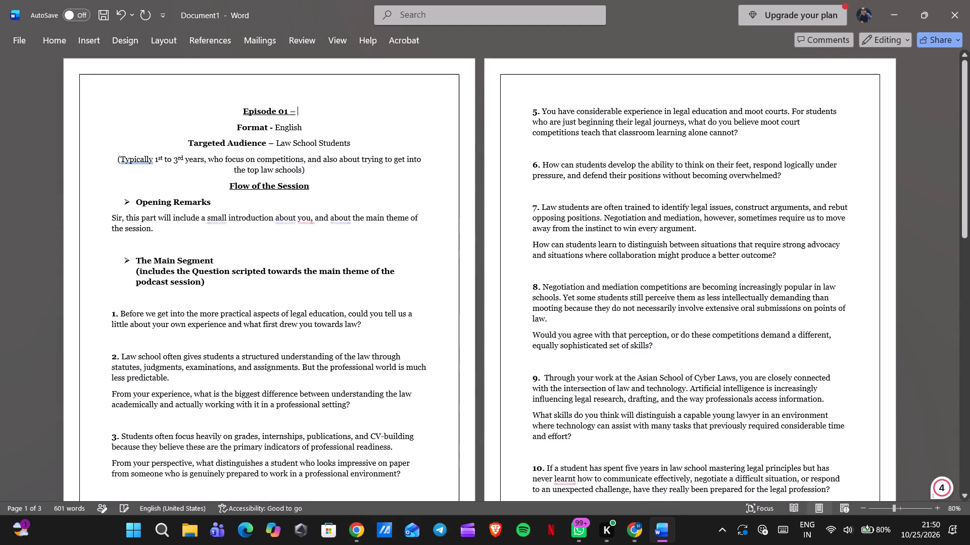
key(ctrl+v)
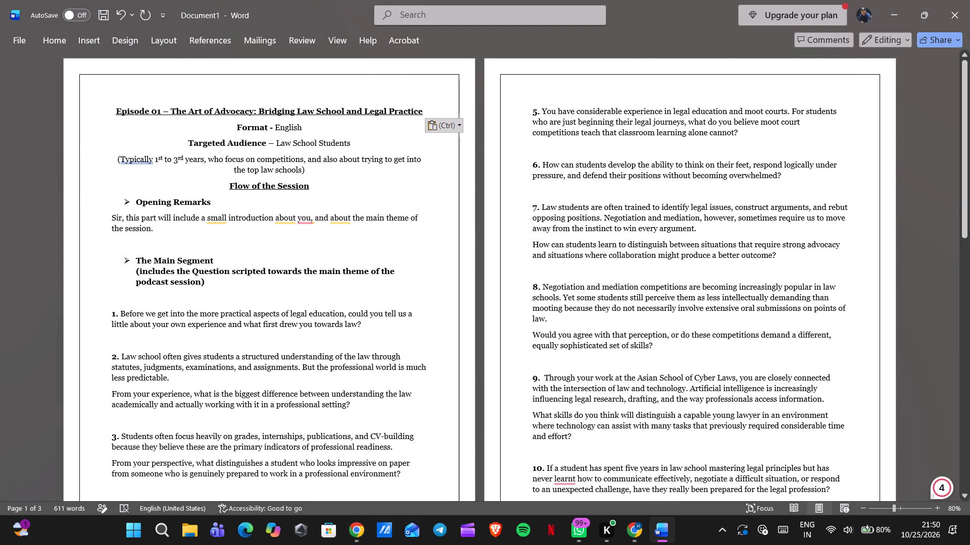
Move the episode title onto its own line and delete the dash after "Episode 01".
click(172, 113)
key(Return)
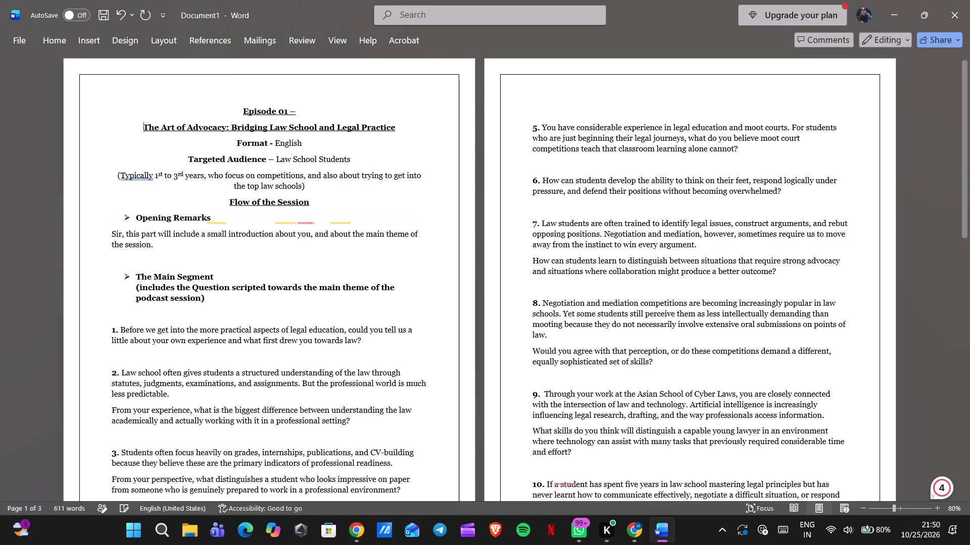
click(298, 114)
key(BackSpace)
key(BackSpace)
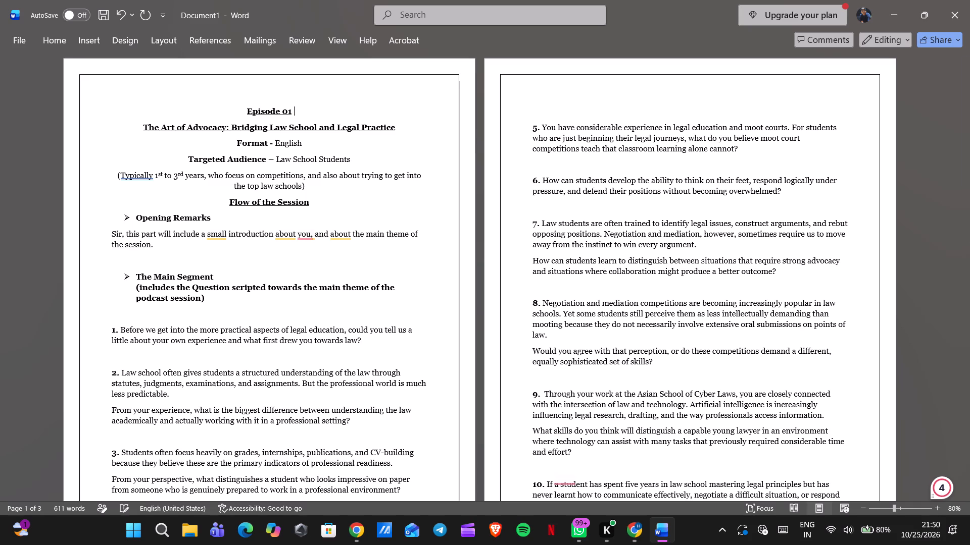
Remove the underline from "Episode 01" and the title below it, and remove the bold from the title only.
drag(399, 129, 240, 113)
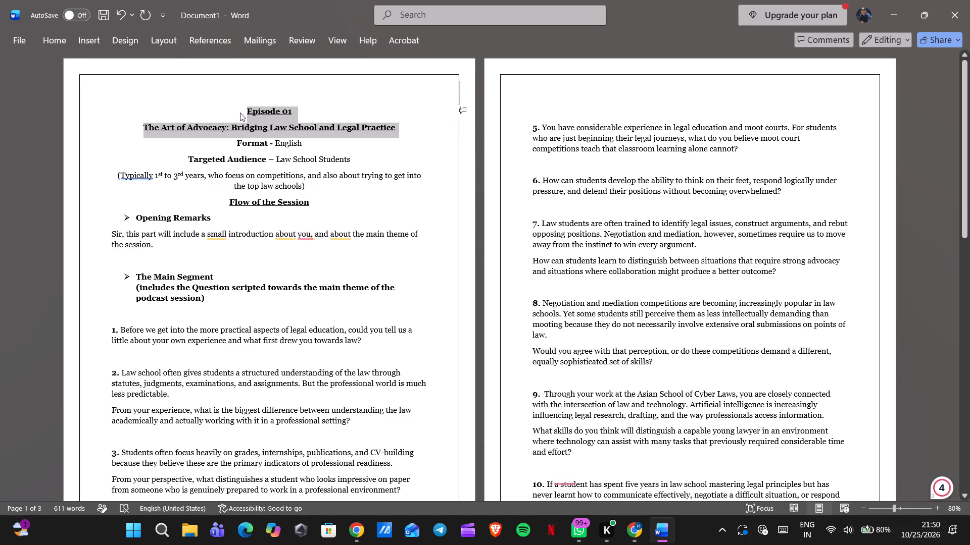
key(ctrl+u)
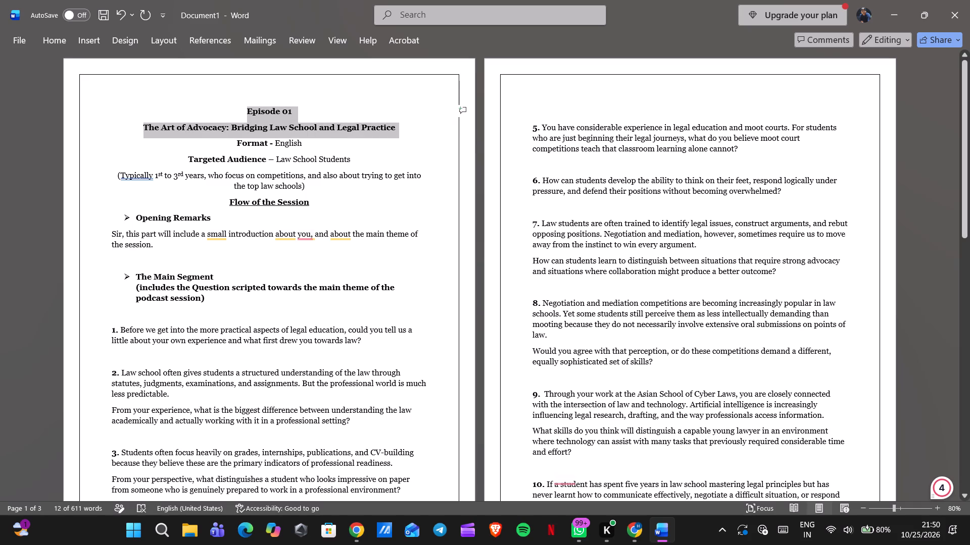
click(361, 162)
drag(402, 126, 171, 127)
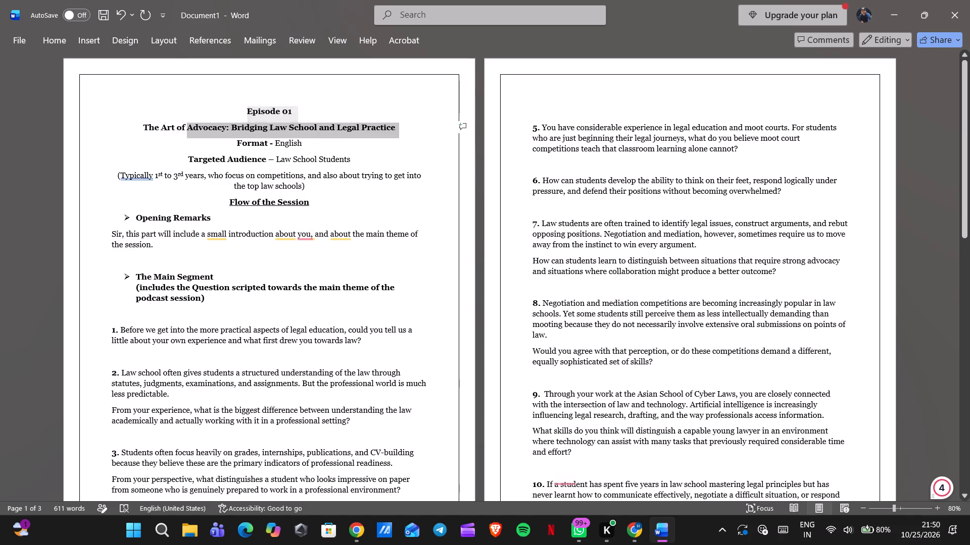
drag(171, 127, 144, 128)
key(ctrl+b)
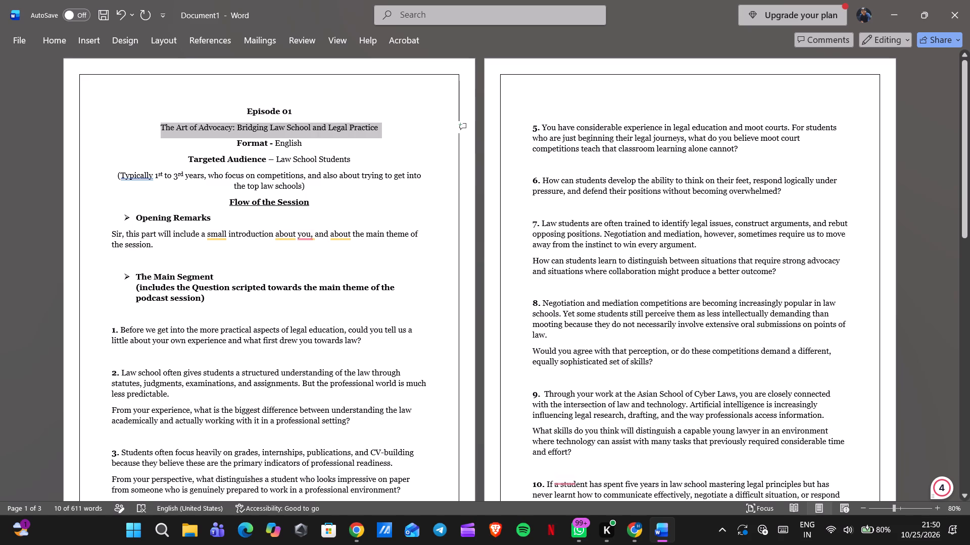
Insert a blank line below the episode title and another below the Format line.
click(399, 123)
key(Return)
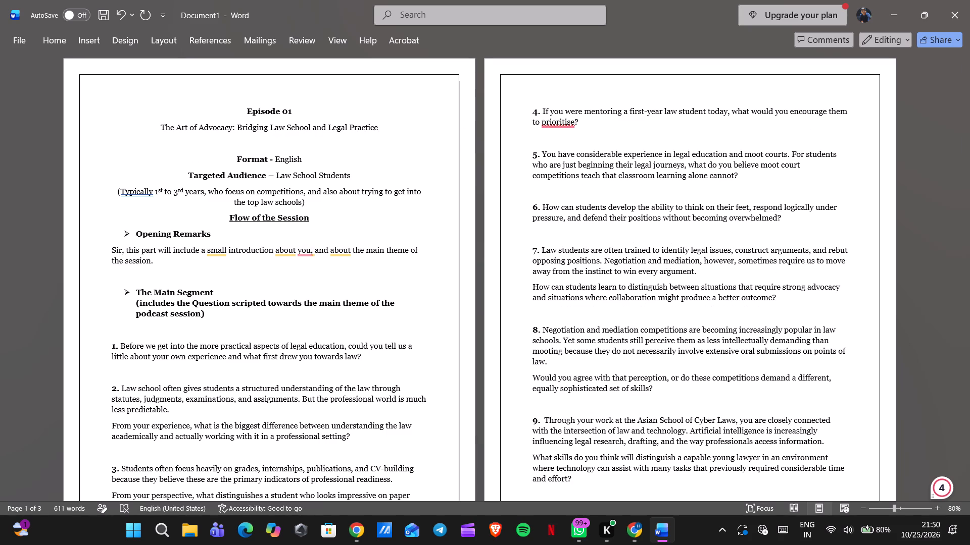
click(394, 176)
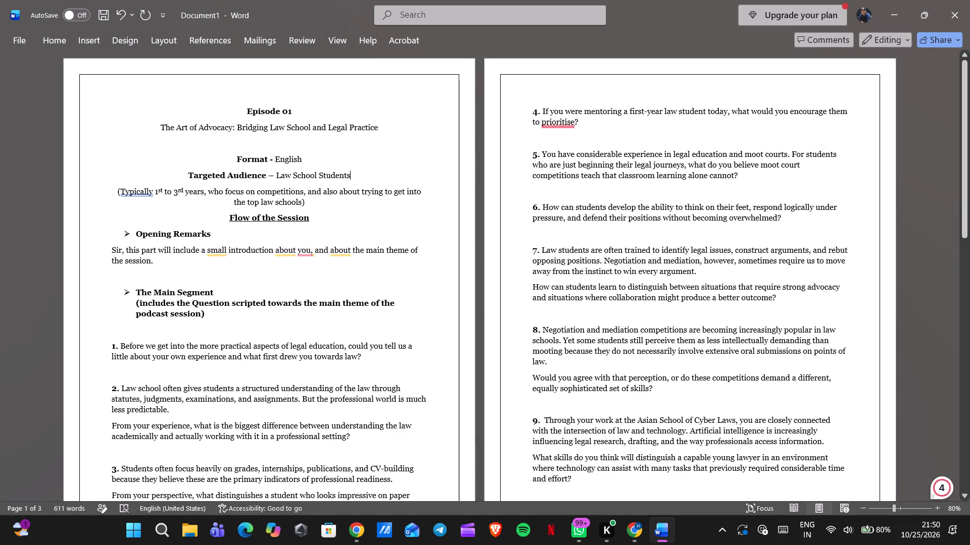
click(360, 152)
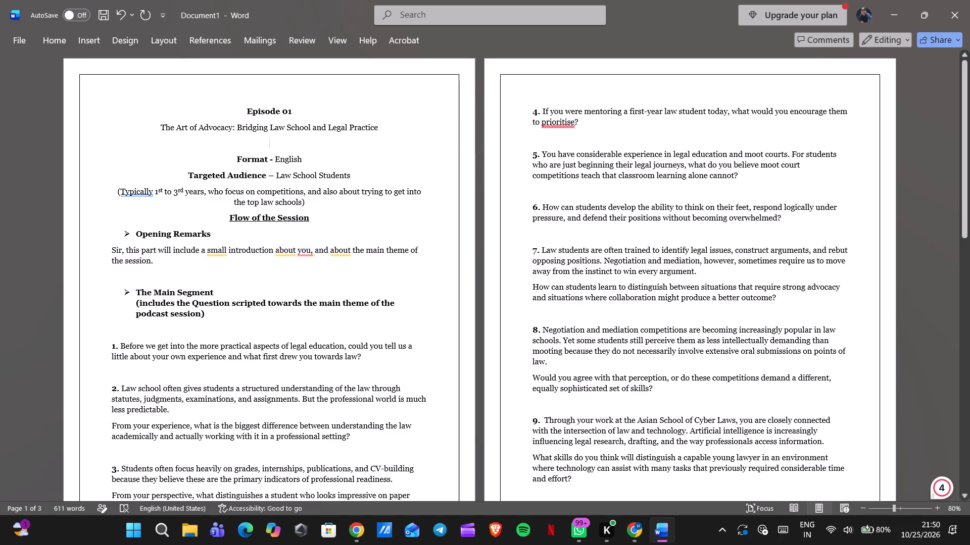
click(343, 153)
click(319, 158)
key(Return)
click(337, 215)
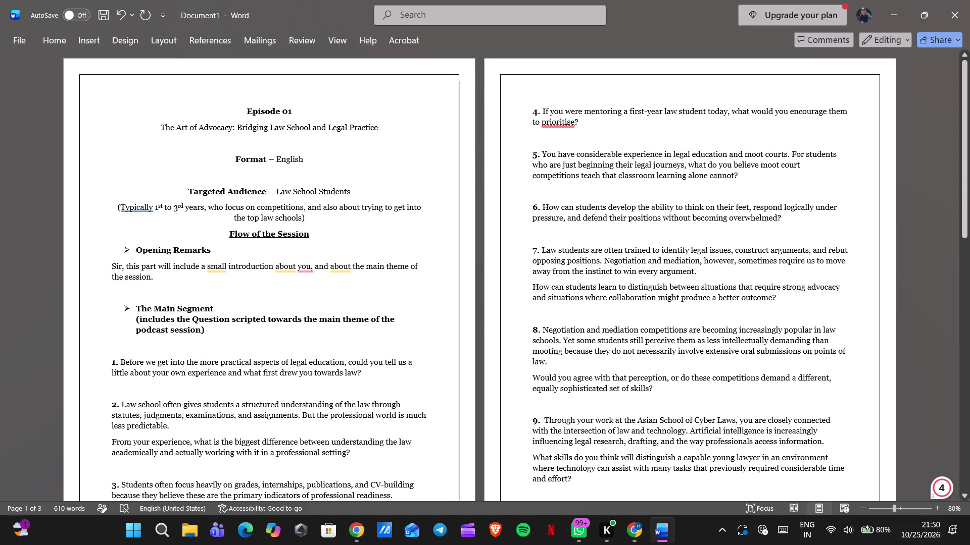
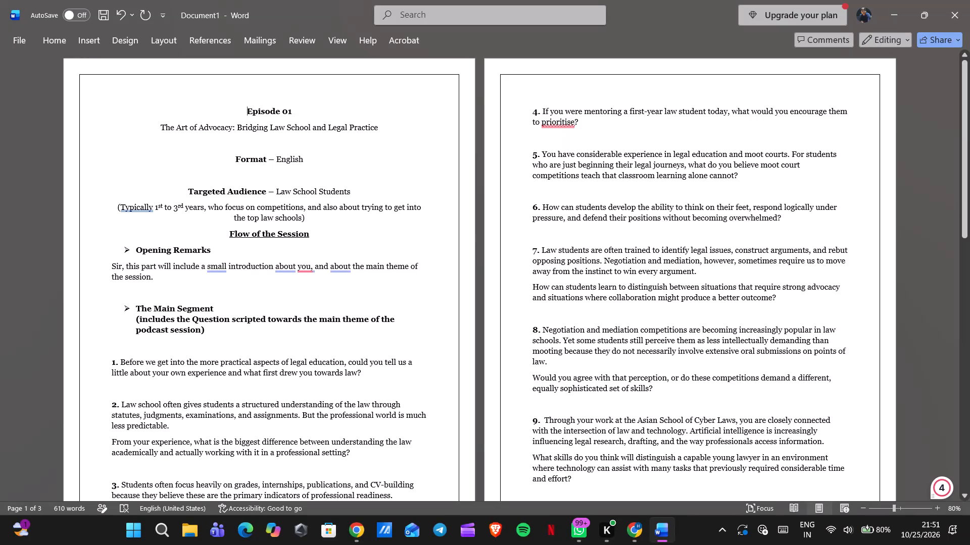
Insert two blank lines above the Episode 01 heading and place the cursor in the one directly above it.
click(100, 51)
click(89, 40)
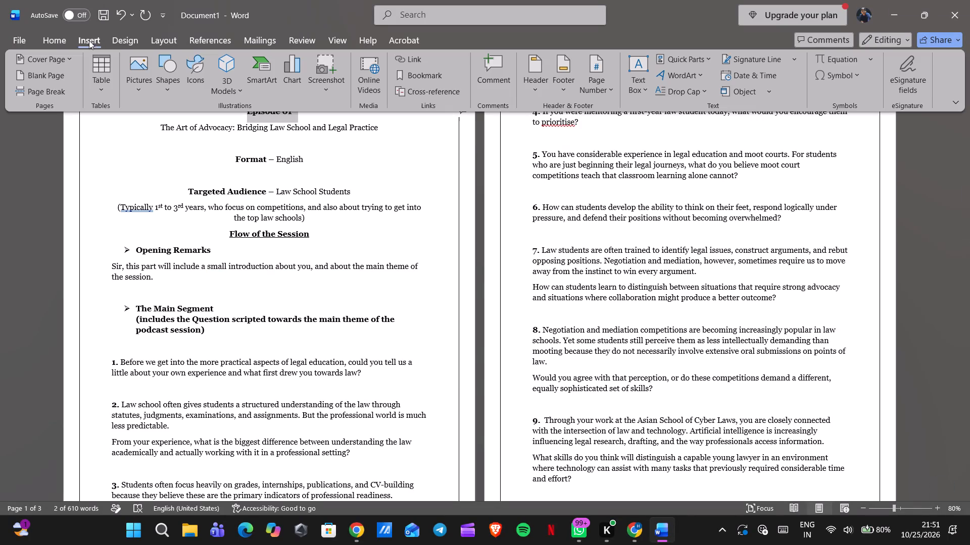
click(140, 158)
click(235, 106)
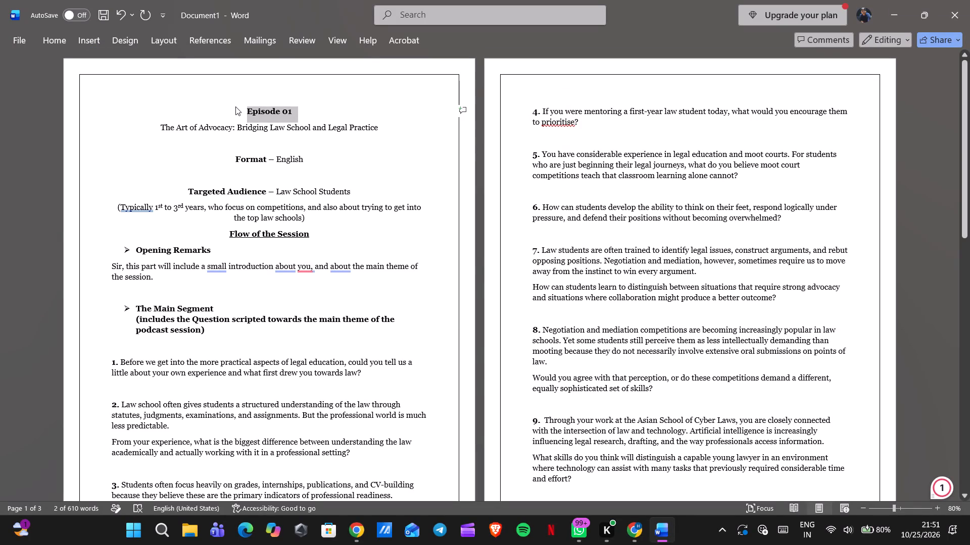
key(Return)
key(Return)
key(Up)
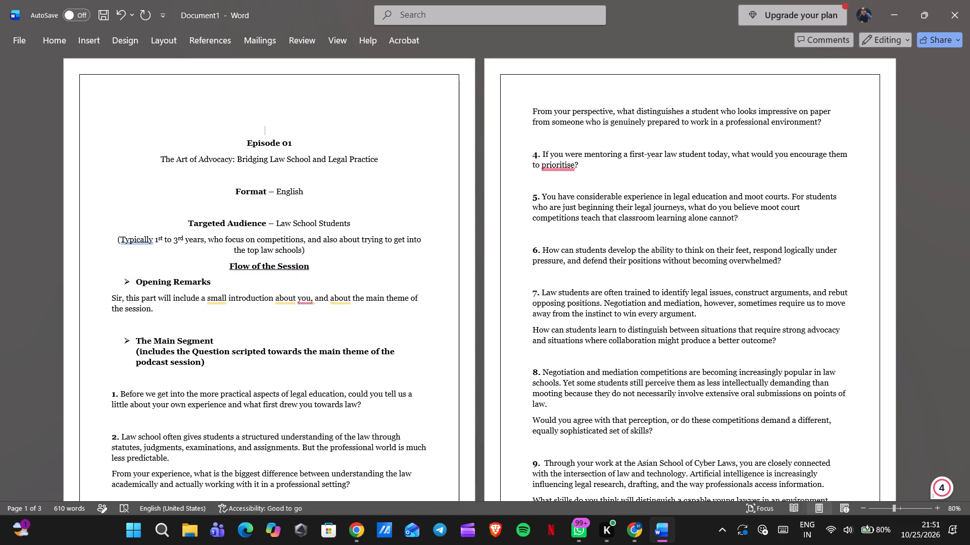
Insert the Going Live microphone logo picture from the Downloads folder above the Episode 01 heading and copy it.
click(96, 33)
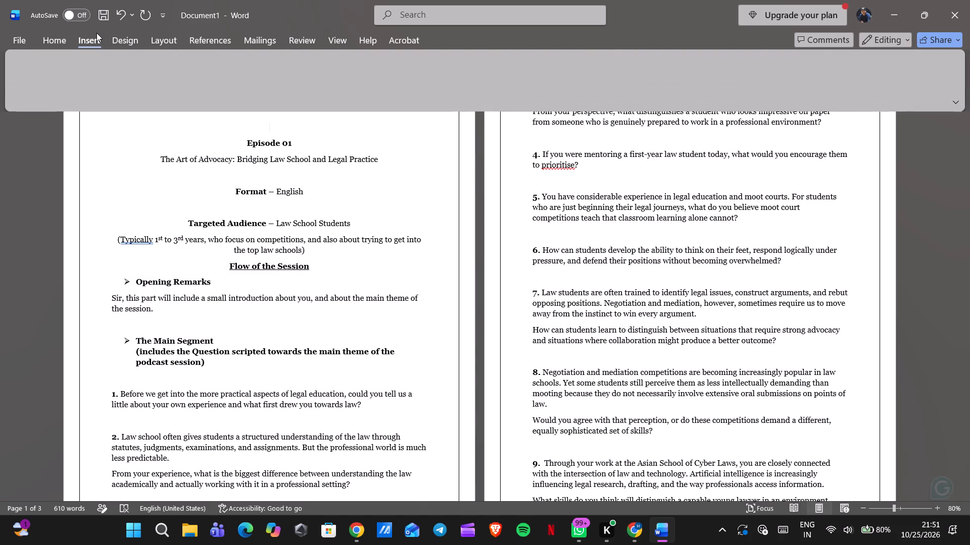
click(135, 80)
click(153, 129)
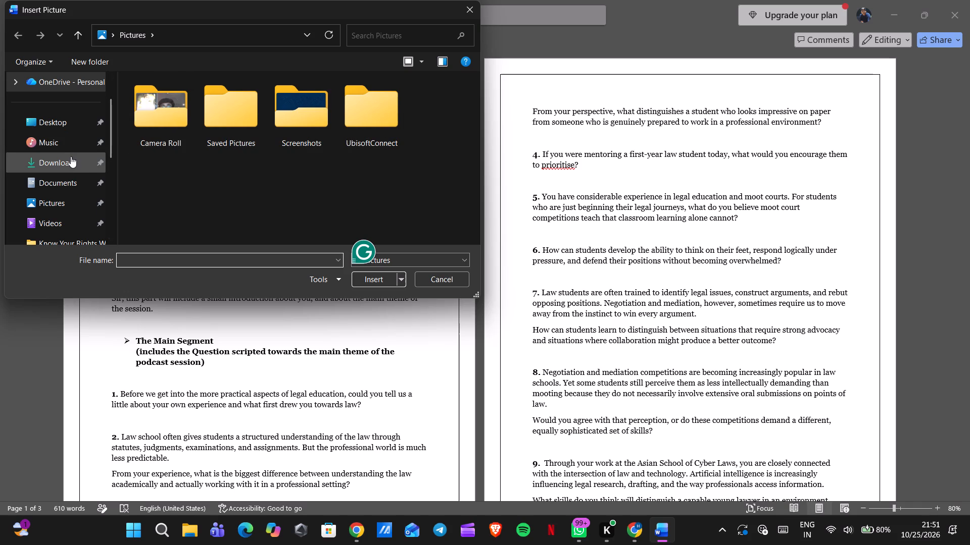
click(71, 159)
double_click(157, 141)
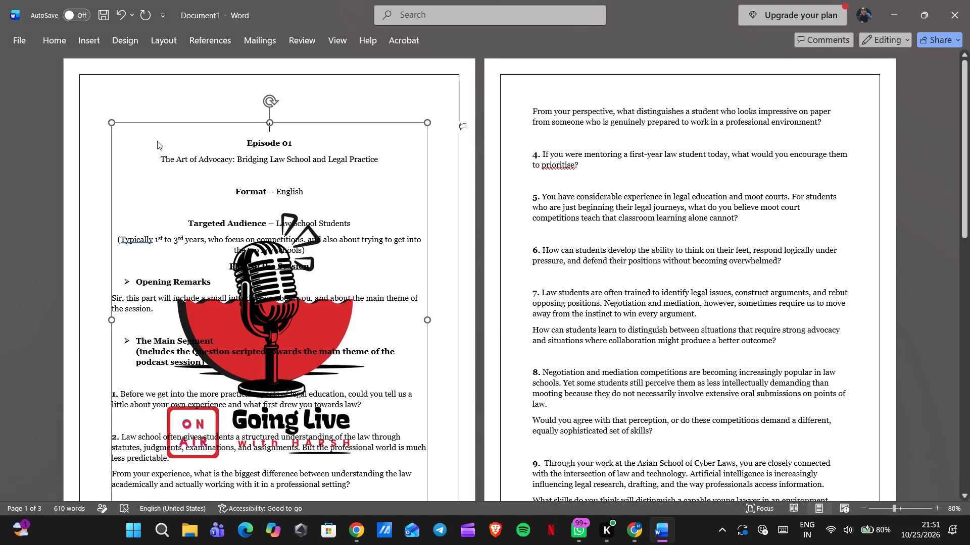
ctrl+scroll(260, 151, down, 1)
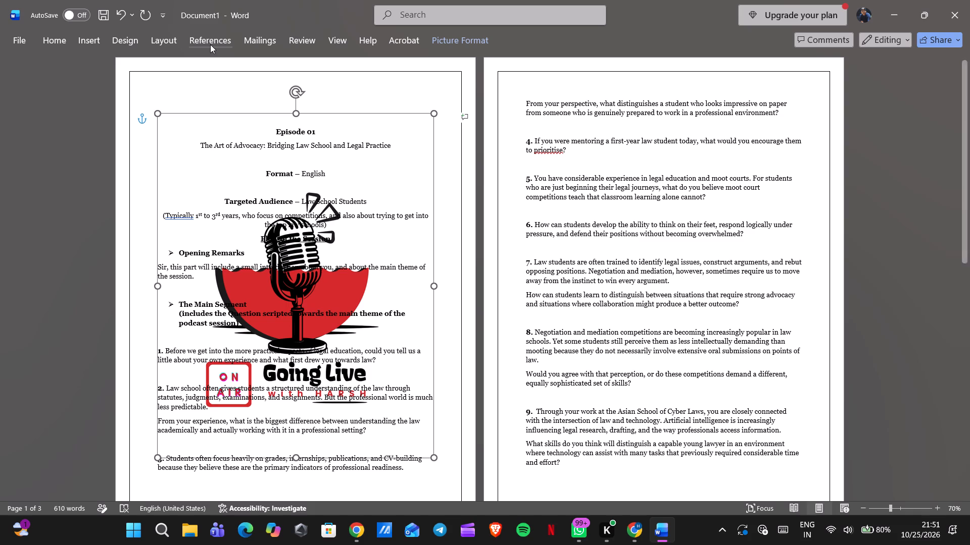
key(ctrl+c)
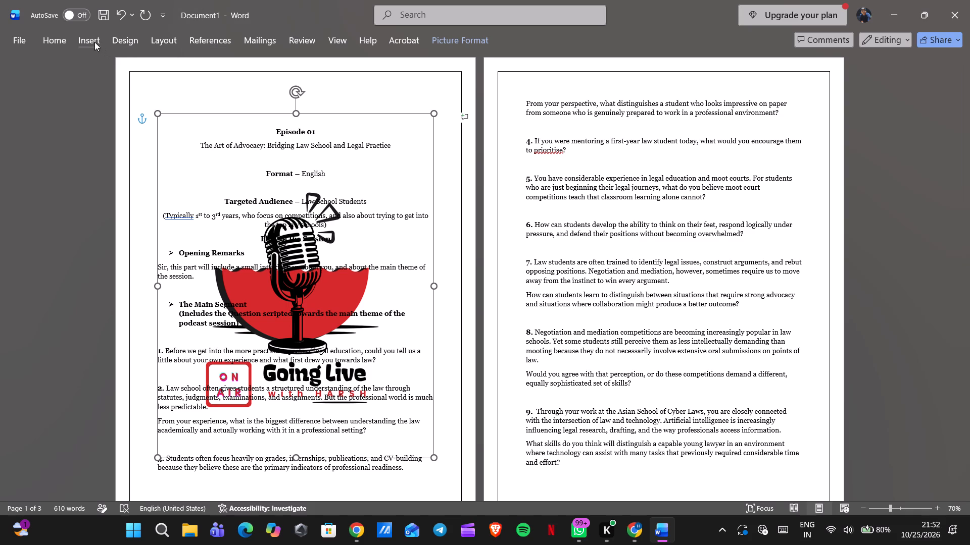
Set the logo picture's text wrapping to In Line with Text.
click(65, 41)
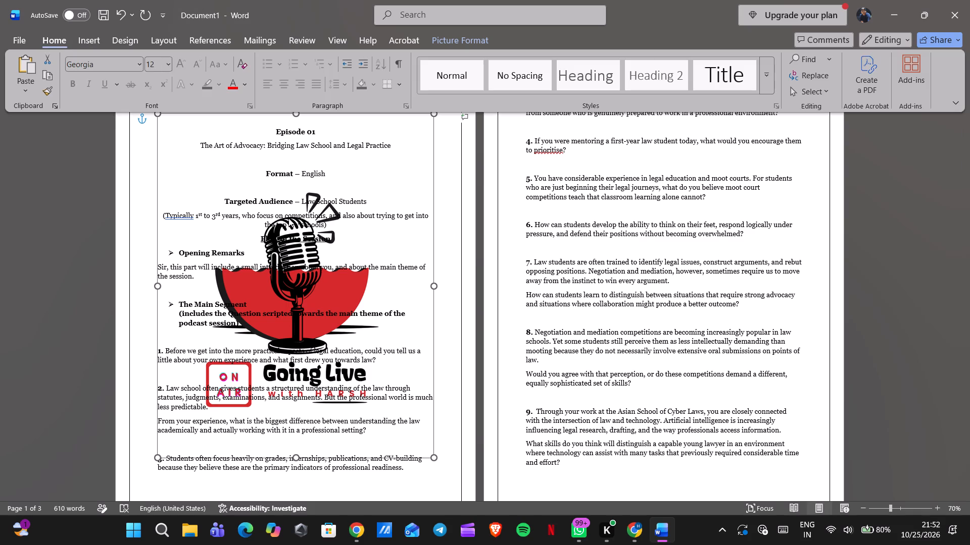
click(288, 218)
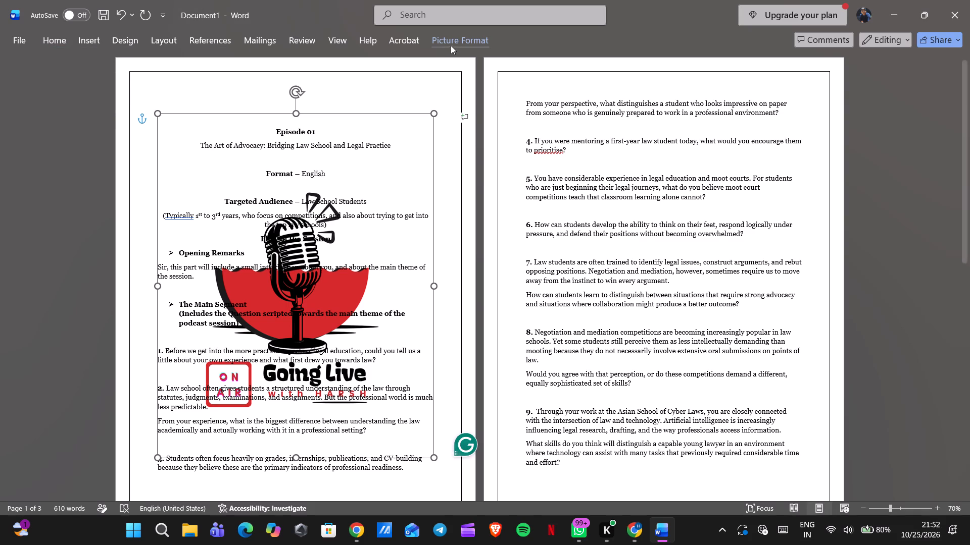
click(453, 43)
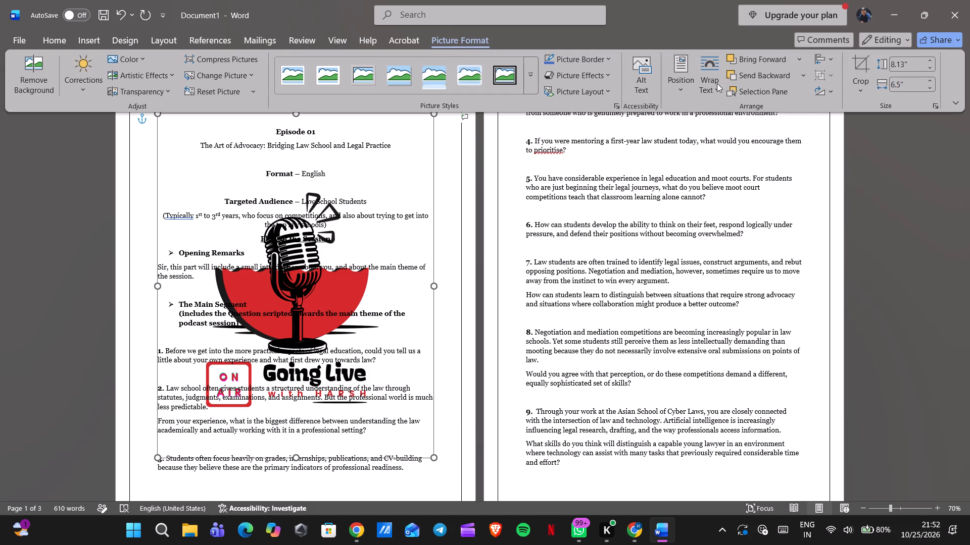
click(717, 83)
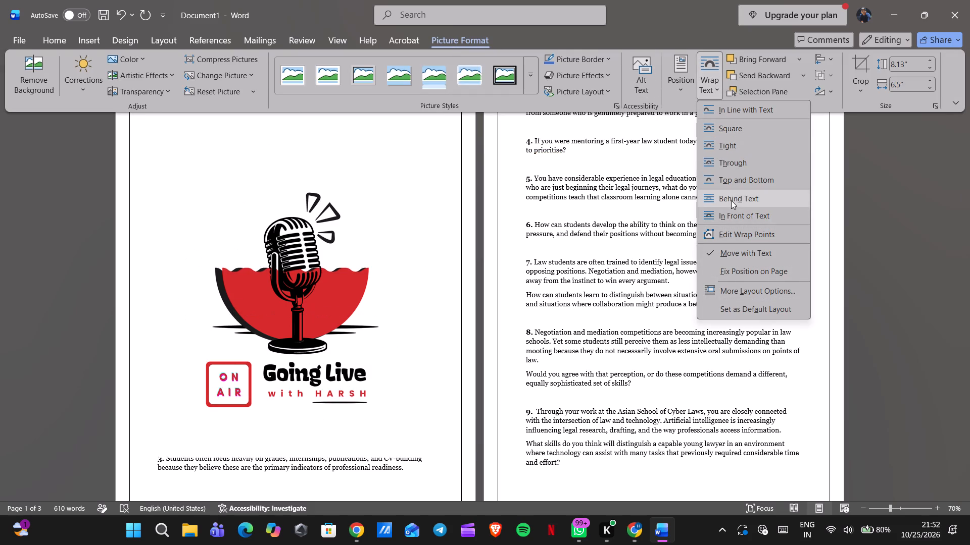
click(728, 110)
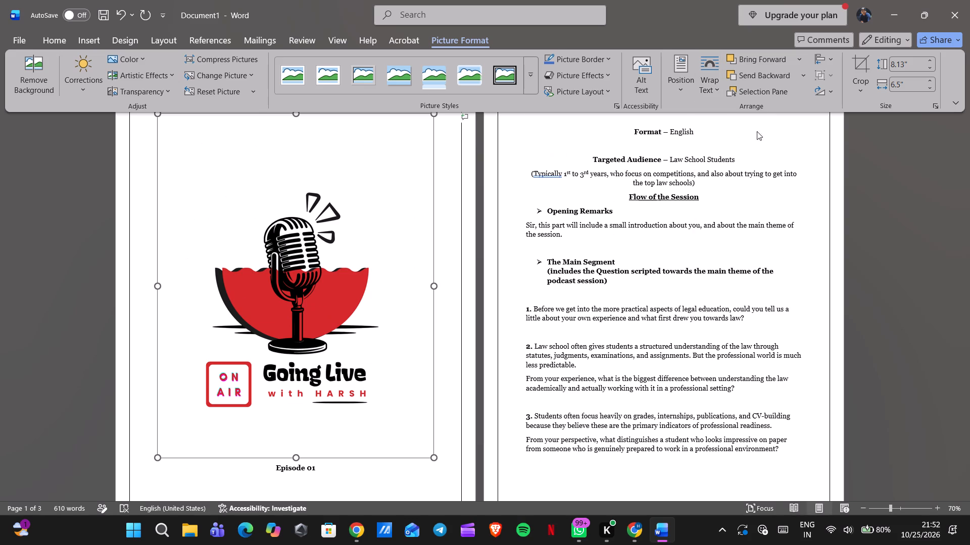
click(872, 244)
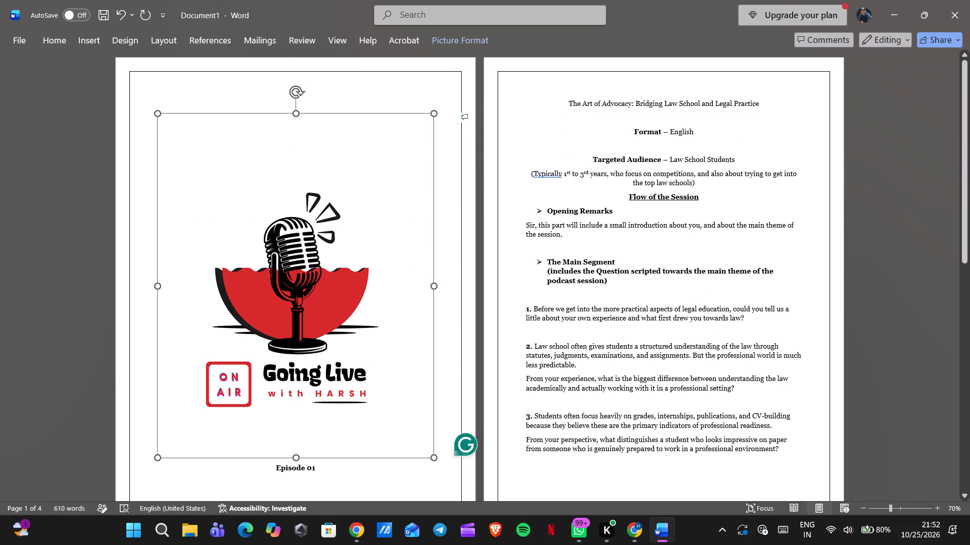
Push the Episode 01 heading onto page two so the logo stands alone on page one.
scroll(850, 244, down, 1)
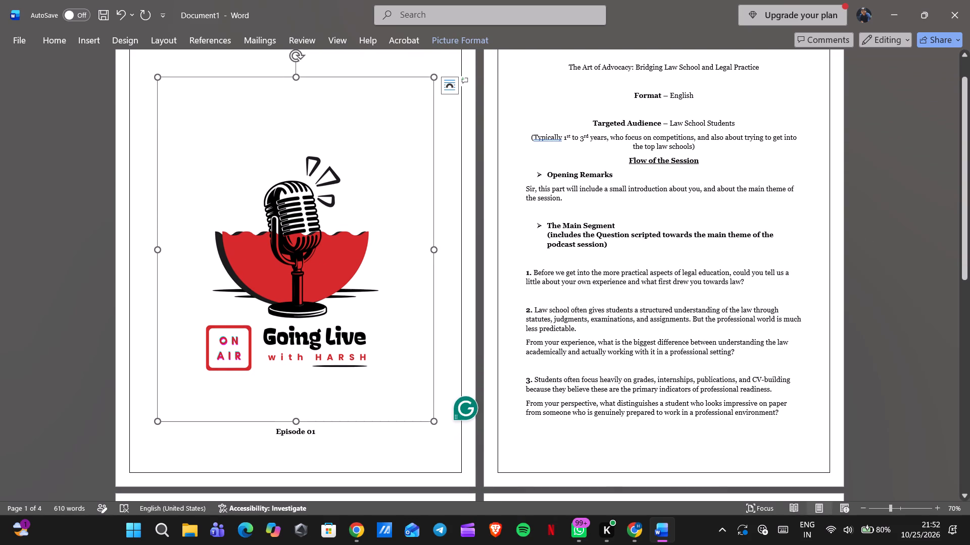
click(275, 431)
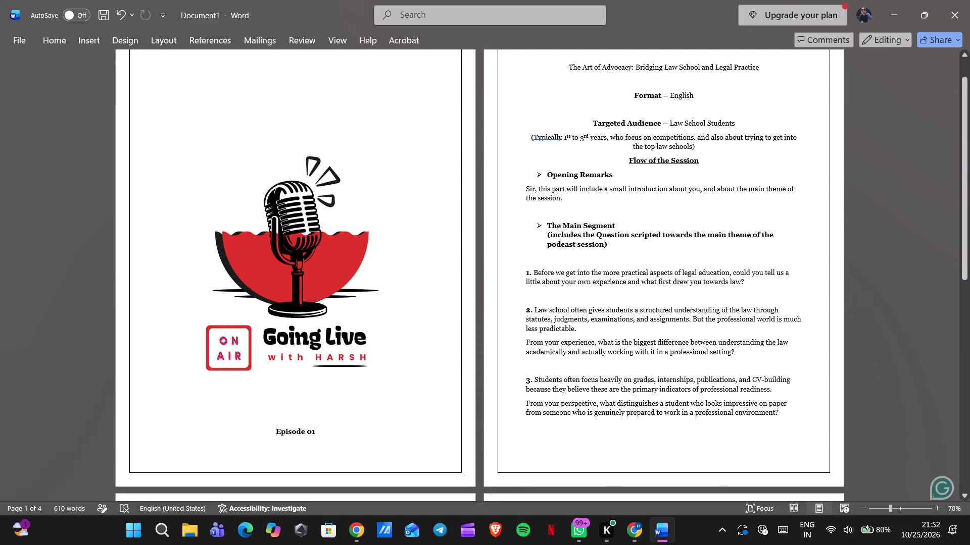
key(Return)
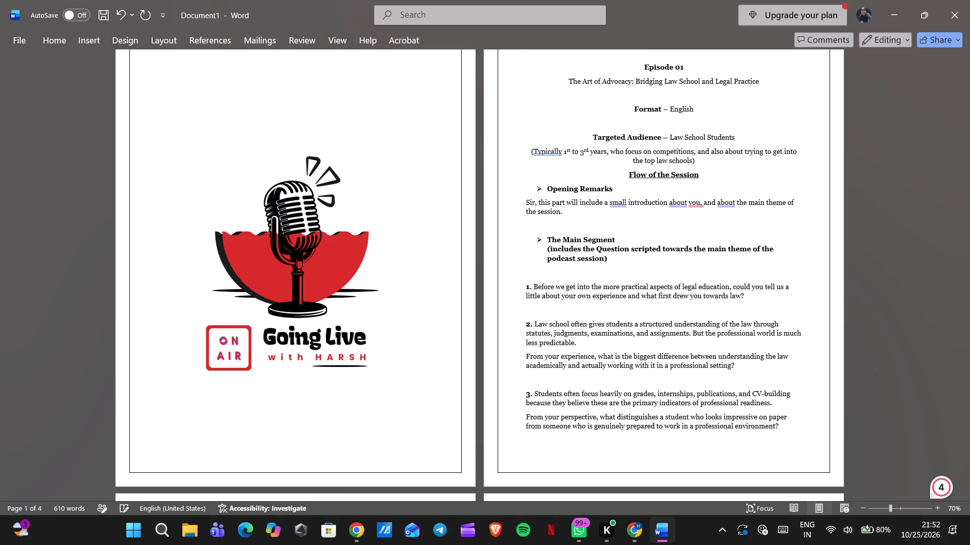
Insert ten blank lines above the Episode 01 heading to lower the title block towards the middle of page two.
scroll(275, 431, up, 1)
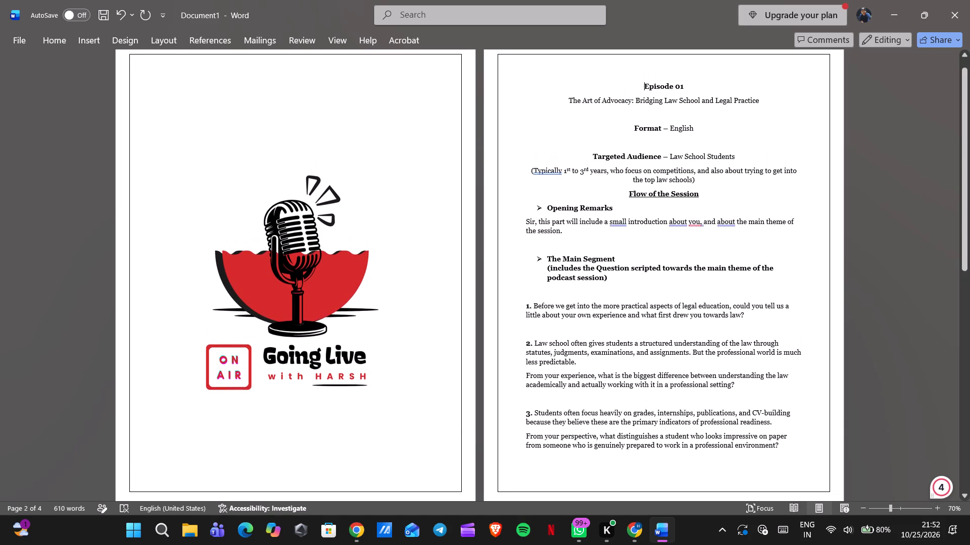
click(709, 177)
click(638, 88)
key(Return)
key(Return)
key(Return)
key(Return)
key(Return)
key(Return)
key(Return)
key(Return)
key(Return)
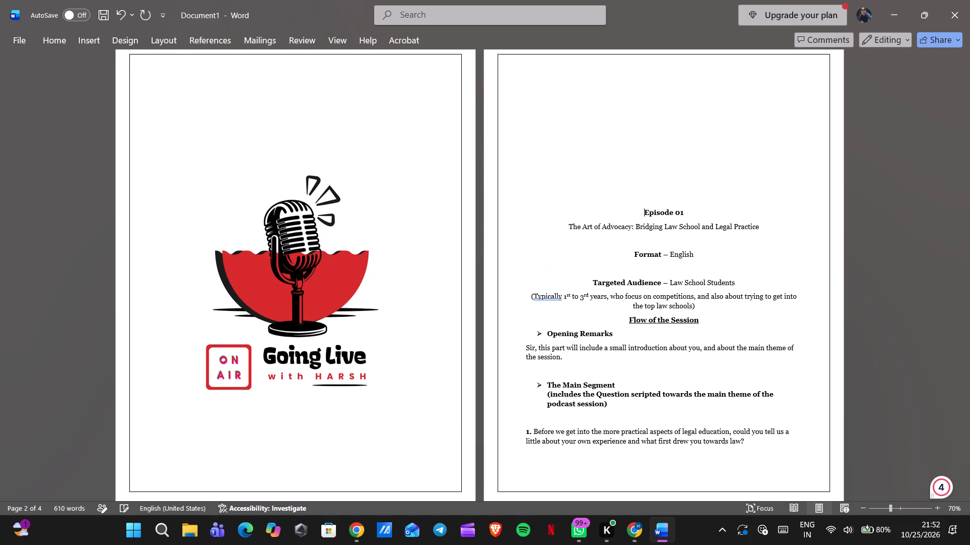
key(Return)
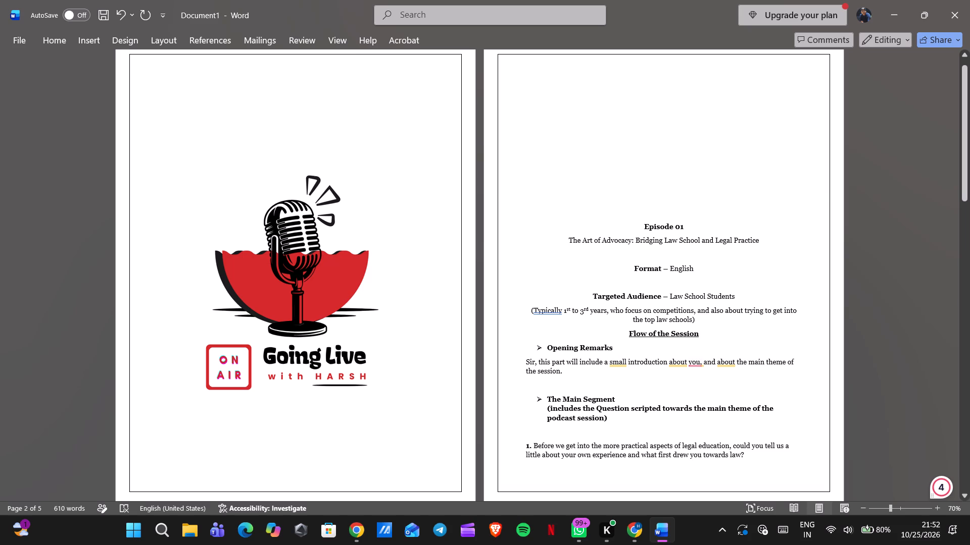
Insert nine blank lines after the targeted audience note to push Flow of the Session onto page three.
click(702, 322)
key(Return)
key(Return)
key(Return)
key(Return)
key(Return)
key(Return)
key(Return)
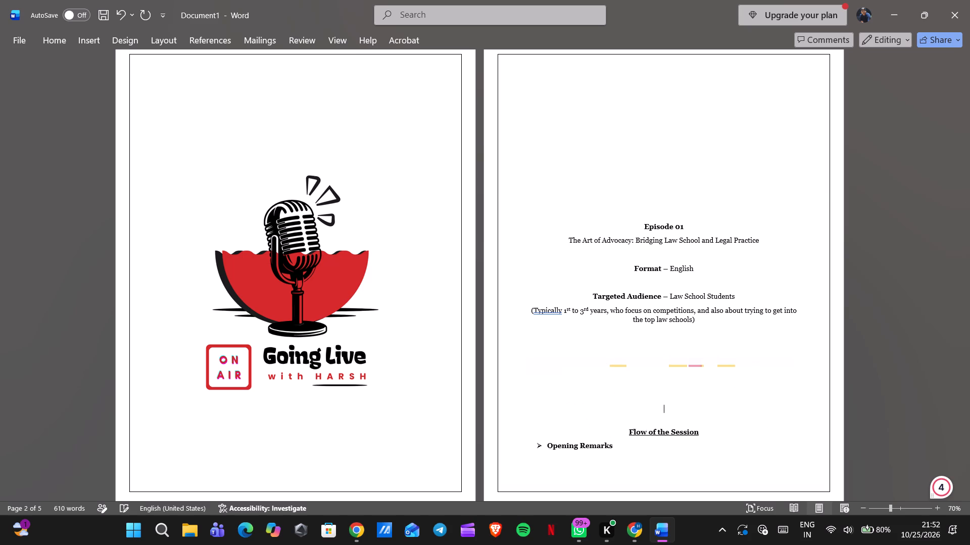
key(Return)
key(Return)
scroll(765, 204, down, 1)
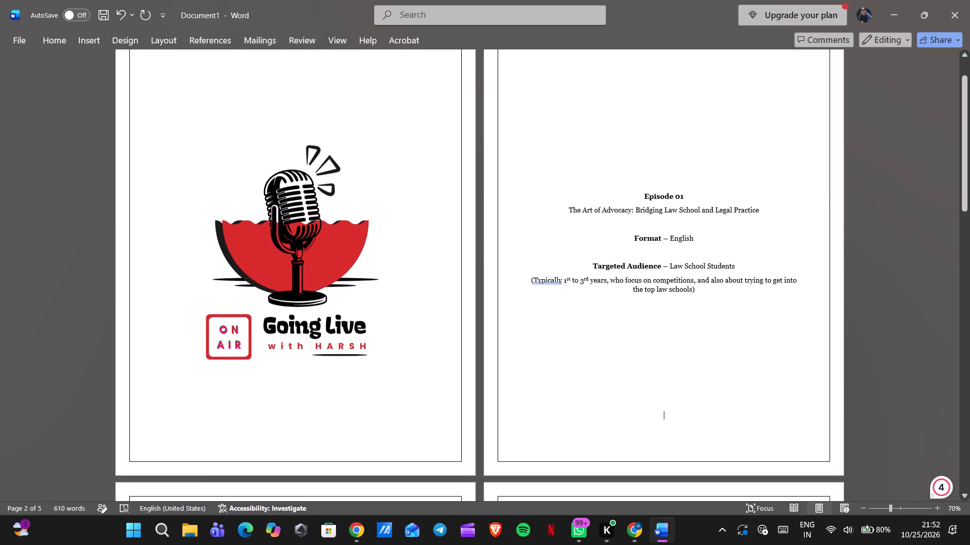
scroll(765, 204, down, 1)
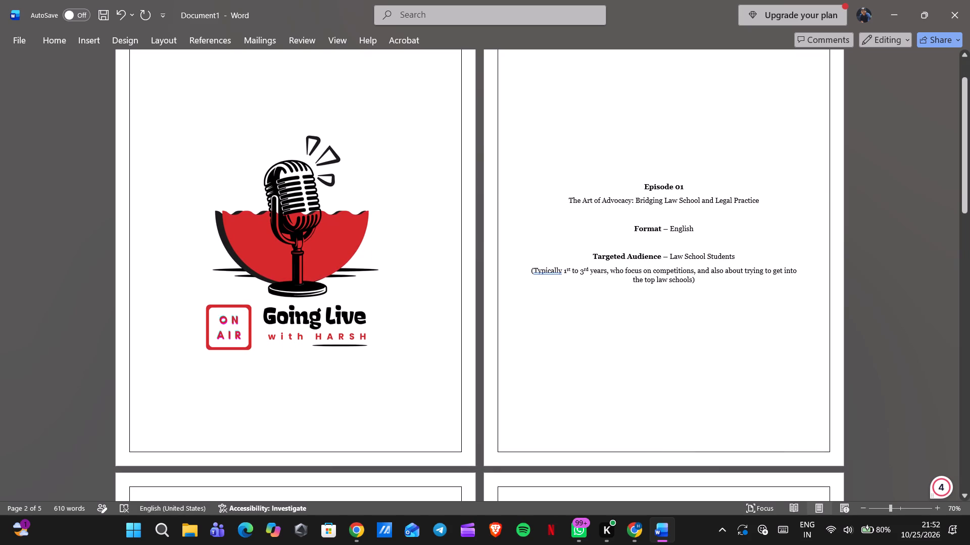
Add a comma after "Typically" in the targeted audience note.
click(560, 273)
key(comma)
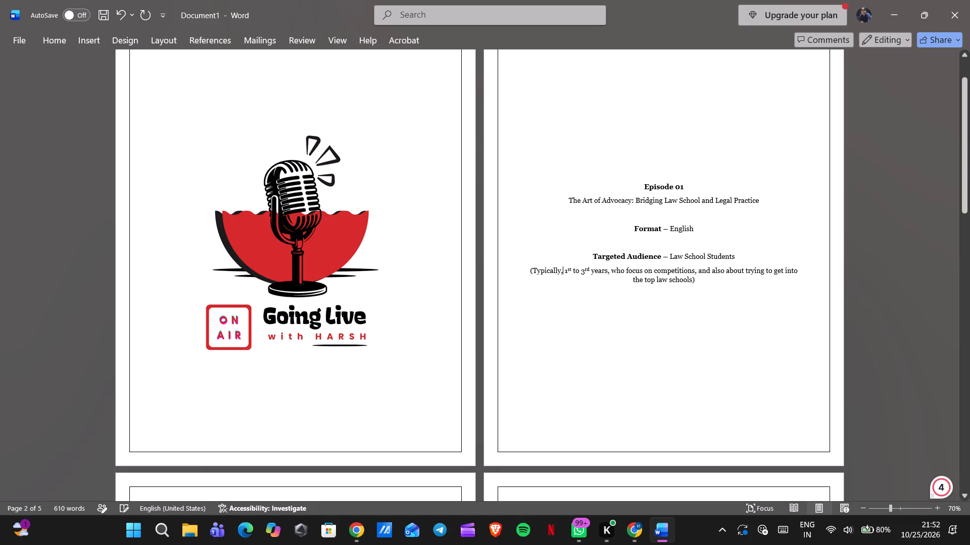
click(835, 305)
Review the layout of the cover, title page and question pages.
scroll(835, 305, down, 1)
scroll(835, 305, up, 1)
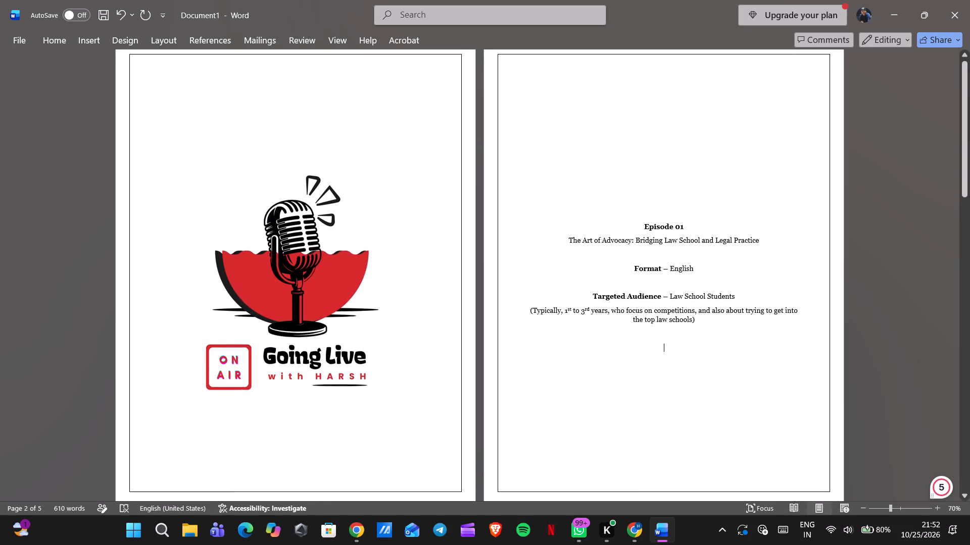
scroll(835, 305, up, 3)
scroll(835, 305, down, 1)
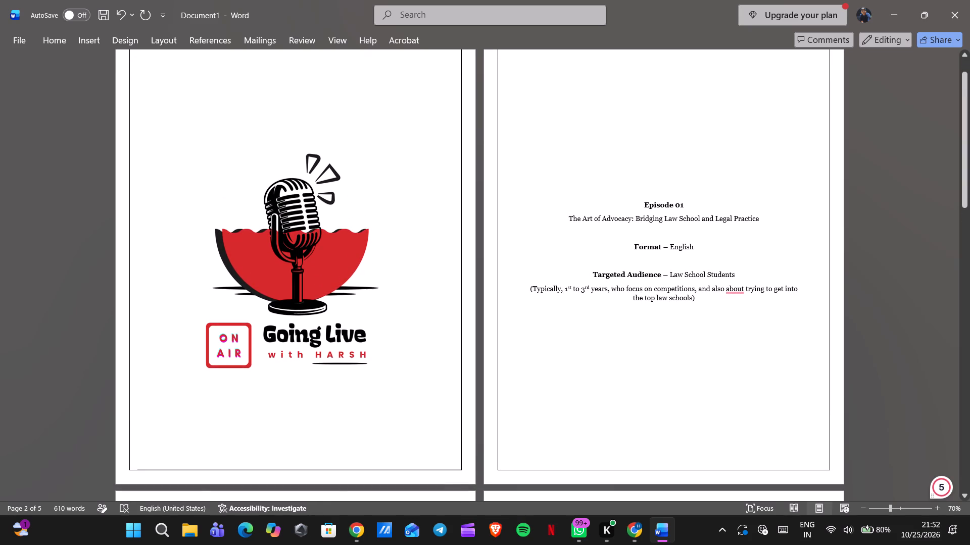
scroll(835, 305, down, 3)
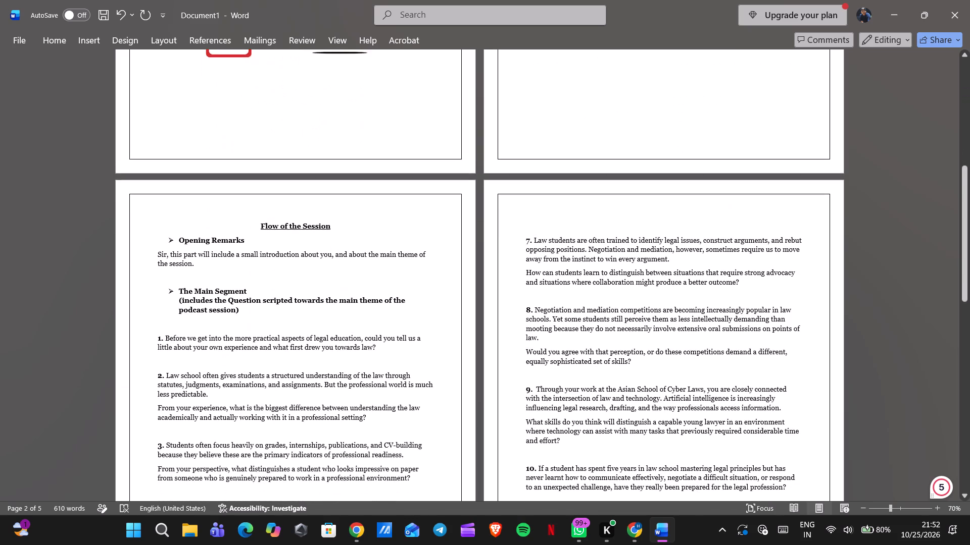
scroll(835, 305, down, 5)
scroll(835, 305, up, 8)
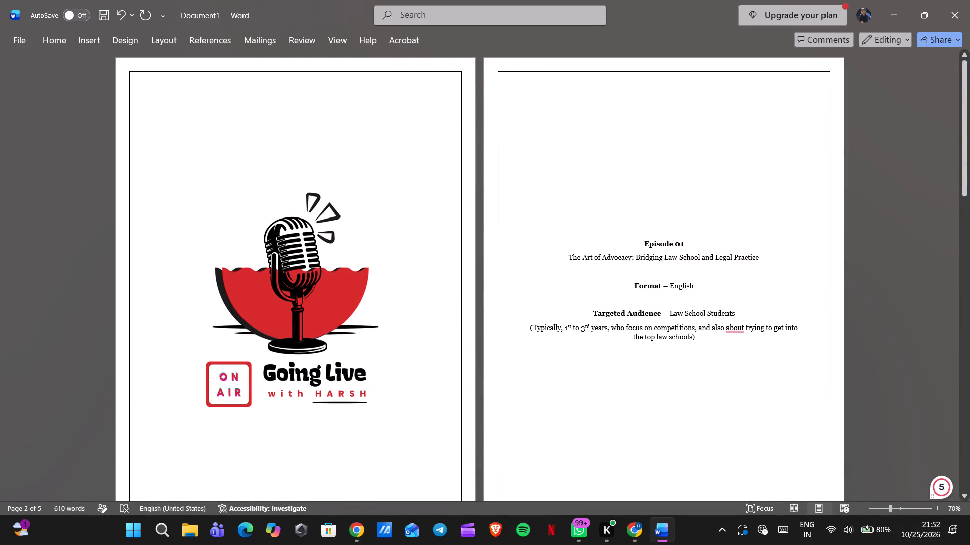
scroll(835, 305, up, 1)
scroll(835, 305, down, 4)
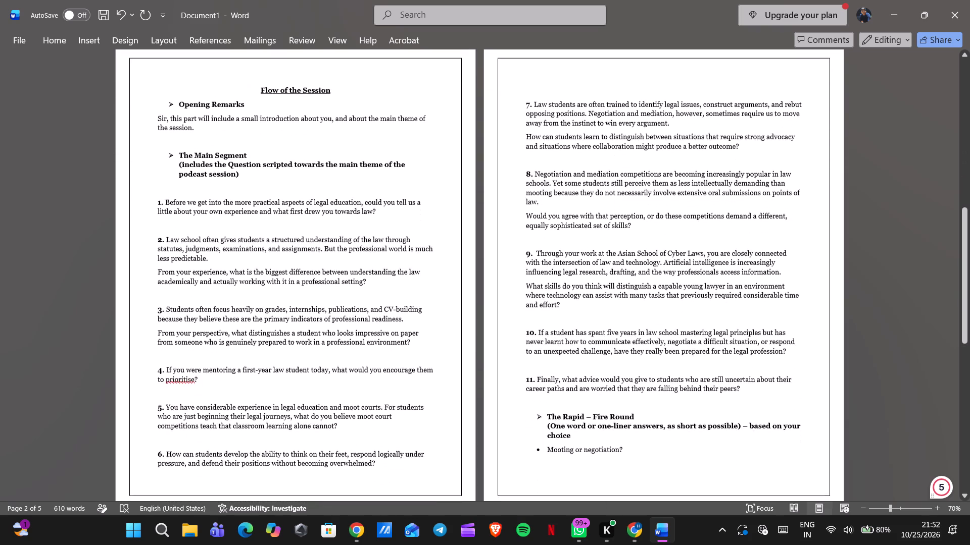
scroll(835, 305, up, 5)
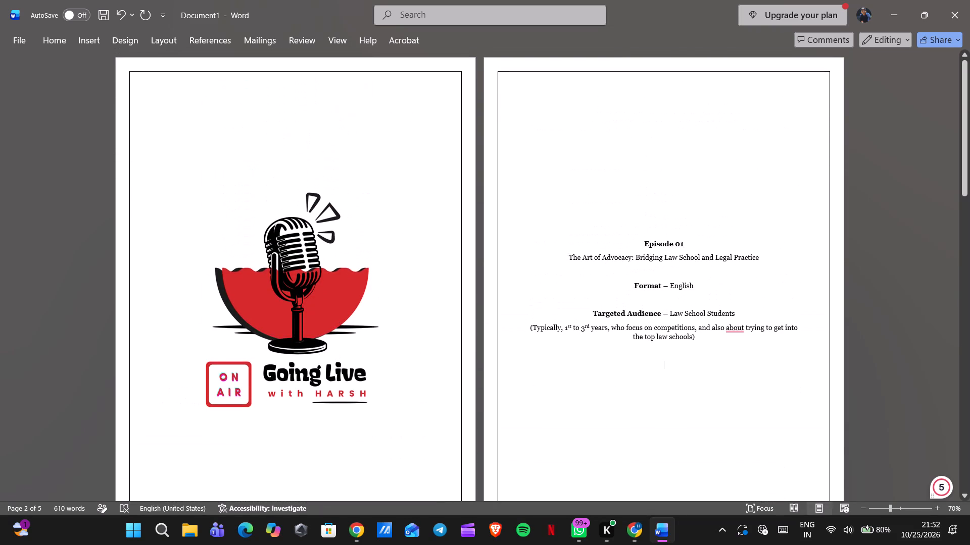
Paste the copied logo onto the selected logo picture on page one.
click(335, 261)
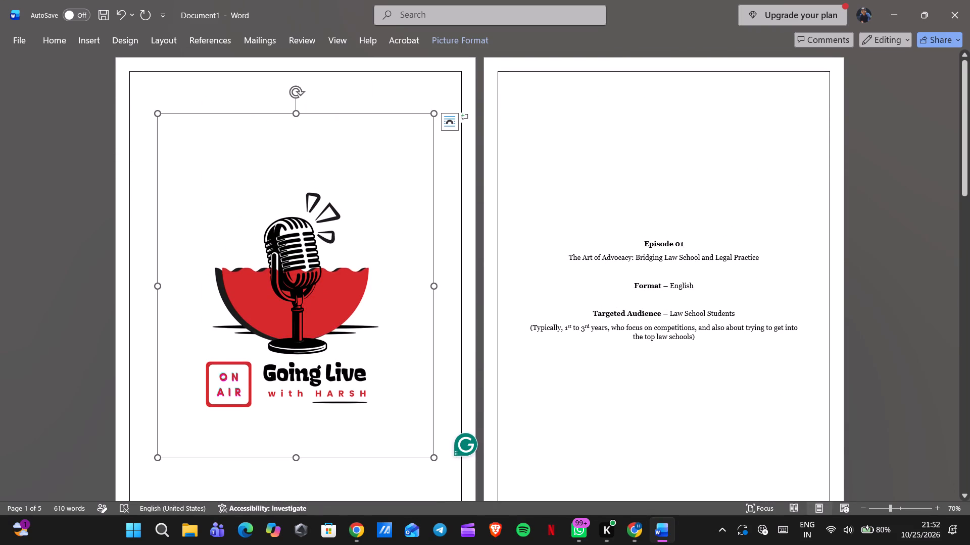
key(ctrl+v)
Paste the copied logo at the Episode 01 heading on page two and move it up, centred behind the title block.
click(642, 245)
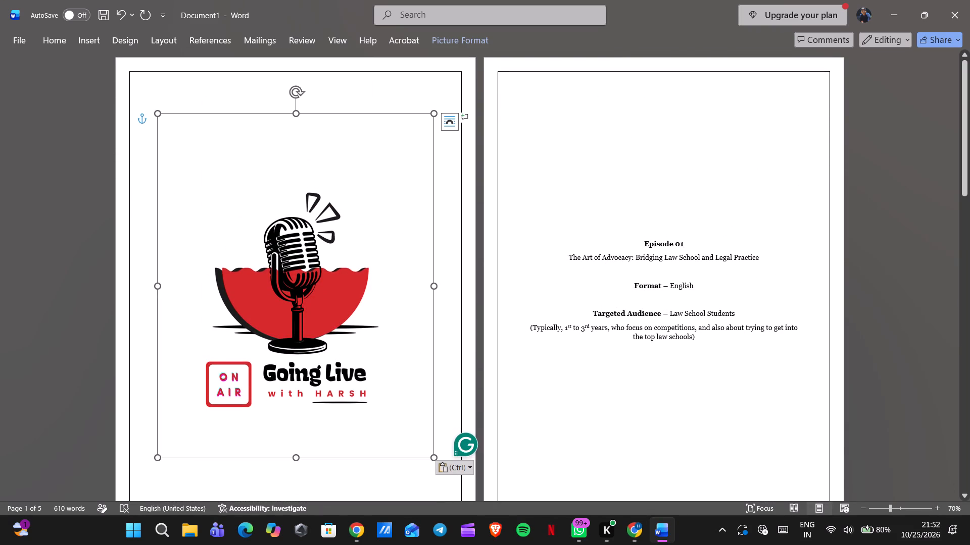
key(ctrl+v)
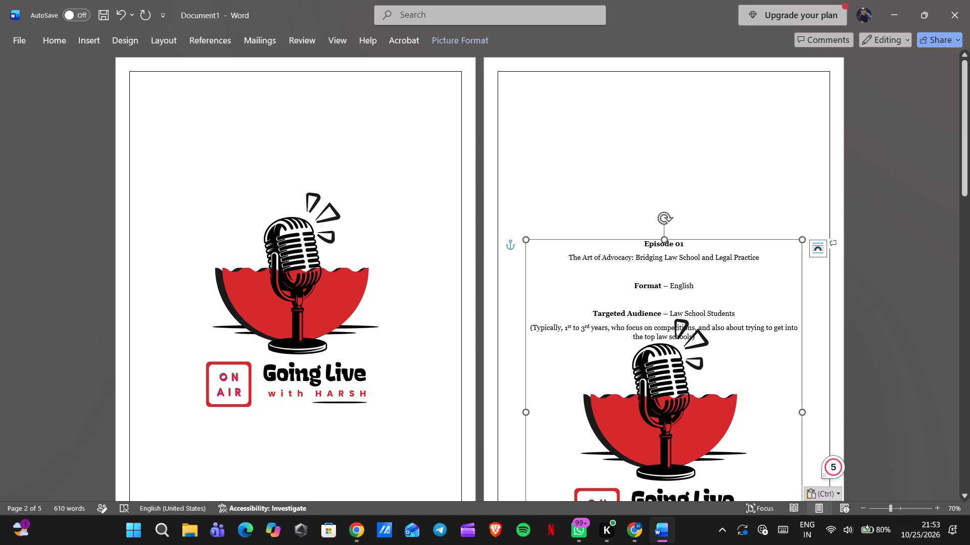
drag(705, 381, 706, 262)
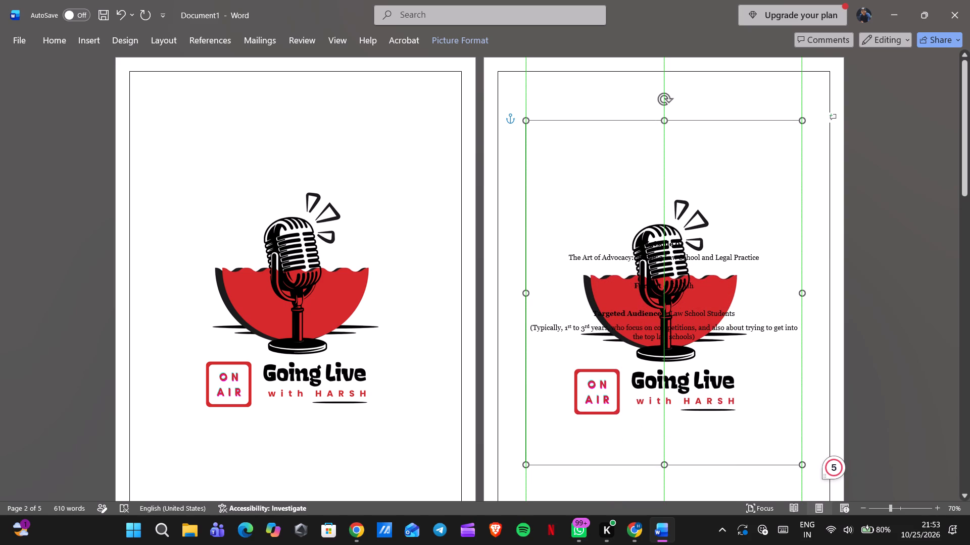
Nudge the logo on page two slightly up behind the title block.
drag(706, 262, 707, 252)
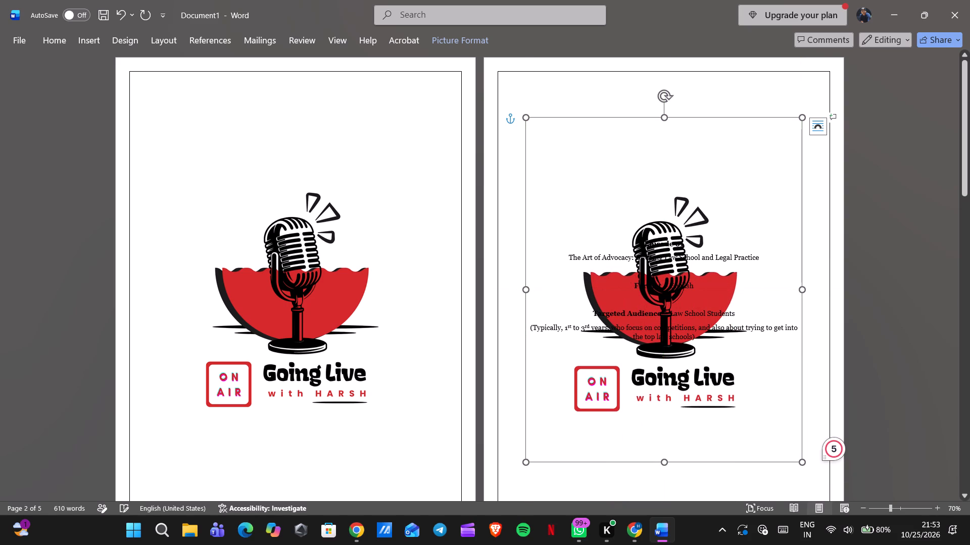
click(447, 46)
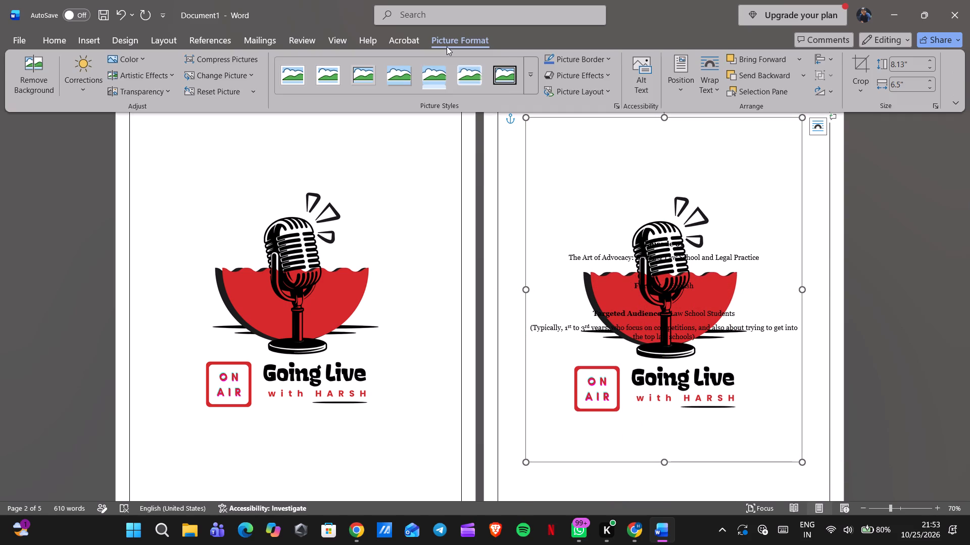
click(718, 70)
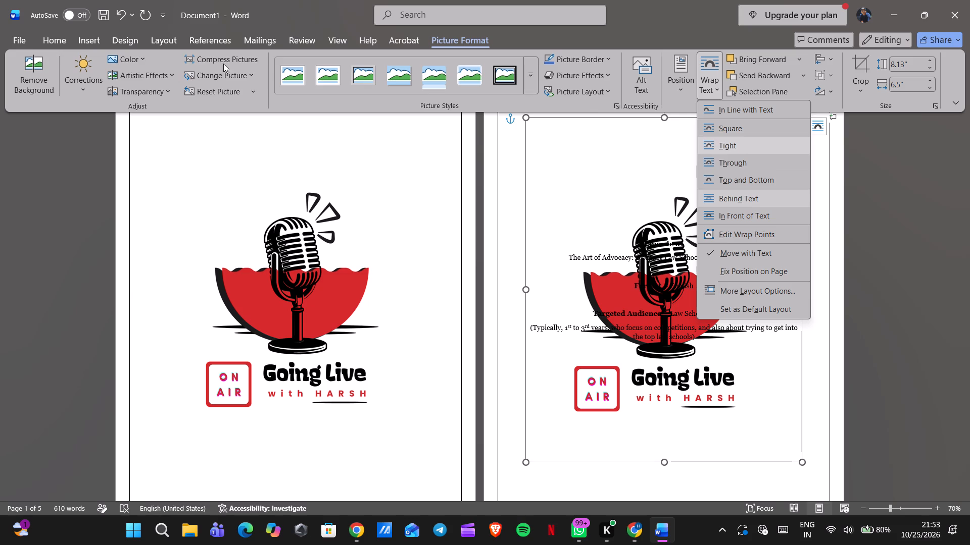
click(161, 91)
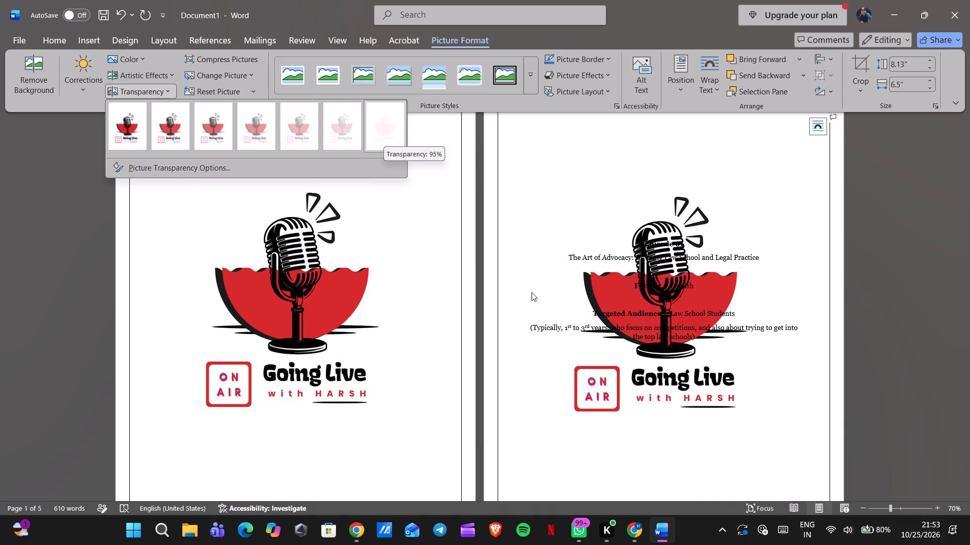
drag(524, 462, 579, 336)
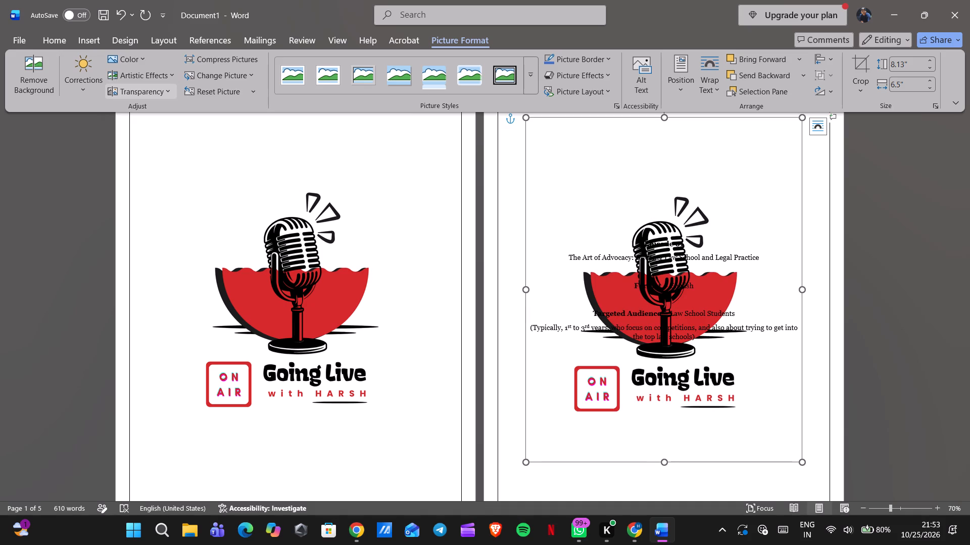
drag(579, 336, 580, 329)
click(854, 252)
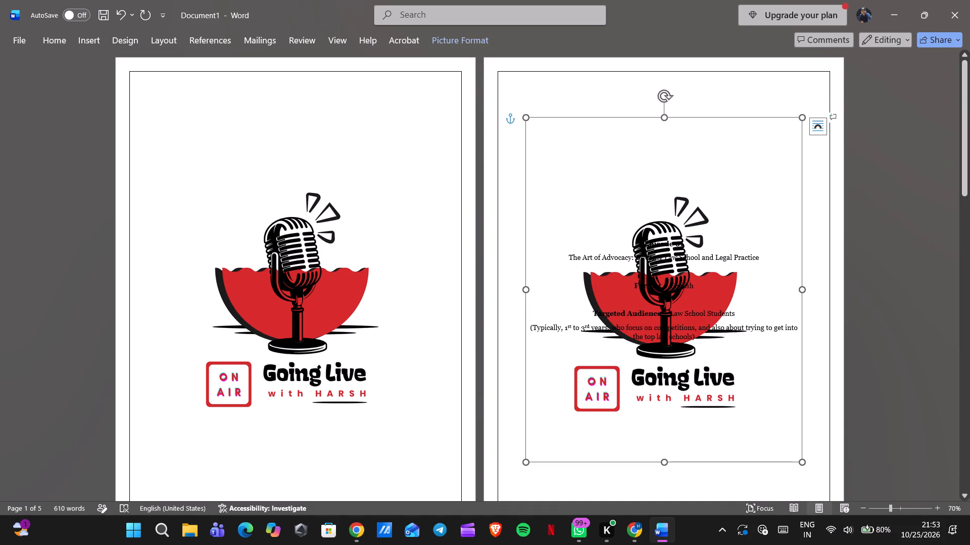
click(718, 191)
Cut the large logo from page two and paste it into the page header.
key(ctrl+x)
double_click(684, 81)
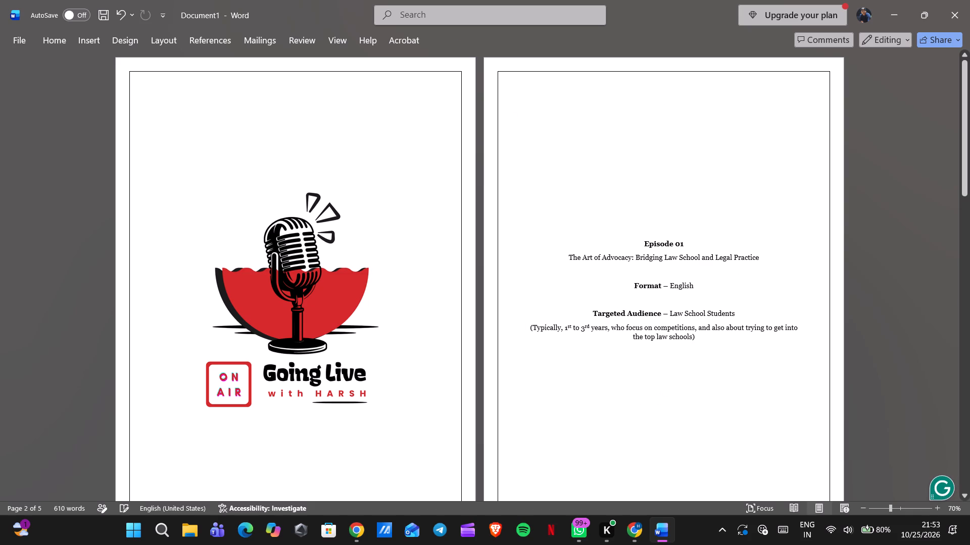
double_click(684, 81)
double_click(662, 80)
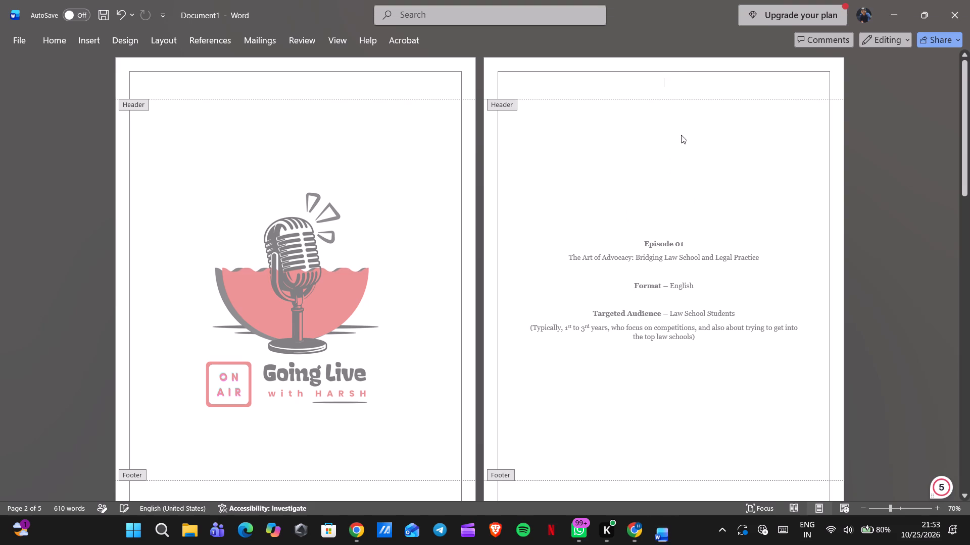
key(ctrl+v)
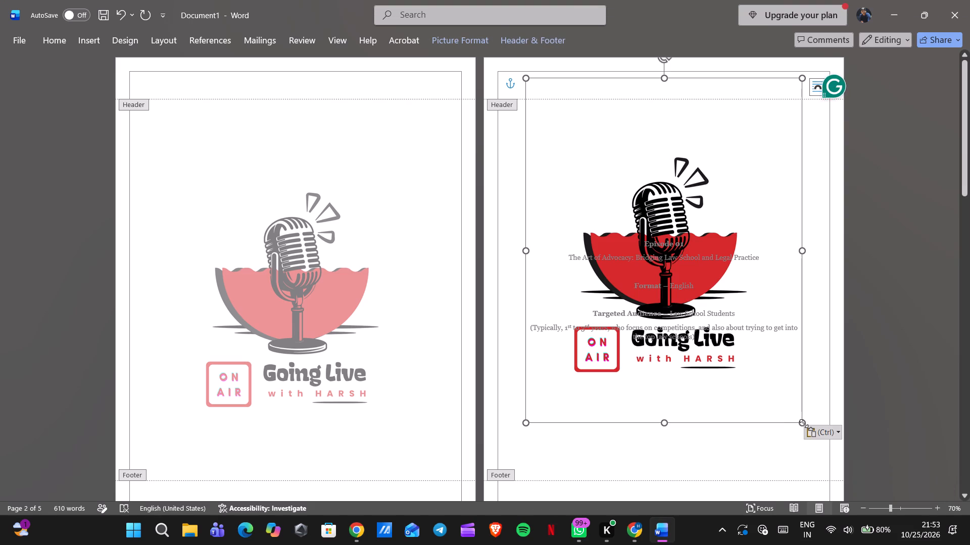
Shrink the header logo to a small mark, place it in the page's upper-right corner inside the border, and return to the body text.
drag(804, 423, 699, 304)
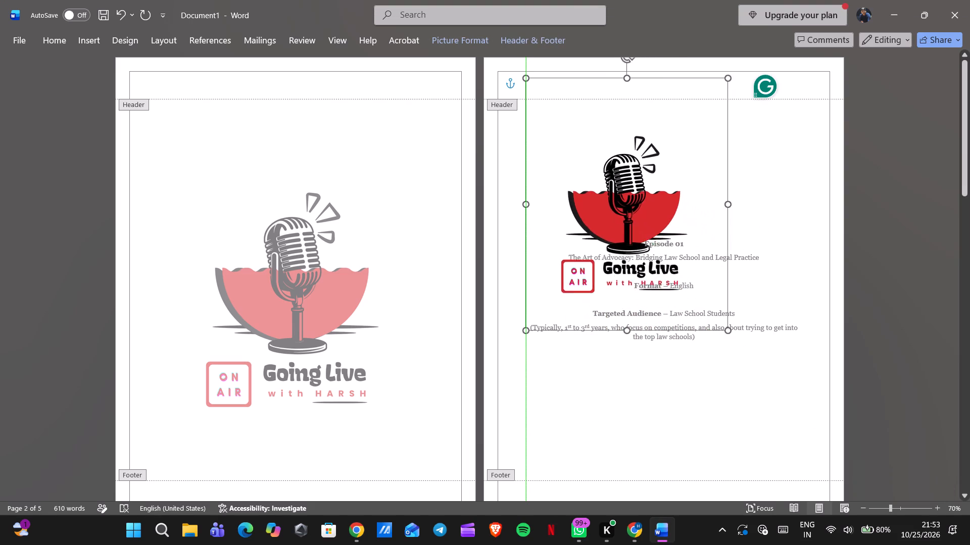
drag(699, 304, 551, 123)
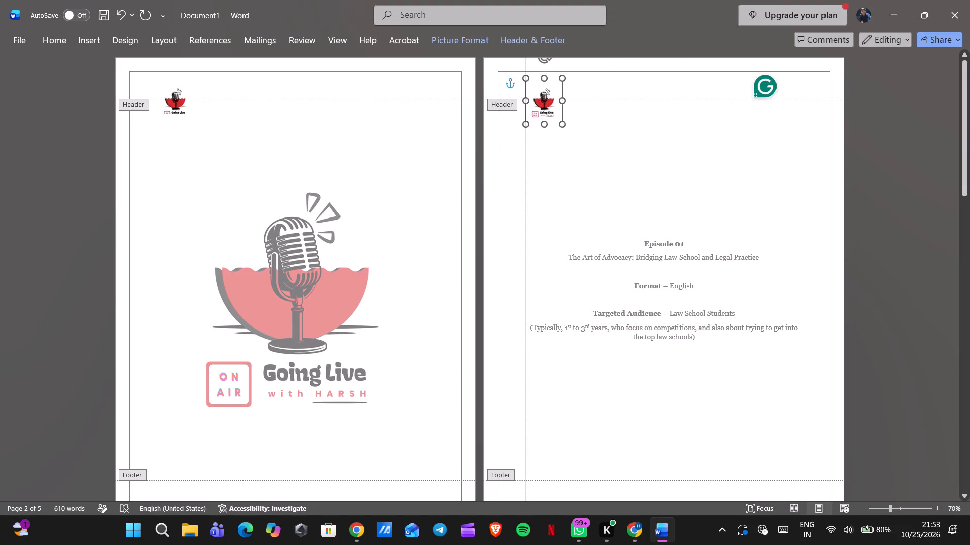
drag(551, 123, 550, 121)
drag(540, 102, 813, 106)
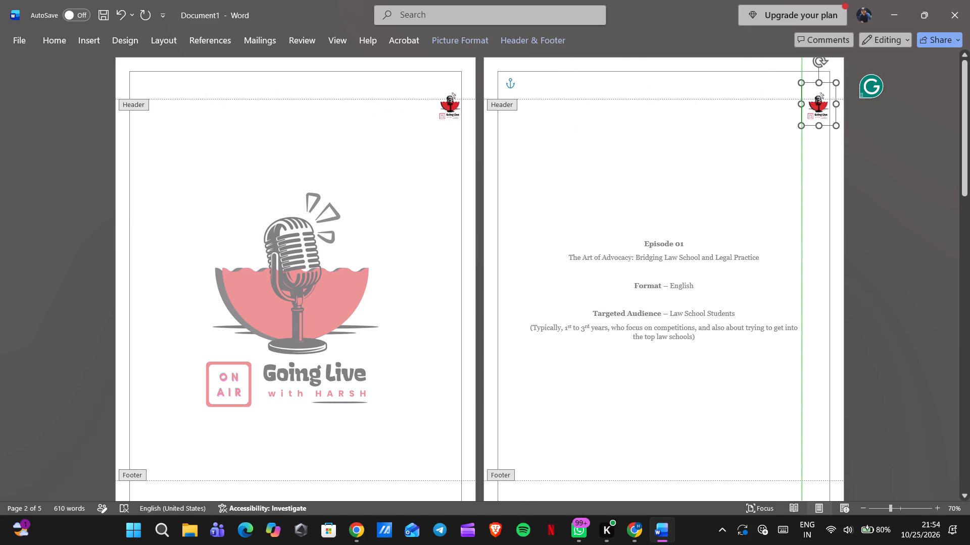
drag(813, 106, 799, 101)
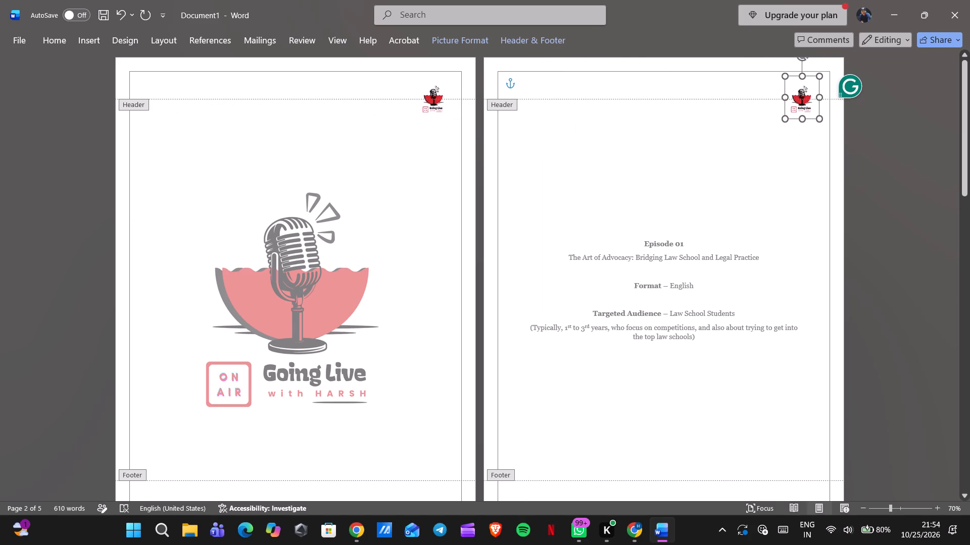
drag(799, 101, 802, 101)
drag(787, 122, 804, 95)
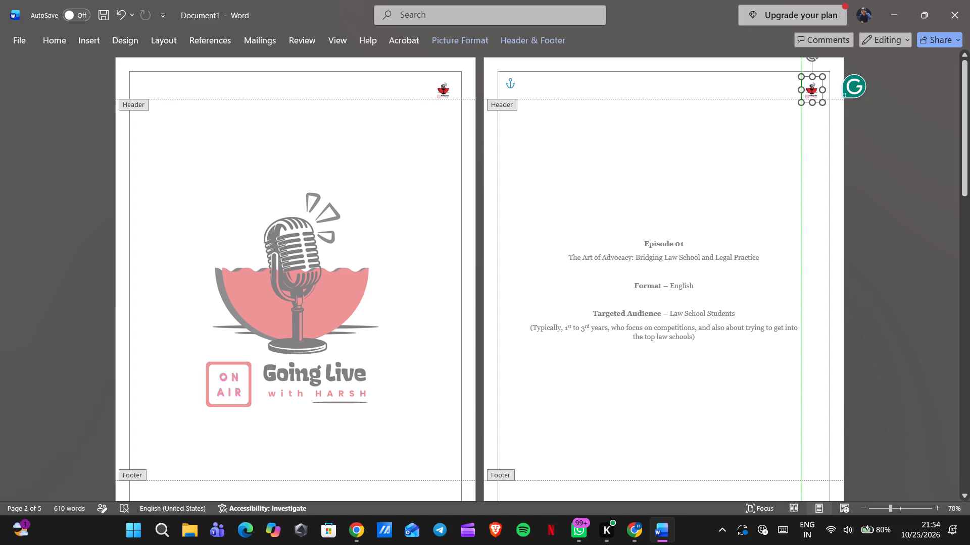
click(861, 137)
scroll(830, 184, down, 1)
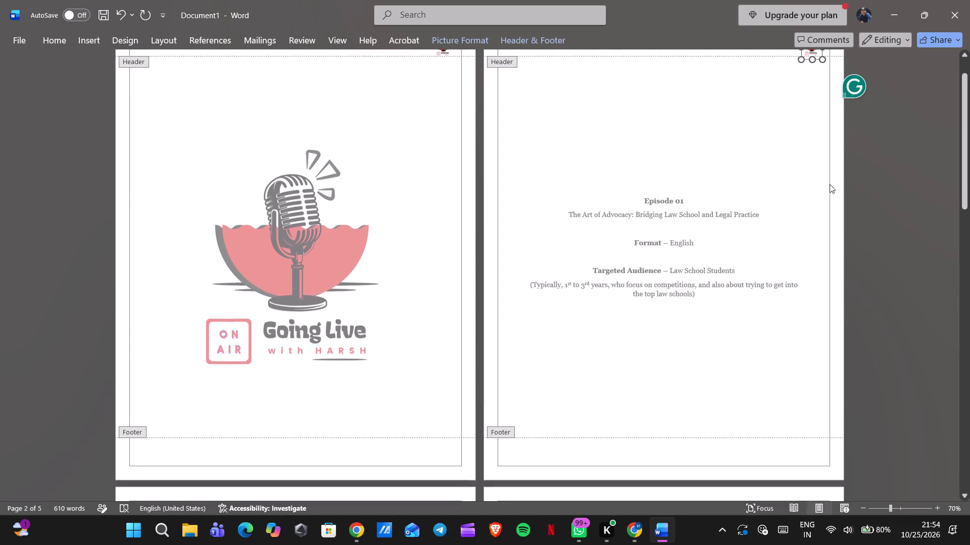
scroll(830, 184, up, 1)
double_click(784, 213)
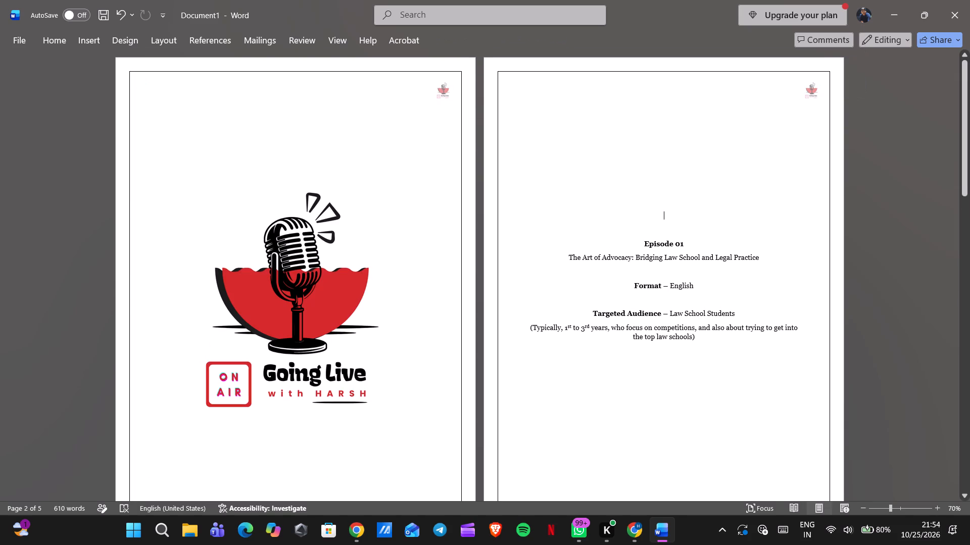
Examine how the header logo sits on the question pages and the closing remarks page.
scroll(784, 213, down, 5)
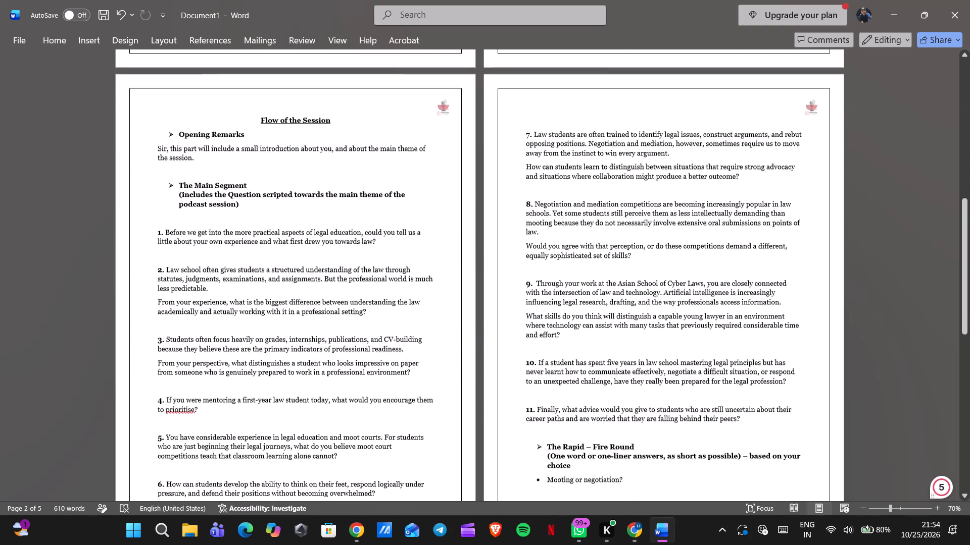
scroll(784, 213, down, 5)
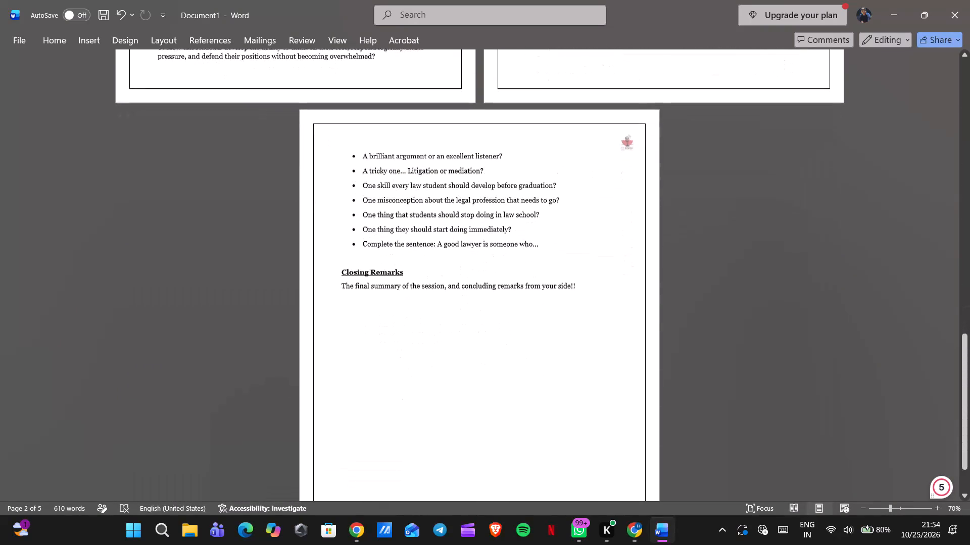
scroll(784, 213, down, 1)
scroll(784, 213, up, 8)
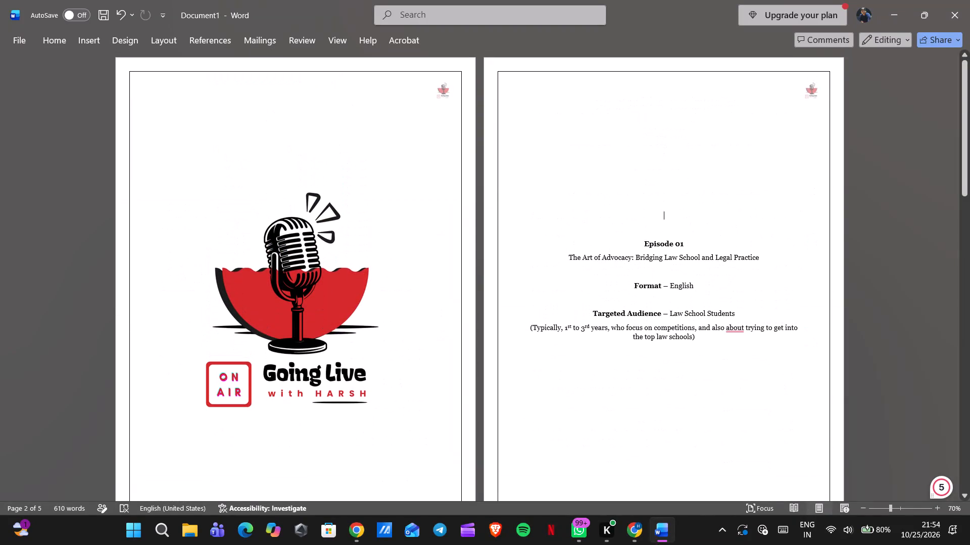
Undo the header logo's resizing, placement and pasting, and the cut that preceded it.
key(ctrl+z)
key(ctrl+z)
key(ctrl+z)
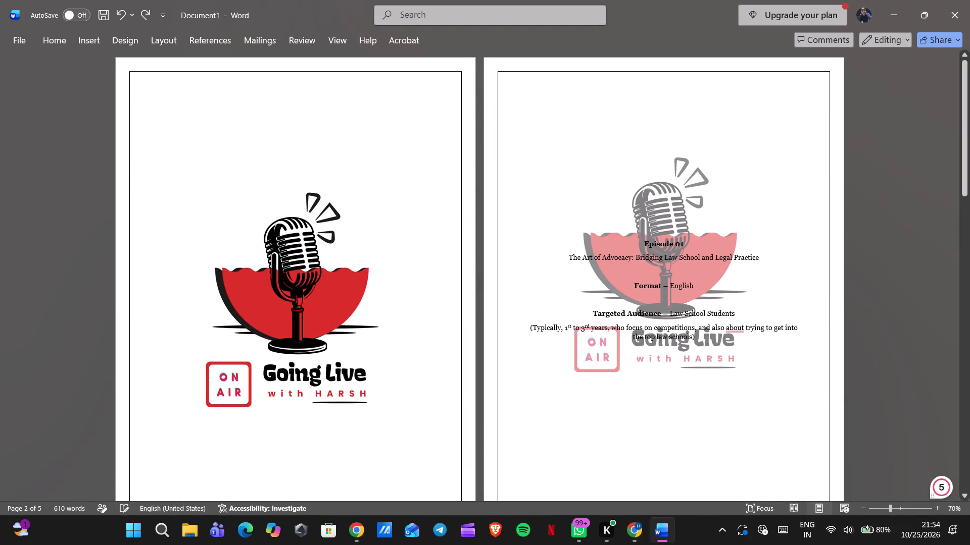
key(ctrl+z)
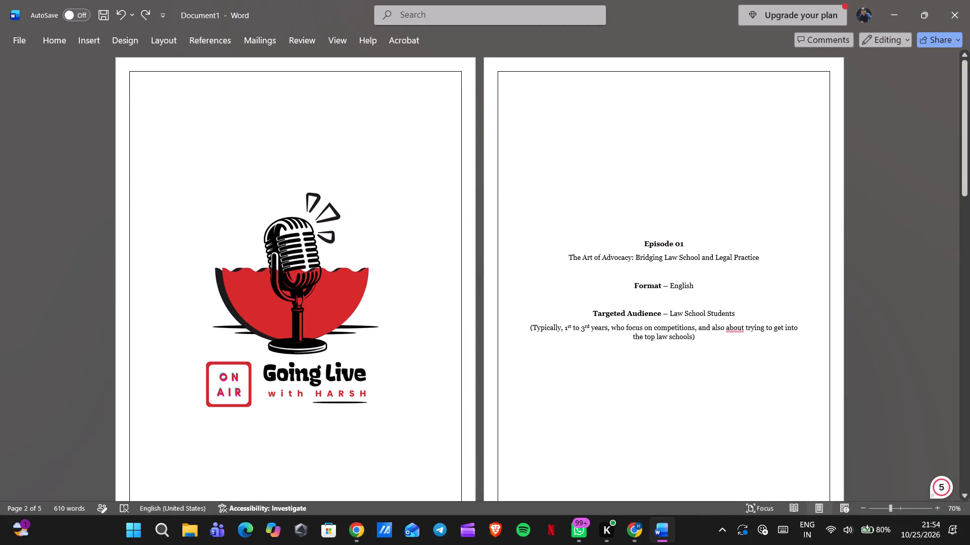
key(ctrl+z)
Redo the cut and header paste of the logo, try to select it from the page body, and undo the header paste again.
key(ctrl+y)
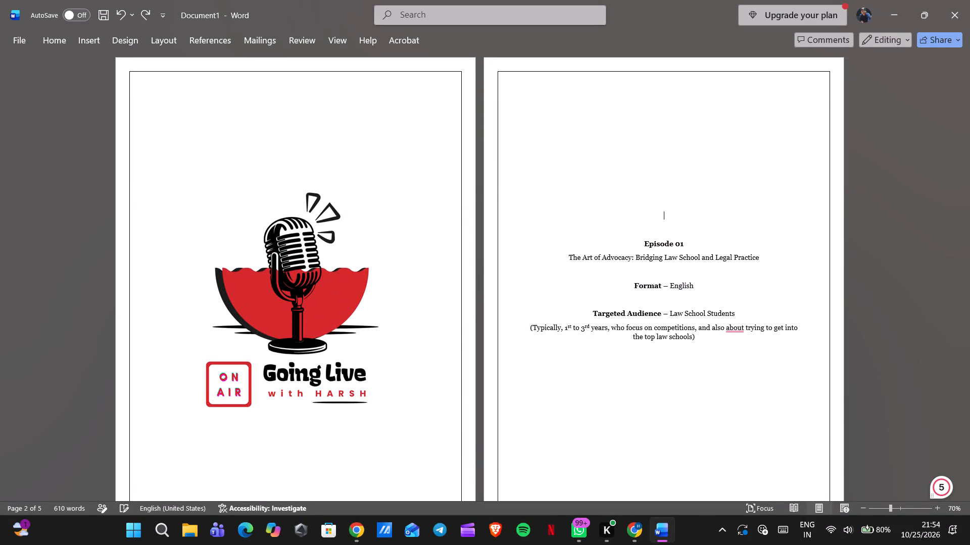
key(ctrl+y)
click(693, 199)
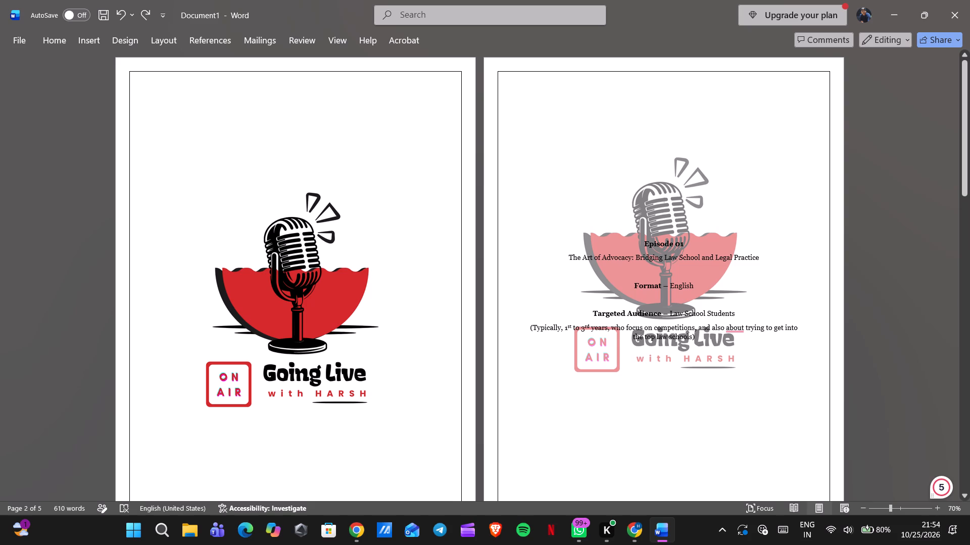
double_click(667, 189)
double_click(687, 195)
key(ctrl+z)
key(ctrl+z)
Paste the full-size logo into the body of page two and move it up, centred behind the title block.
key(ctrl+v)
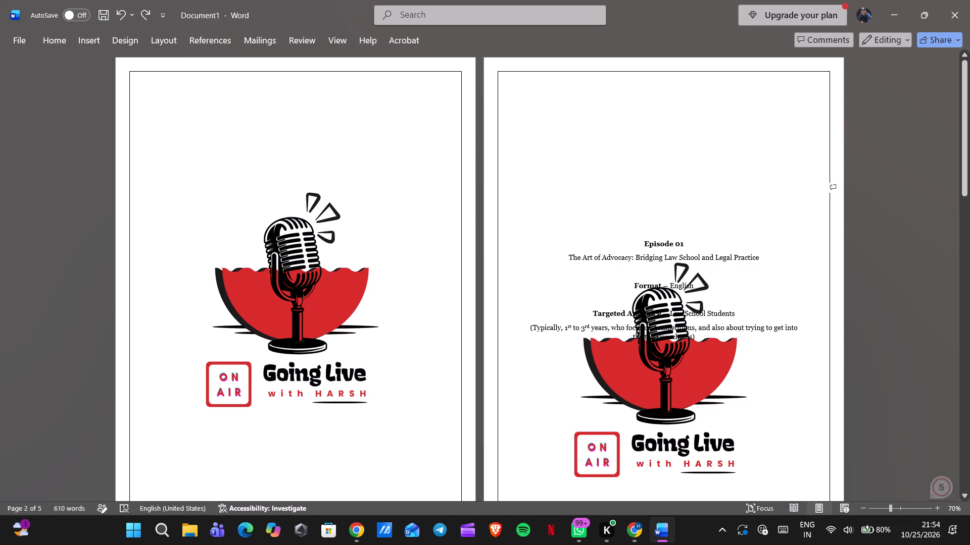
click(666, 419)
double_click(691, 447)
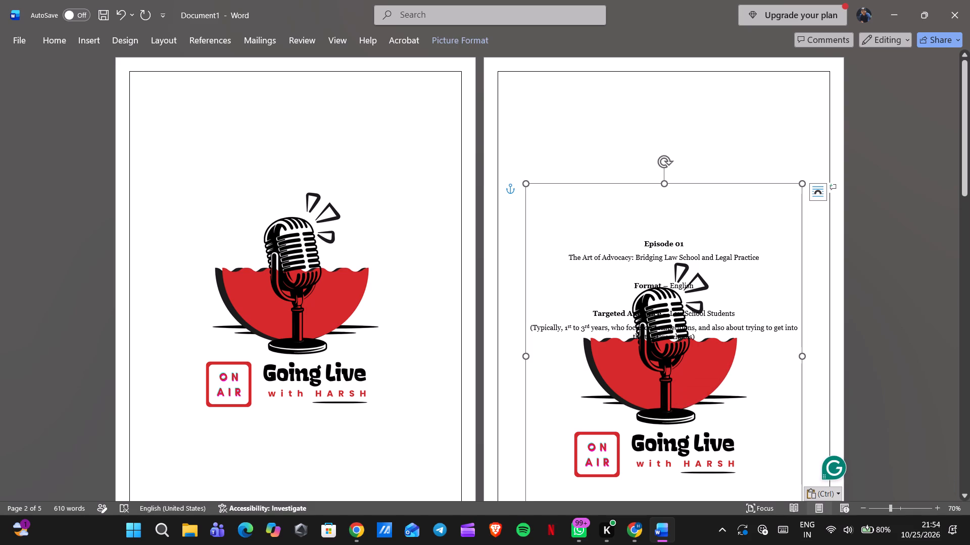
drag(677, 412, 671, 363)
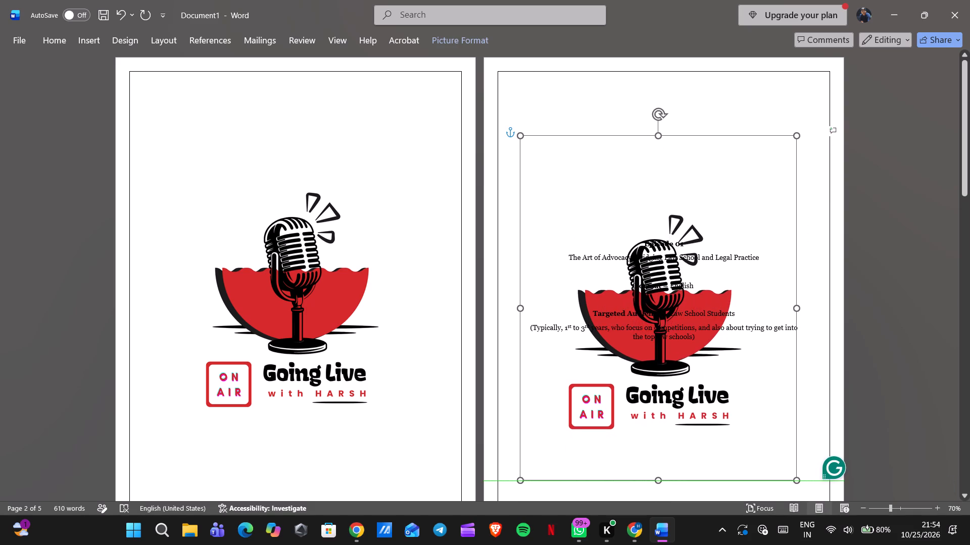
drag(671, 363, 671, 361)
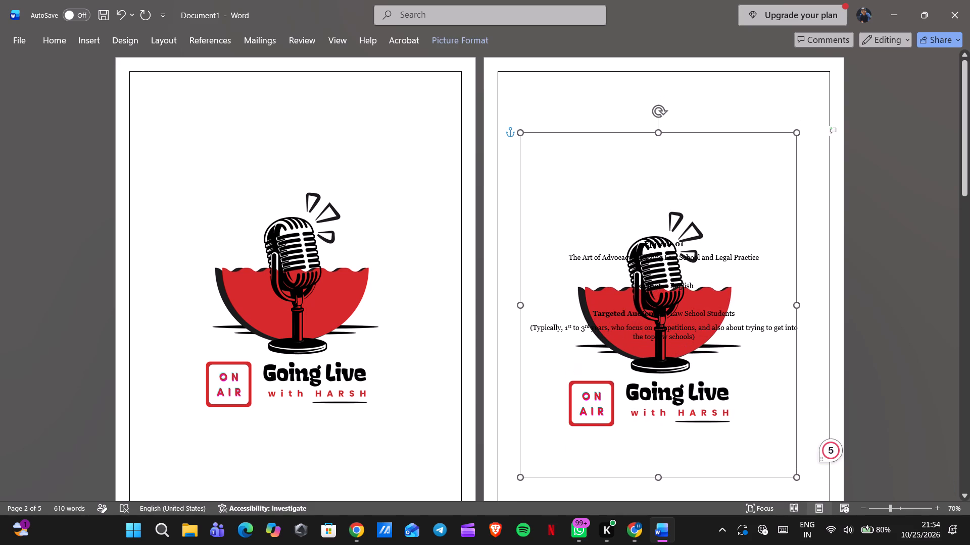
drag(671, 361, 671, 354)
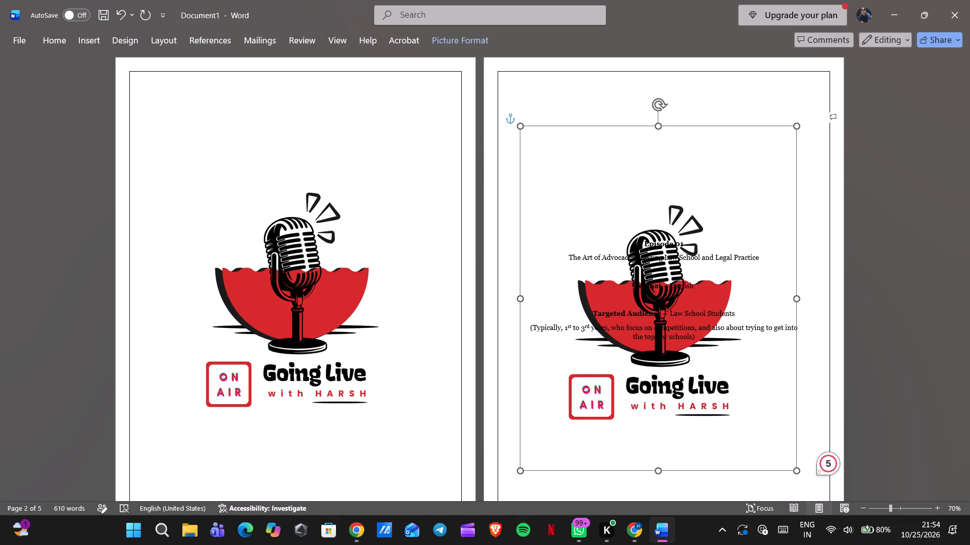
drag(671, 354, 673, 339)
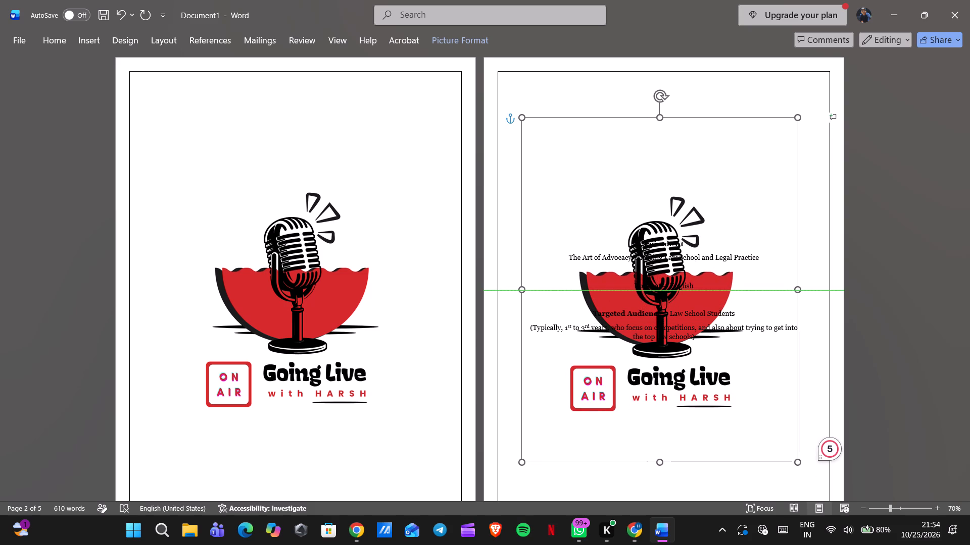
drag(673, 339, 679, 338)
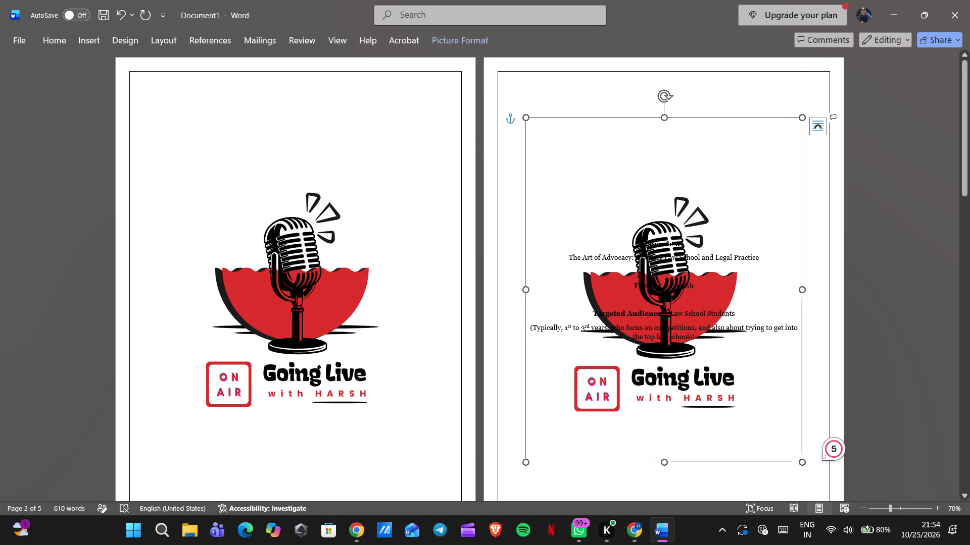
Set the transparency of page two's full-size logo to 95% and copy the faded logo.
click(451, 45)
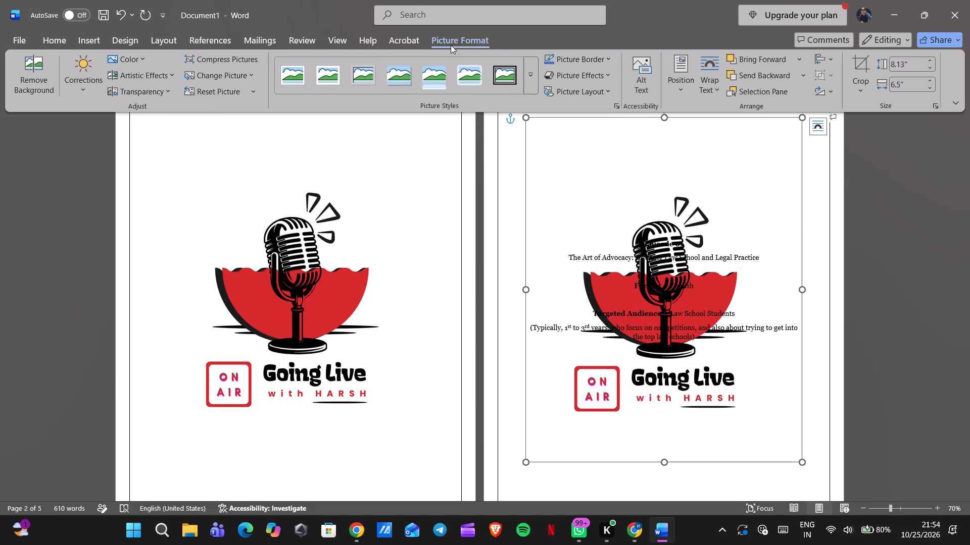
click(144, 93)
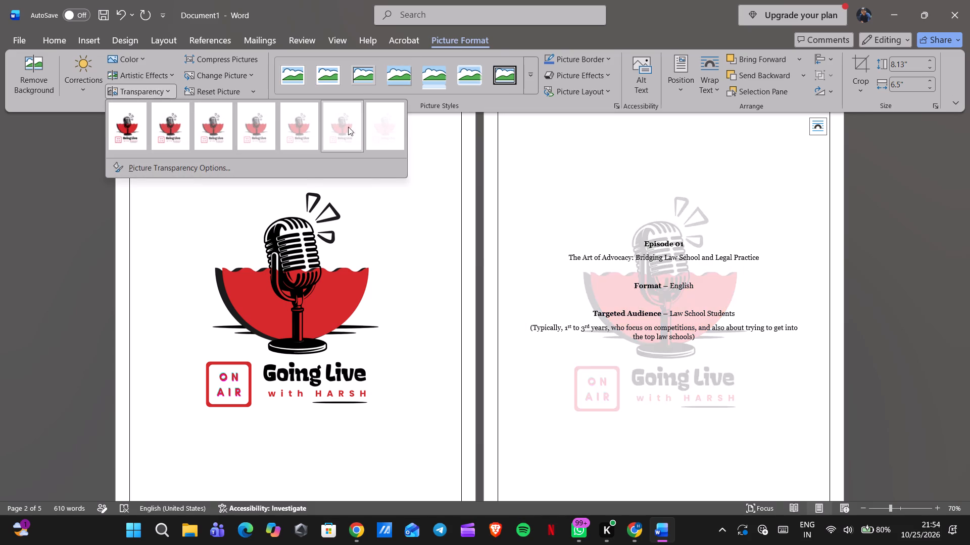
click(386, 126)
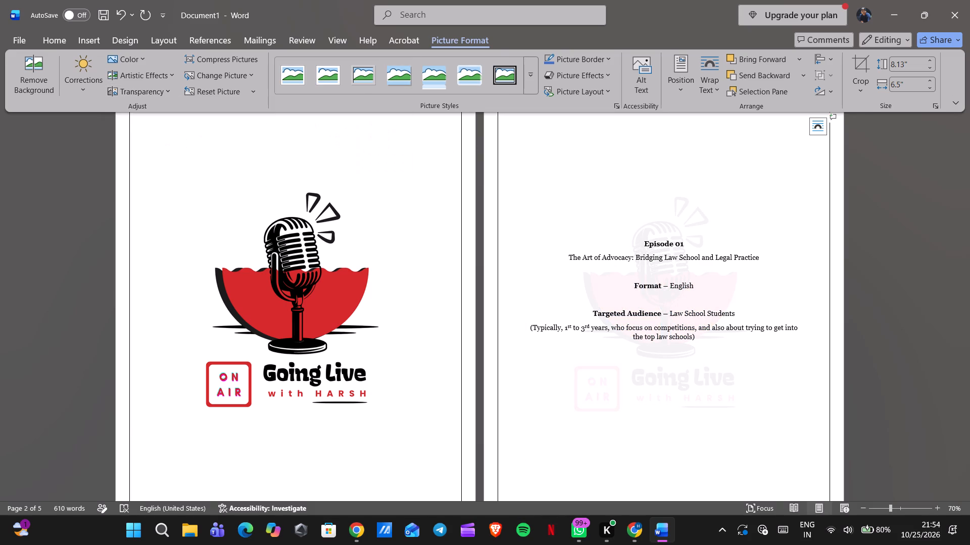
click(687, 235)
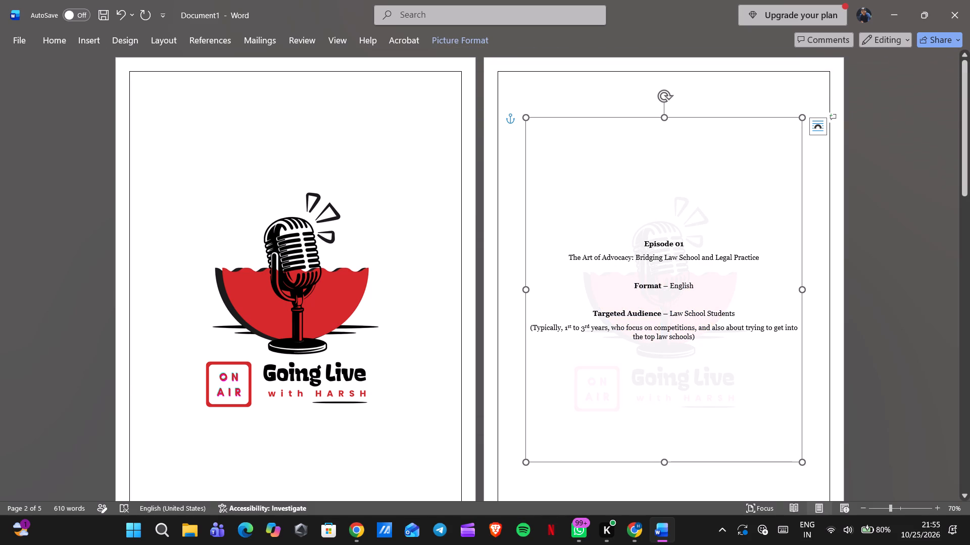
key(ctrl+c)
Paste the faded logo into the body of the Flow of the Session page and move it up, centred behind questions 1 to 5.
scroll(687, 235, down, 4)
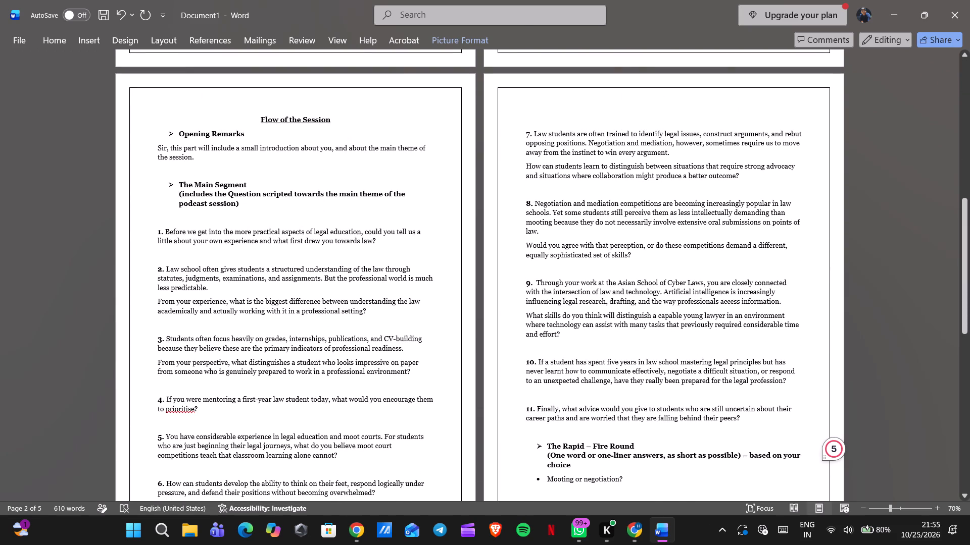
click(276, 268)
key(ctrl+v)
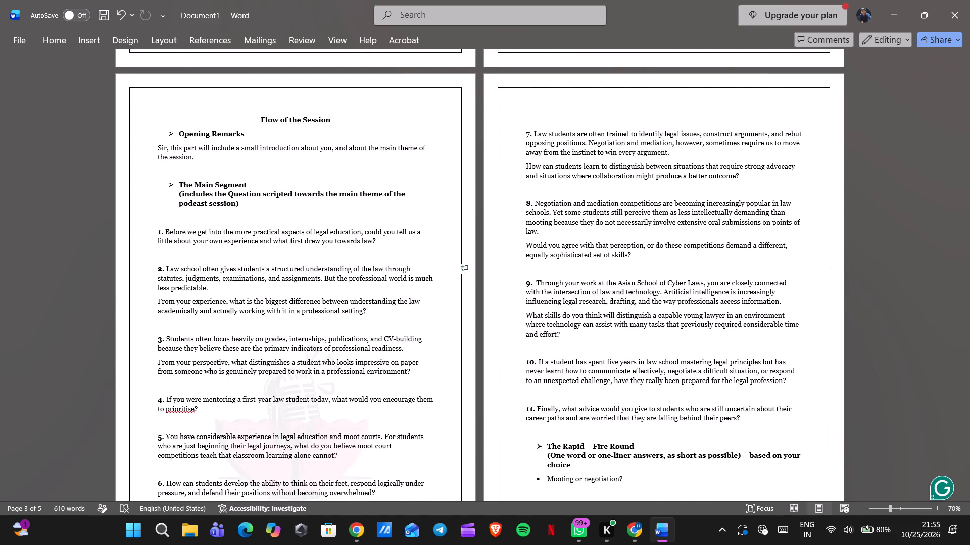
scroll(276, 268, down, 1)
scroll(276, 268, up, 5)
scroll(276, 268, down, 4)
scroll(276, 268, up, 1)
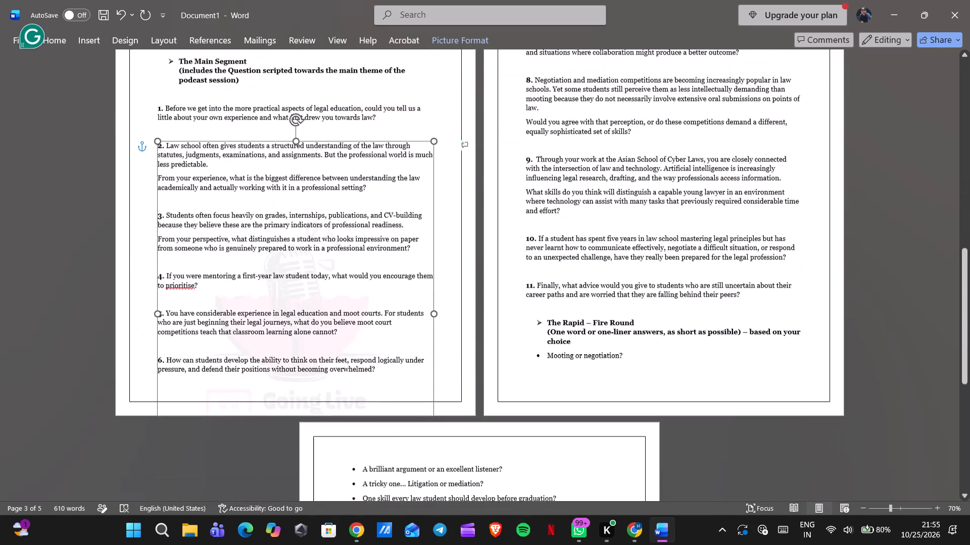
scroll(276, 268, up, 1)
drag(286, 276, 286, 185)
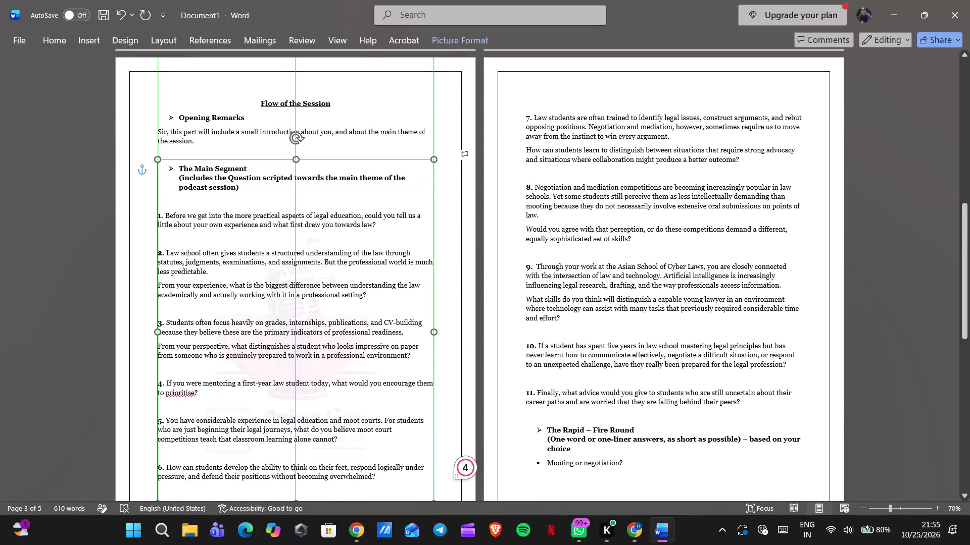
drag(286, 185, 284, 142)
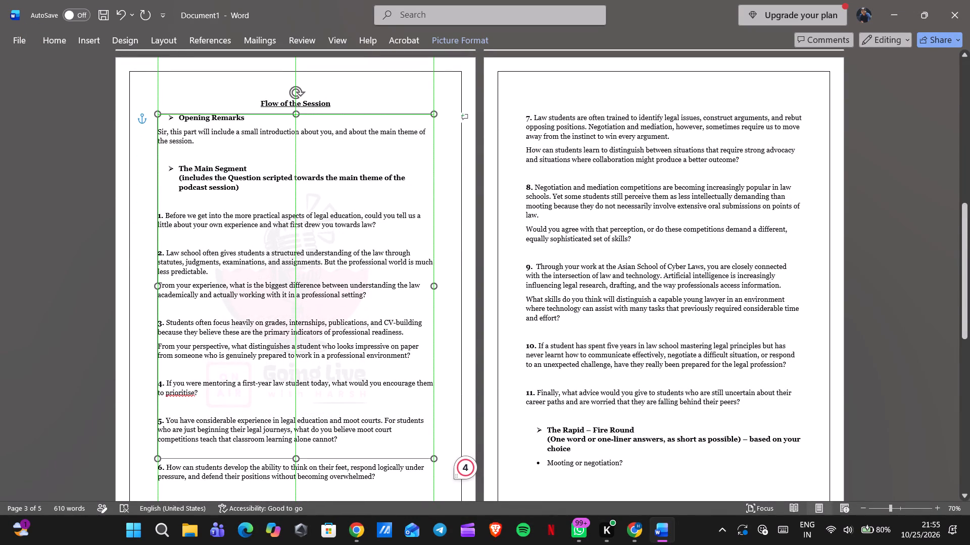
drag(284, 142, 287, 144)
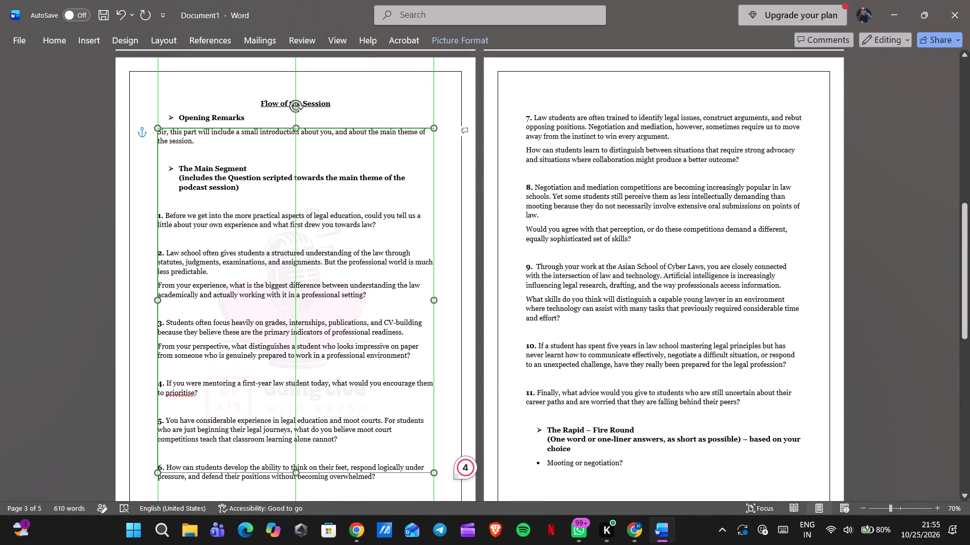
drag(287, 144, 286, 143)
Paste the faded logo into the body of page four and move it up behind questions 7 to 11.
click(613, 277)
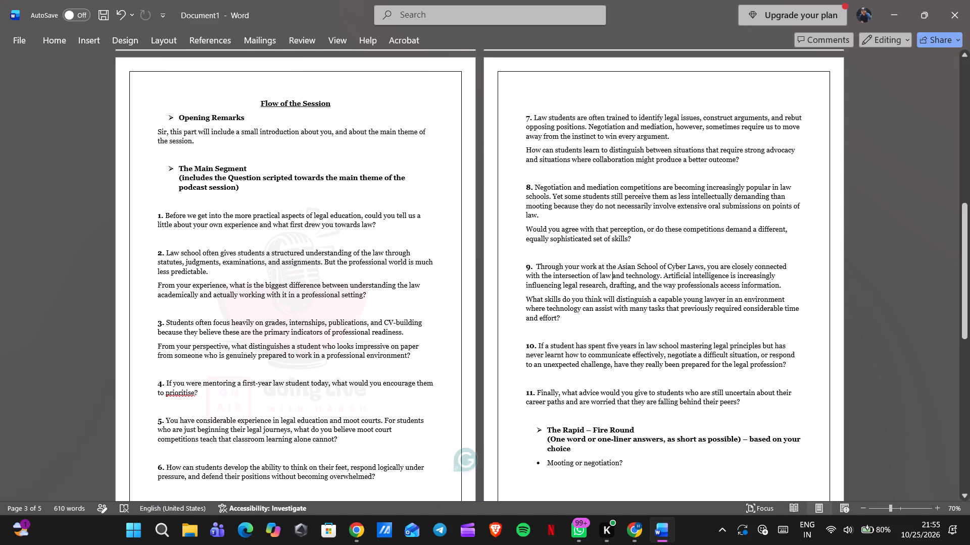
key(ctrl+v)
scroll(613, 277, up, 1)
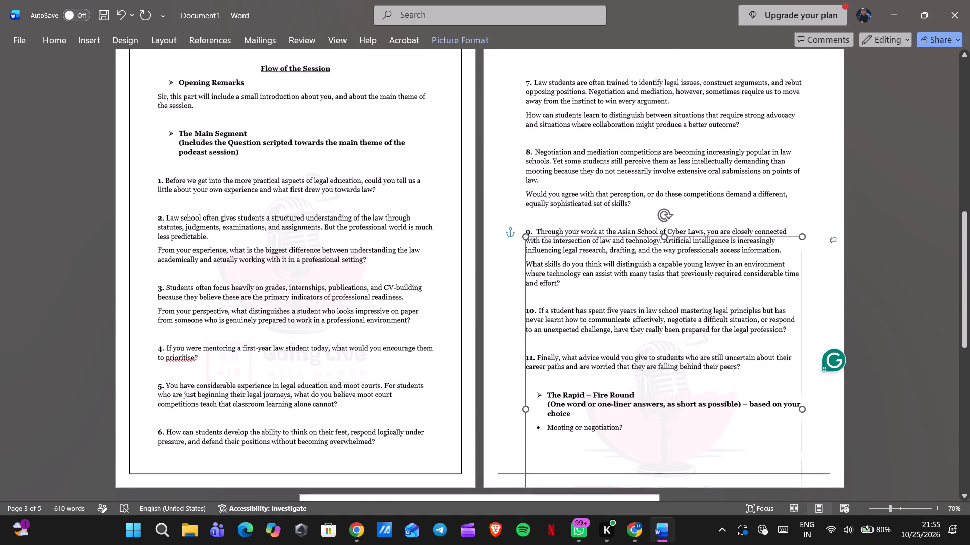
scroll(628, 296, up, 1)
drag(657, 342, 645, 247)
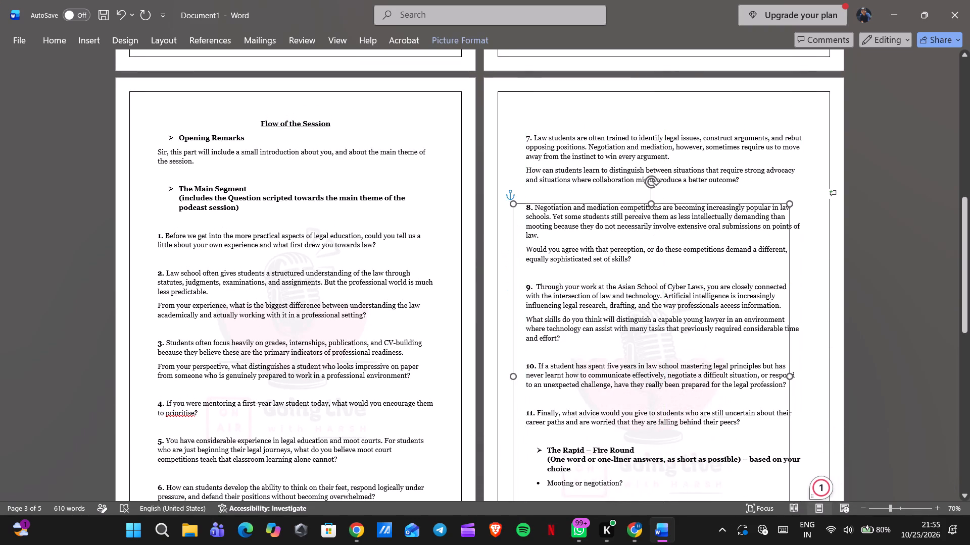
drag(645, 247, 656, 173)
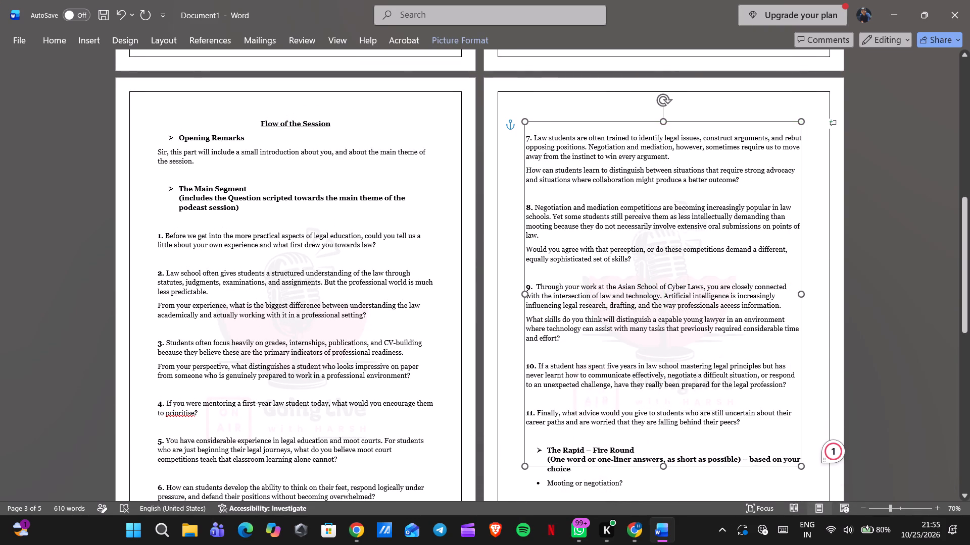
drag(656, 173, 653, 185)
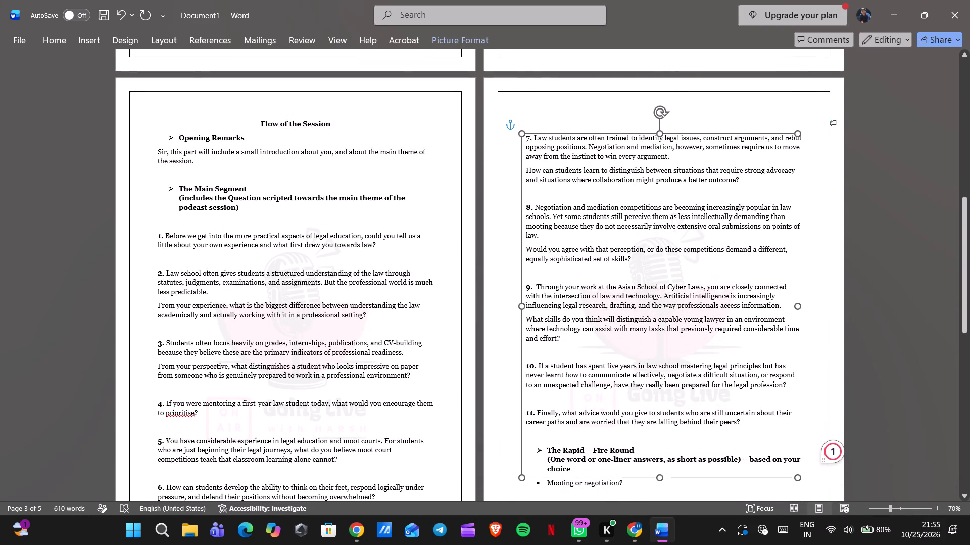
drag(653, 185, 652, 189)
Paste the faded logo into the header of the closing remarks page, move it down to the top margin, centred horizontally, and leave the header.
scroll(652, 189, down, 6)
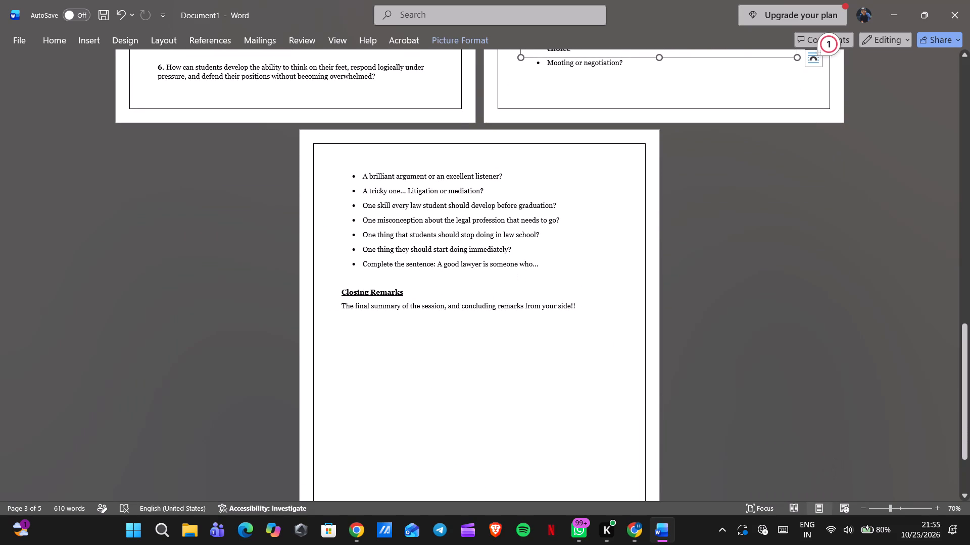
scroll(503, 285, up, 6)
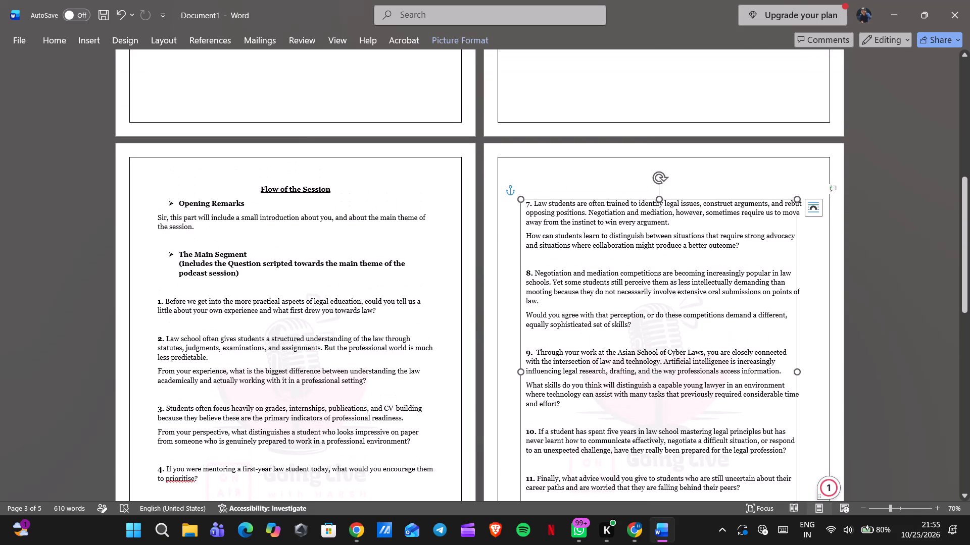
scroll(503, 285, down, 5)
double_click(482, 233)
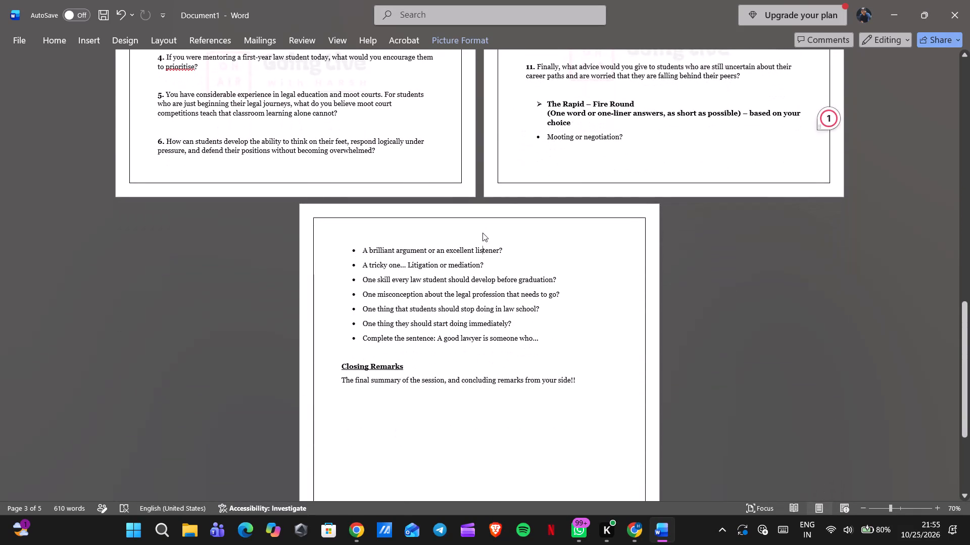
key(ctrl+v)
scroll(482, 233, down, 1)
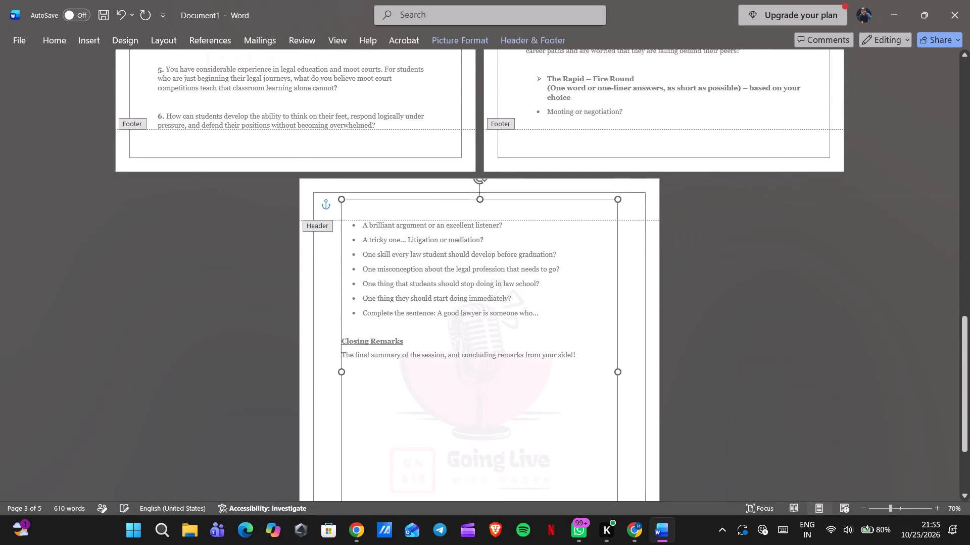
scroll(482, 233, down, 1)
drag(481, 328, 481, 346)
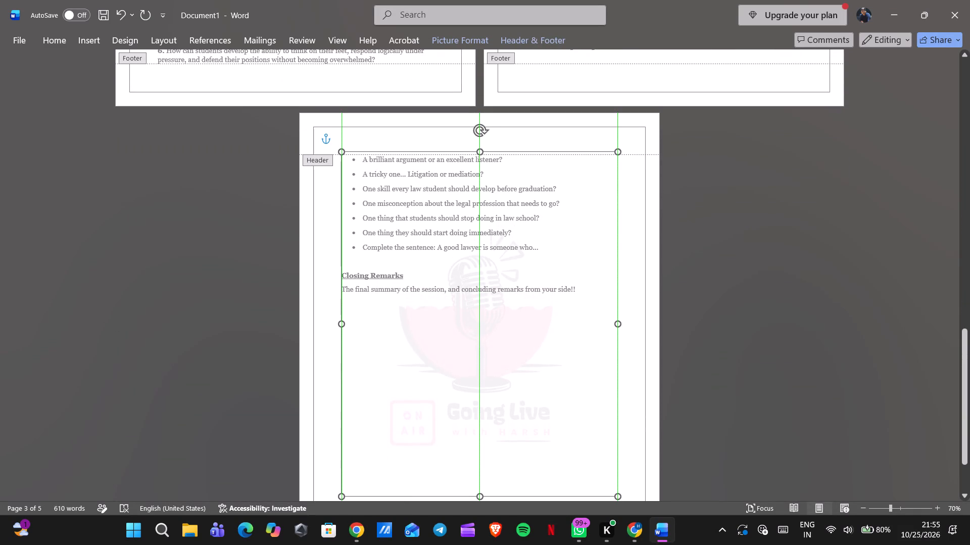
drag(481, 346, 479, 349)
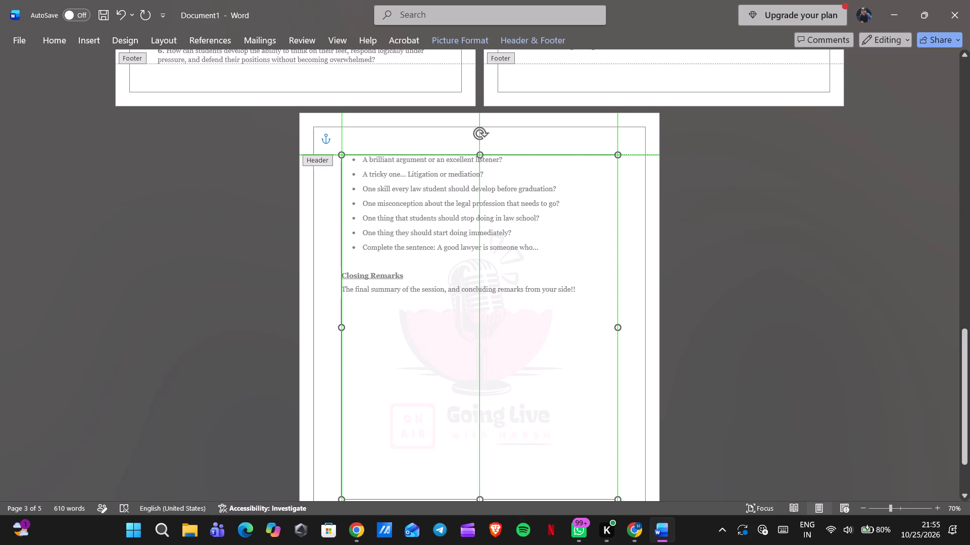
drag(479, 349, 480, 348)
click(670, 287)
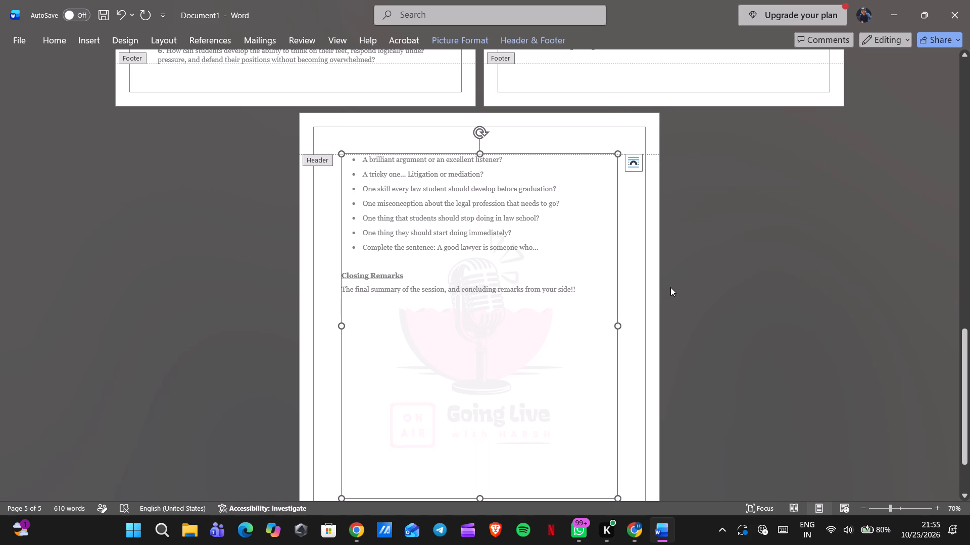
click(670, 287)
double_click(670, 287)
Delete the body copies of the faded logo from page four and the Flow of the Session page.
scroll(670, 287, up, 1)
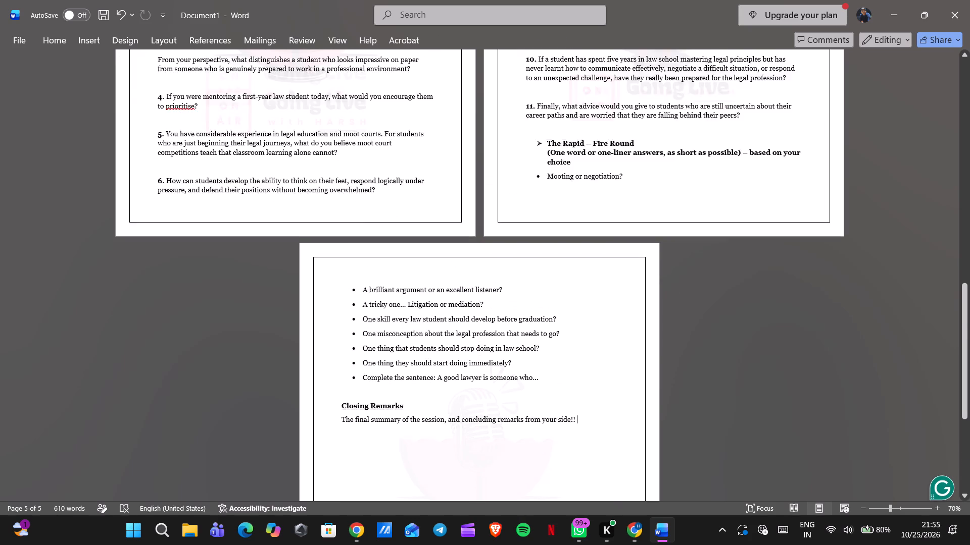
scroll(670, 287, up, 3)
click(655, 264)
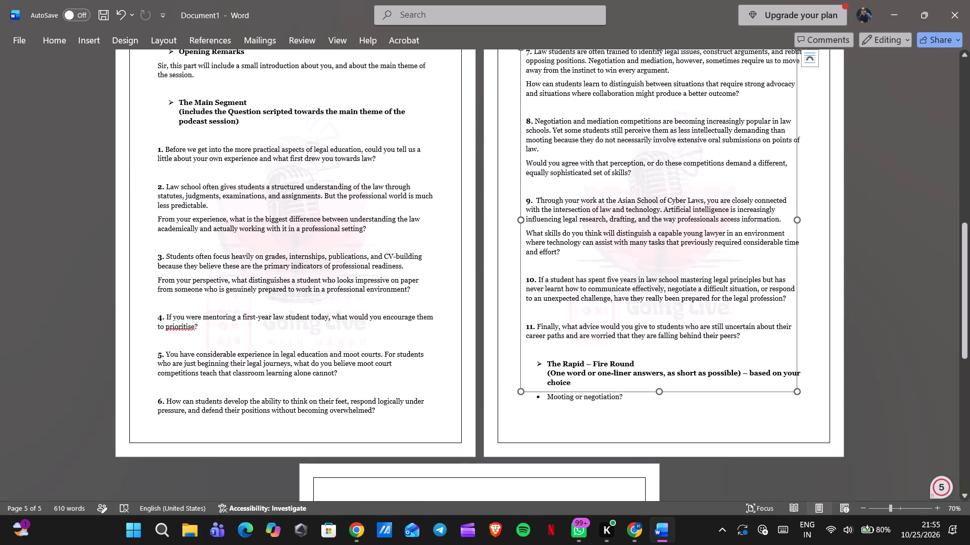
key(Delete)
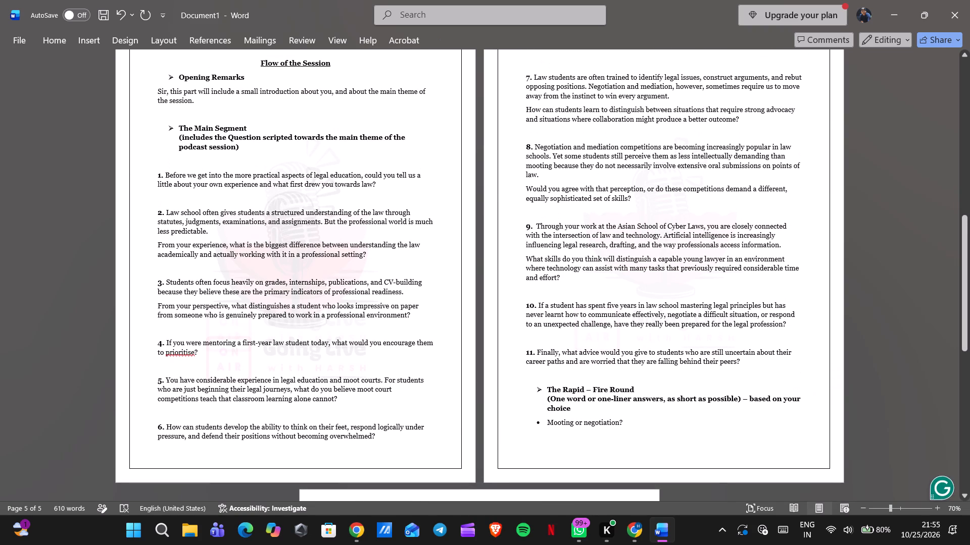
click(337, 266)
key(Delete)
Delete the duplicate faded logo from the body of the Episode 01 title page.
scroll(337, 266, up, 2)
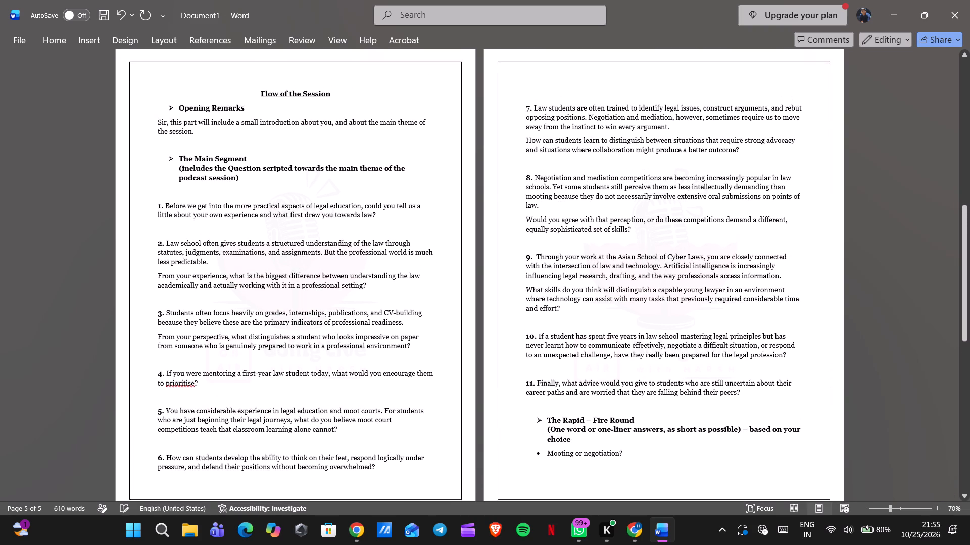
scroll(337, 266, up, 4)
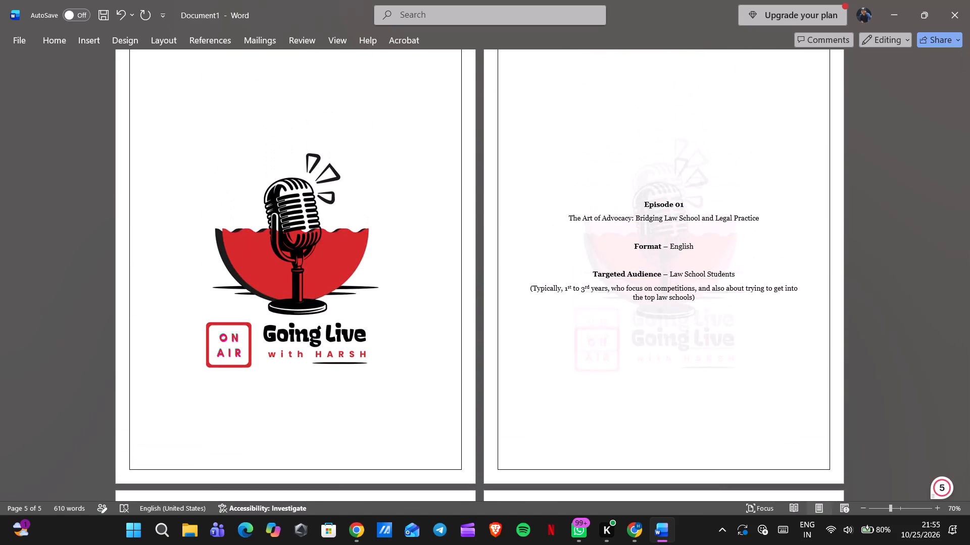
scroll(337, 266, up, 1)
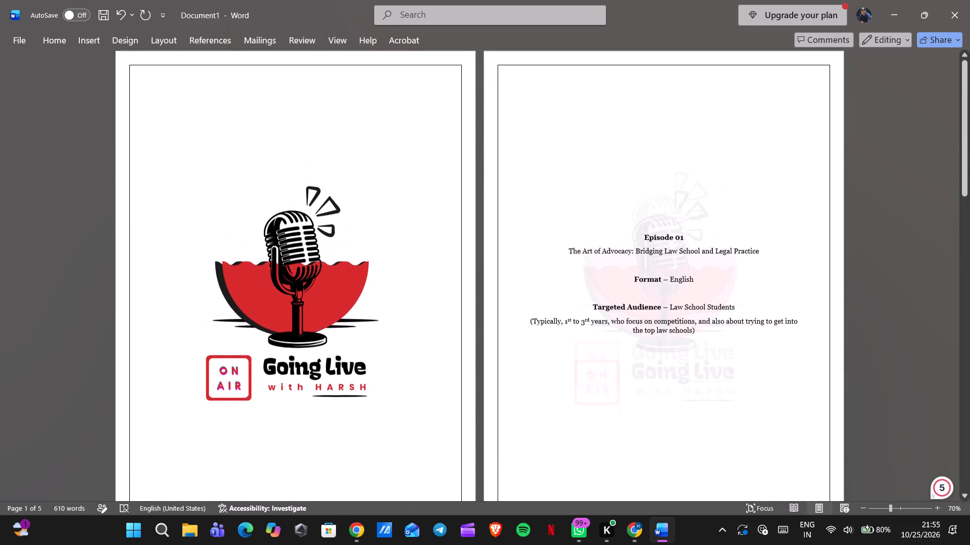
scroll(337, 266, down, 1)
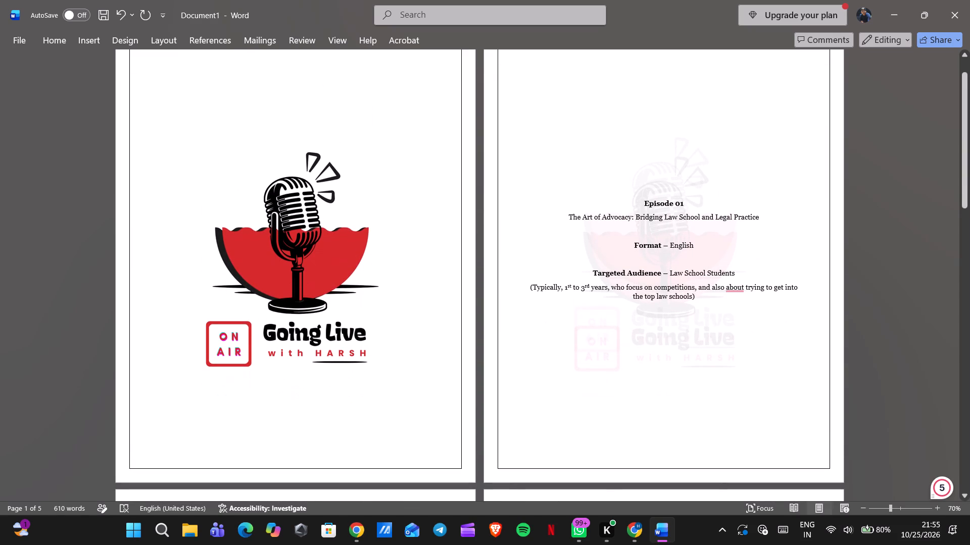
click(642, 317)
double_click(660, 197)
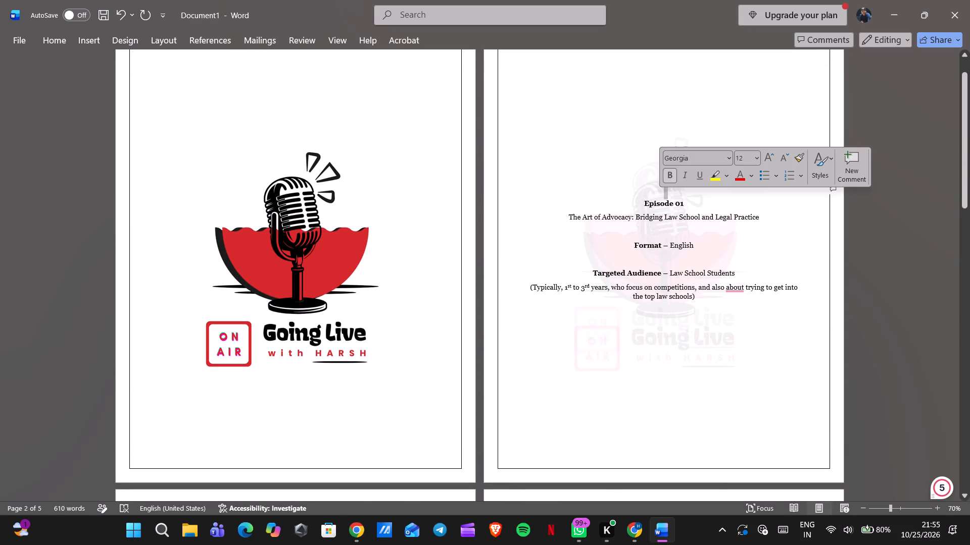
double_click(694, 348)
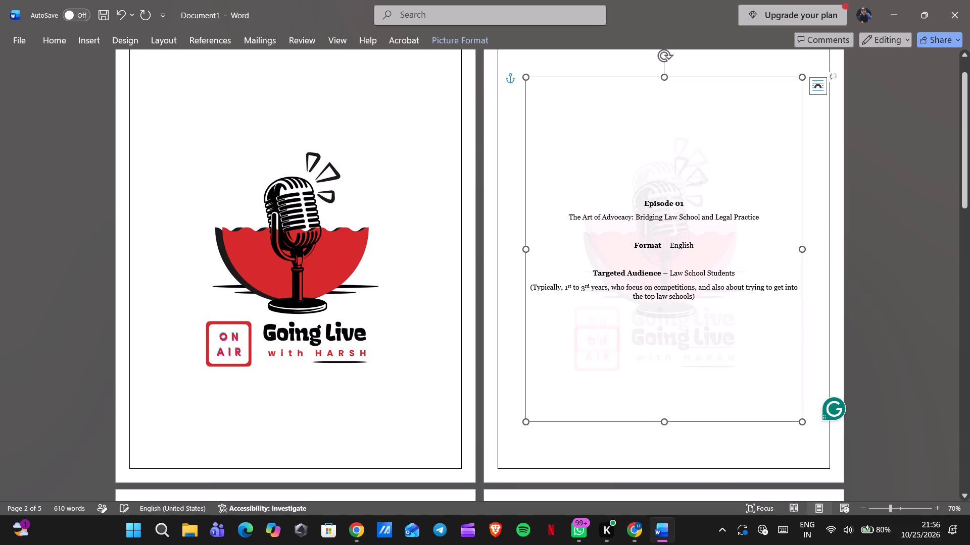
key(Delete)
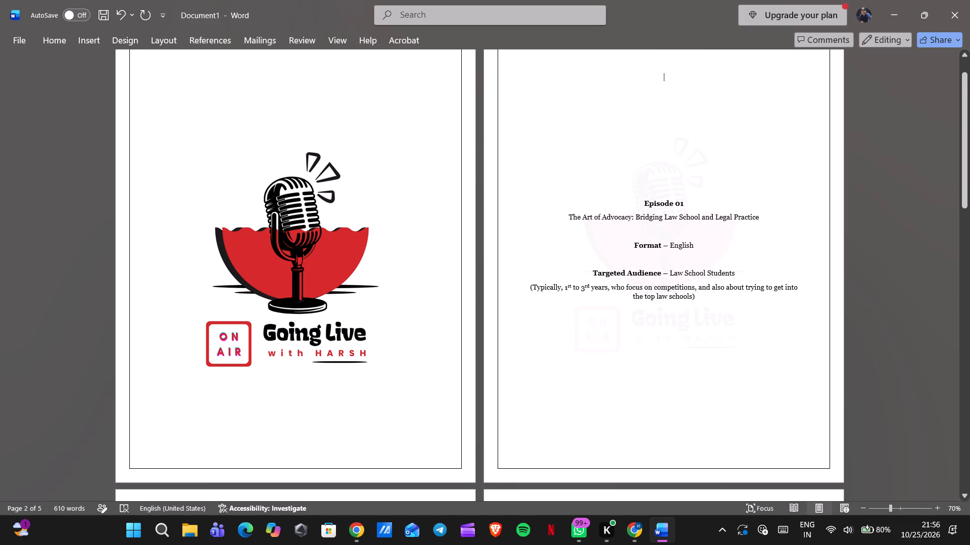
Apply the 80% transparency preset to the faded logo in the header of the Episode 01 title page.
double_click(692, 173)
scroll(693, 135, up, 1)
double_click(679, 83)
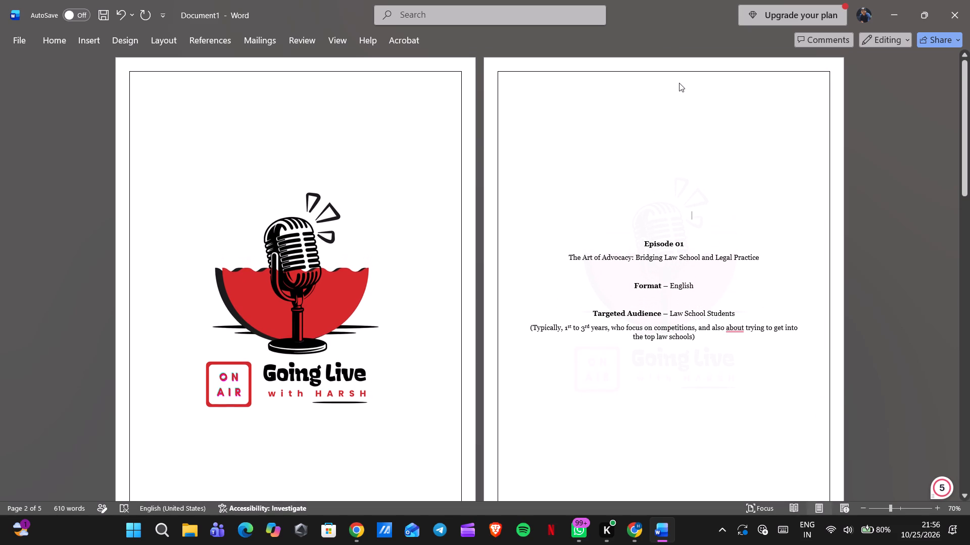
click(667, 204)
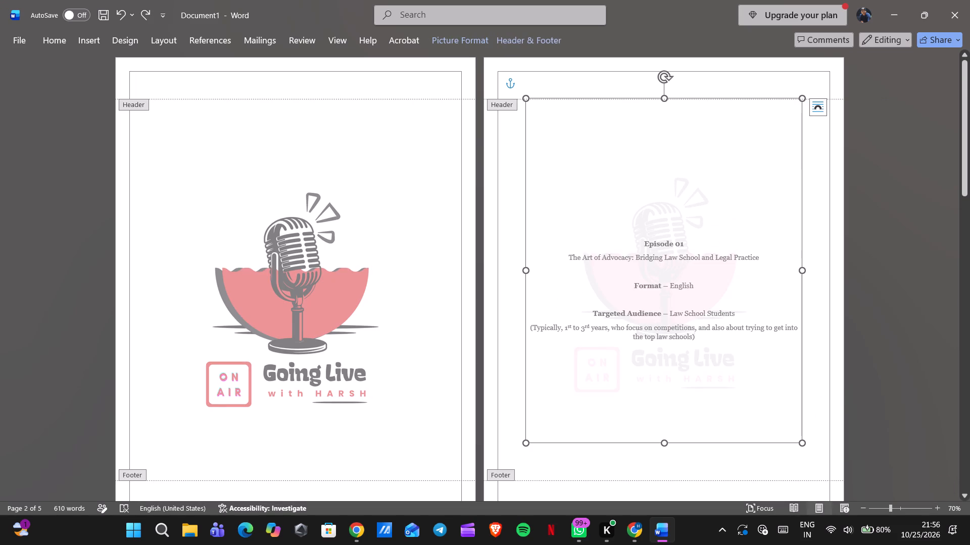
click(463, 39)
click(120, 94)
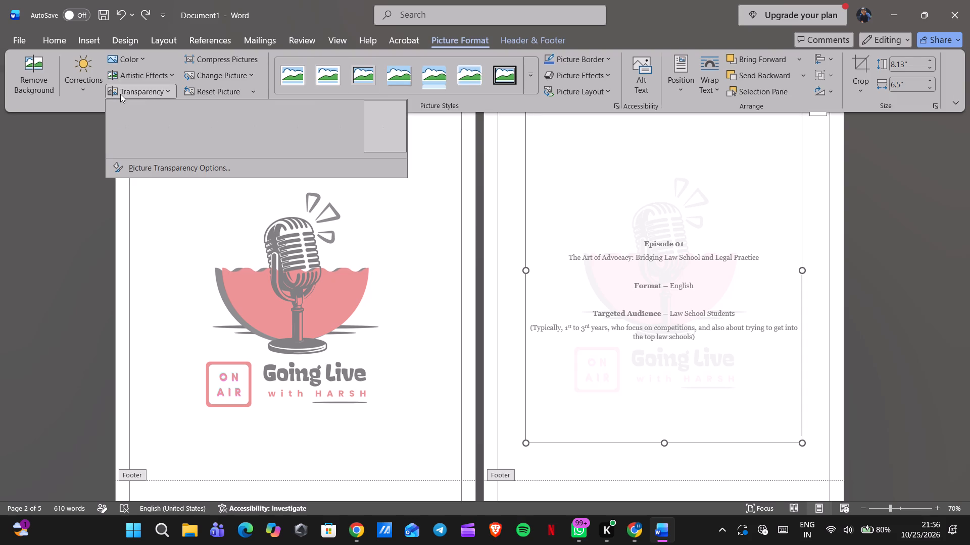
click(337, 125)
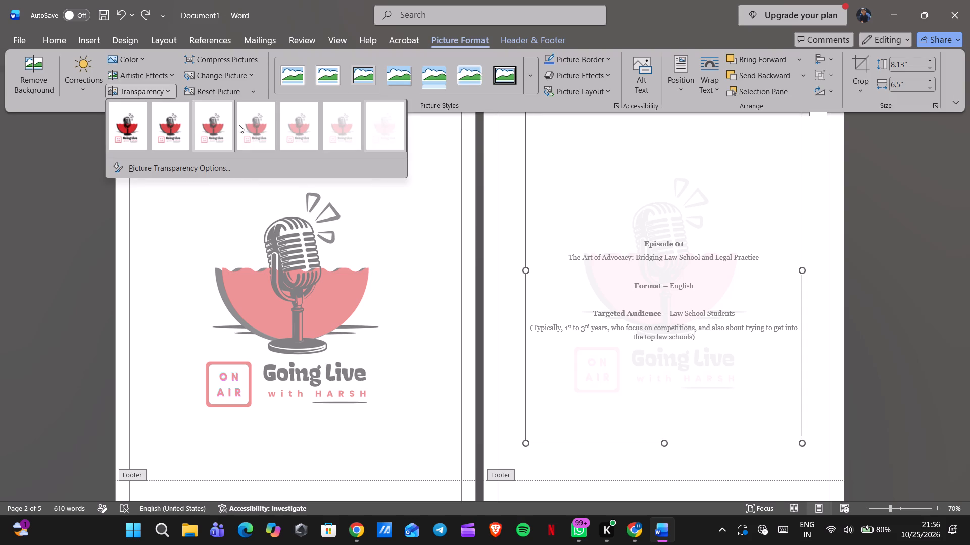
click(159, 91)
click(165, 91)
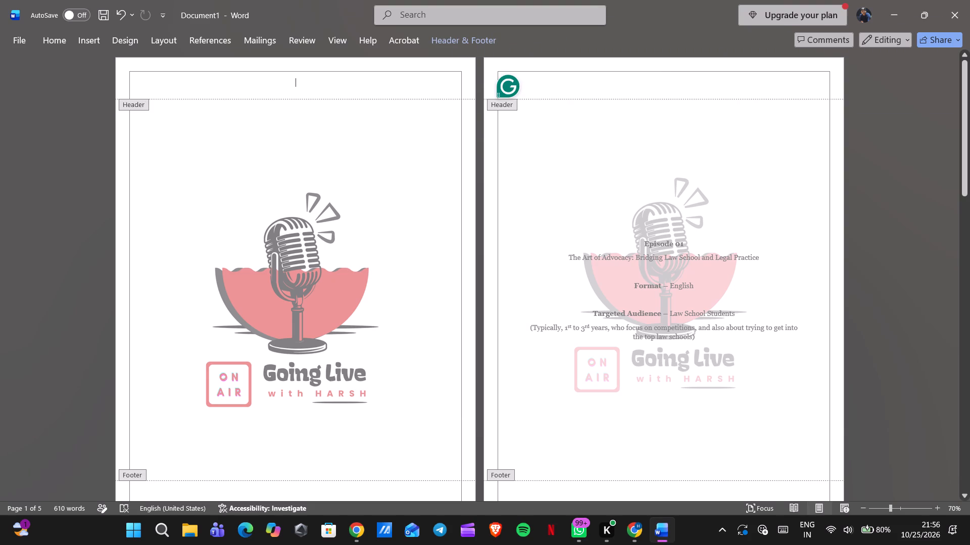
Set the picture transparency of the header logo on the Episode 01 title page to 94% and leave the header.
double_click(661, 201)
click(479, 41)
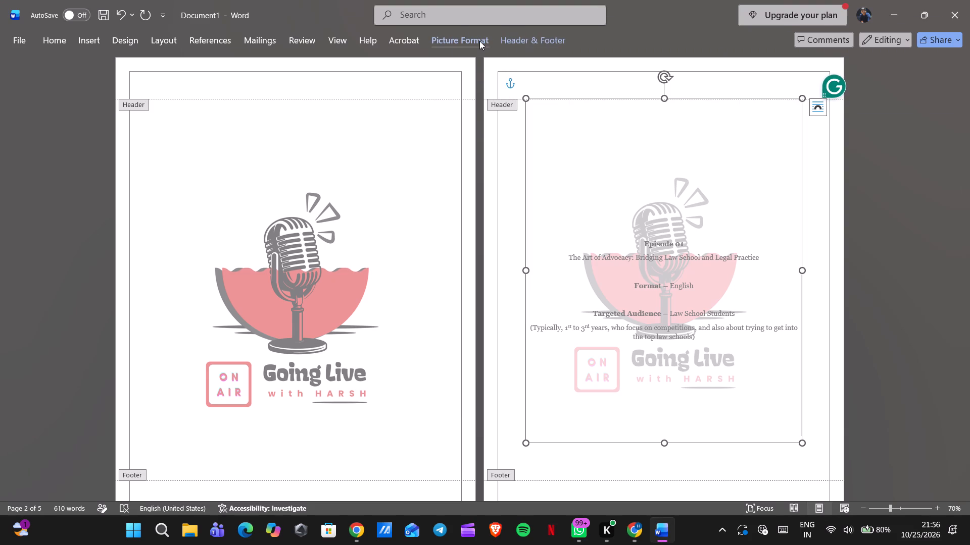
click(169, 88)
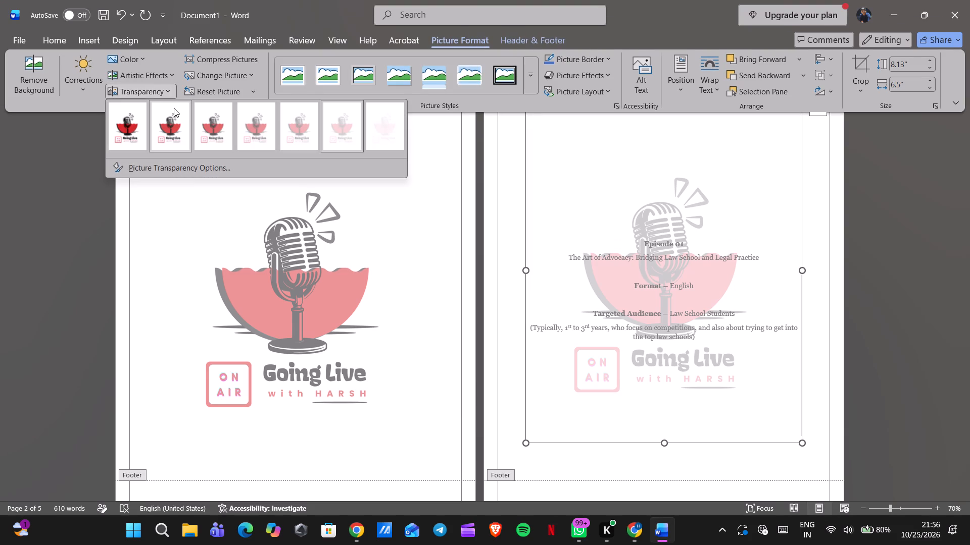
click(175, 166)
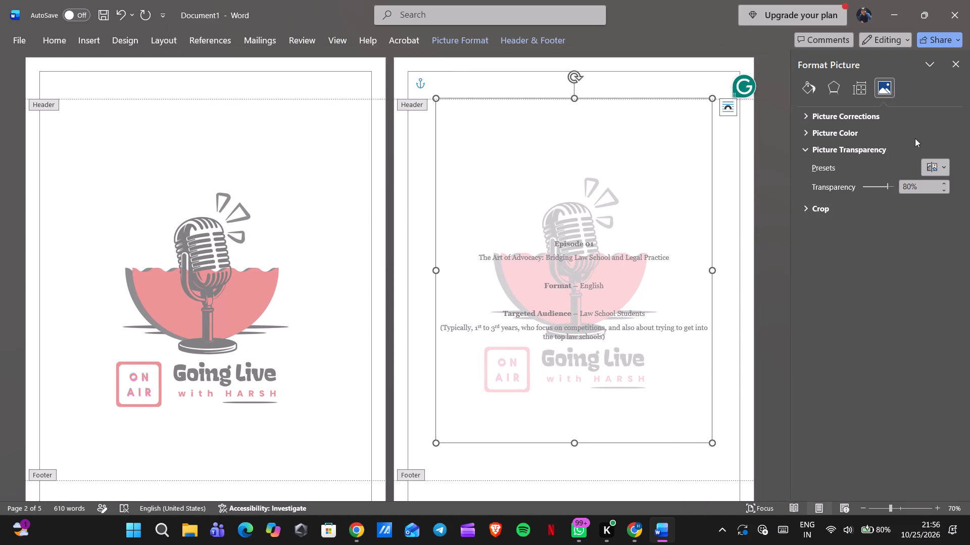
drag(888, 187, 876, 191)
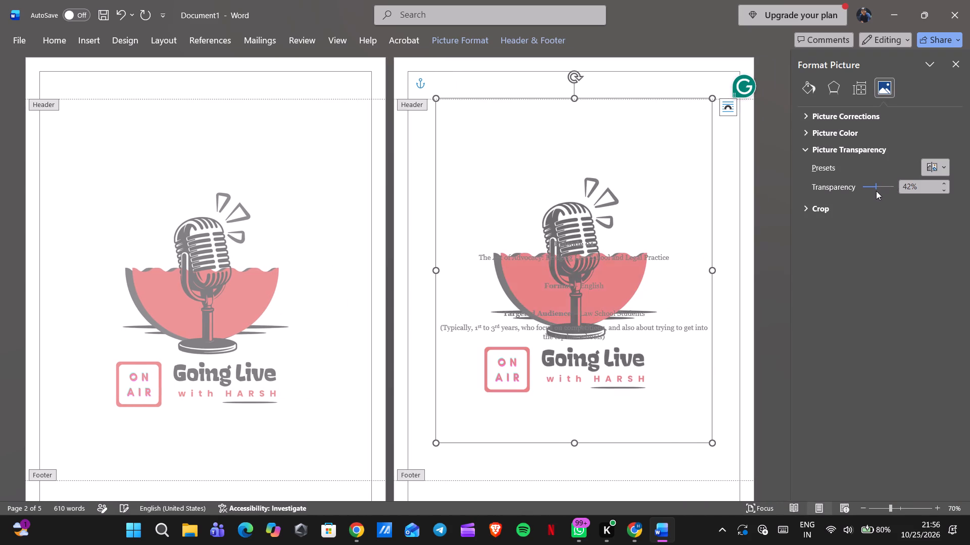
drag(876, 191, 889, 189)
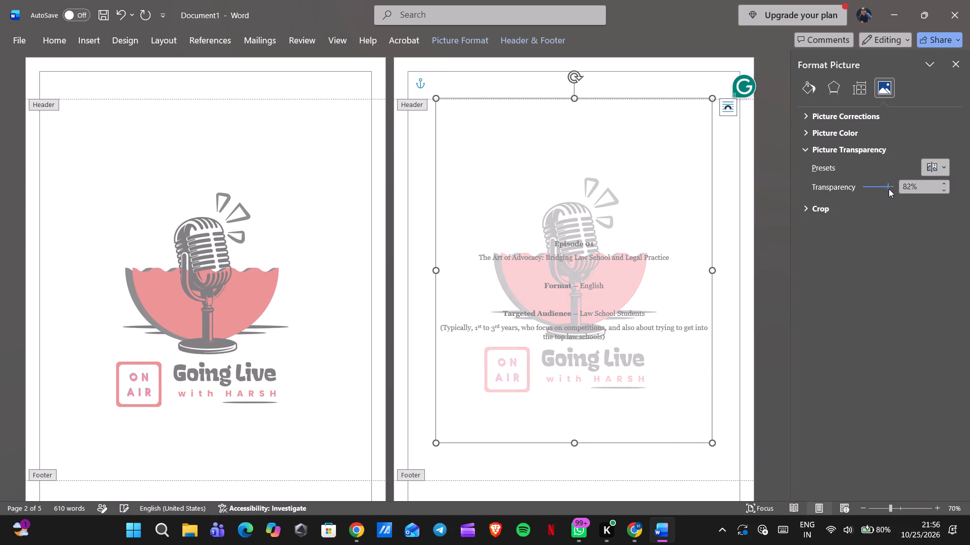
drag(889, 189, 893, 189)
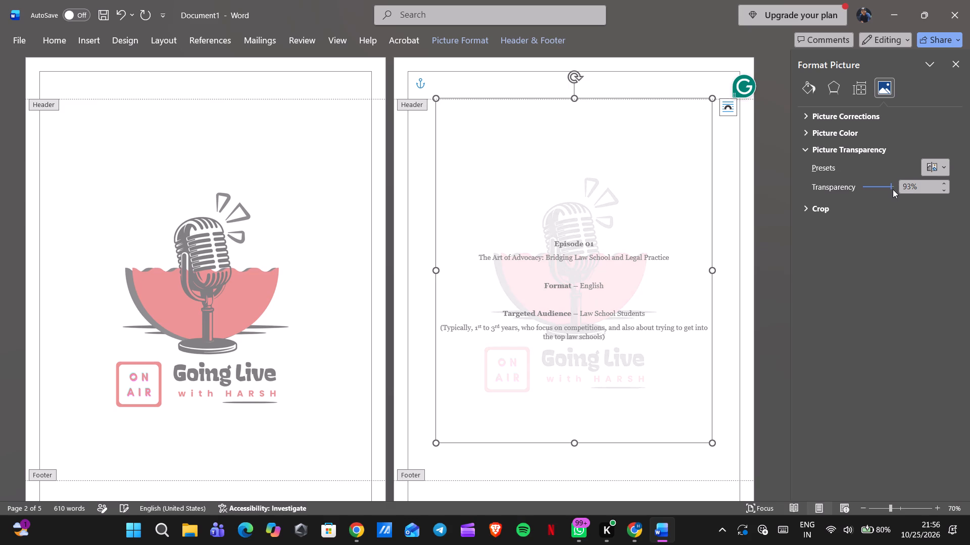
drag(893, 189, 891, 192)
drag(891, 192, 892, 193)
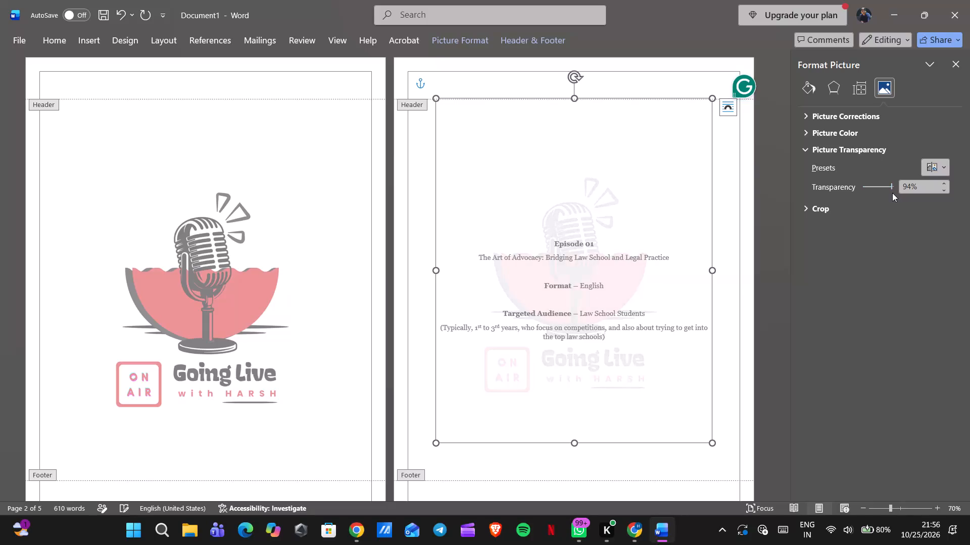
double_click(736, 176)
scroll(755, 216, down, 1)
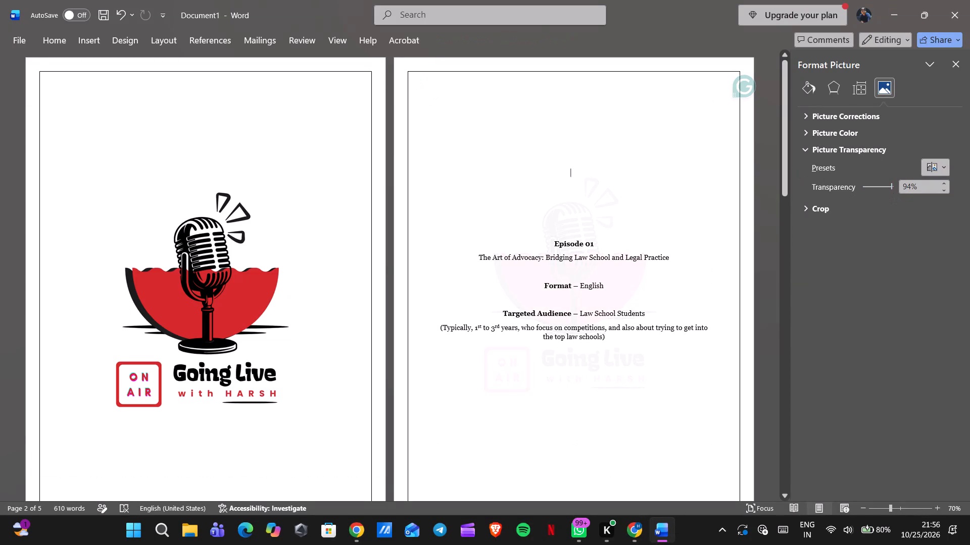
scroll(686, 347, down, 5)
scroll(686, 347, up, 1)
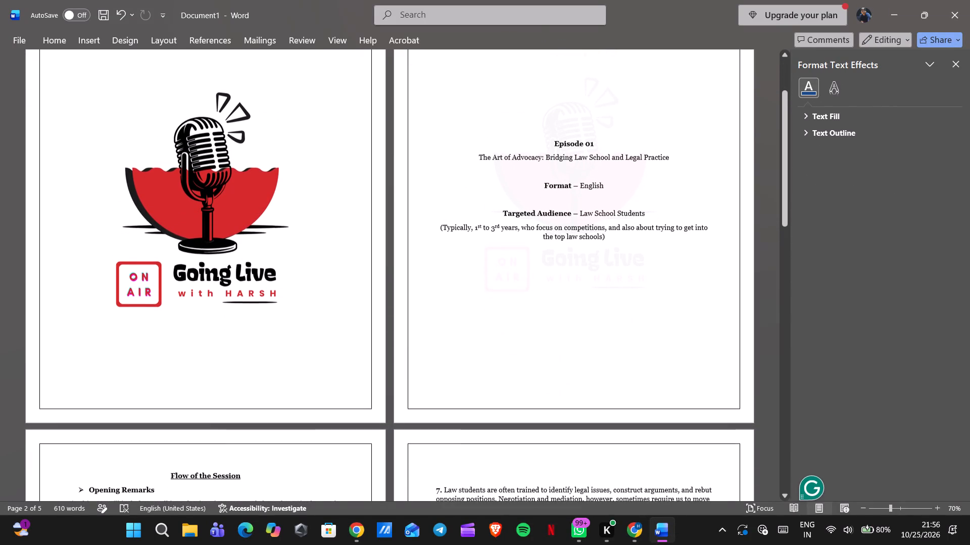
scroll(606, 116, up, 1)
Move the title page's faded header logo slightly down behind the episode text, keeping it centred horizontally, and leave the header.
double_click(587, 159)
scroll(587, 159, up, 1)
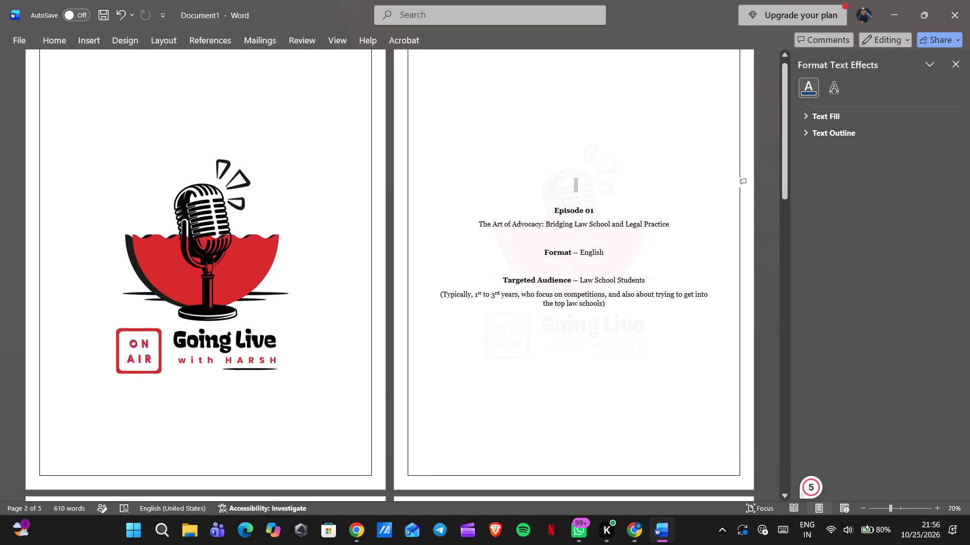
scroll(587, 159, up, 1)
double_click(570, 103)
double_click(560, 94)
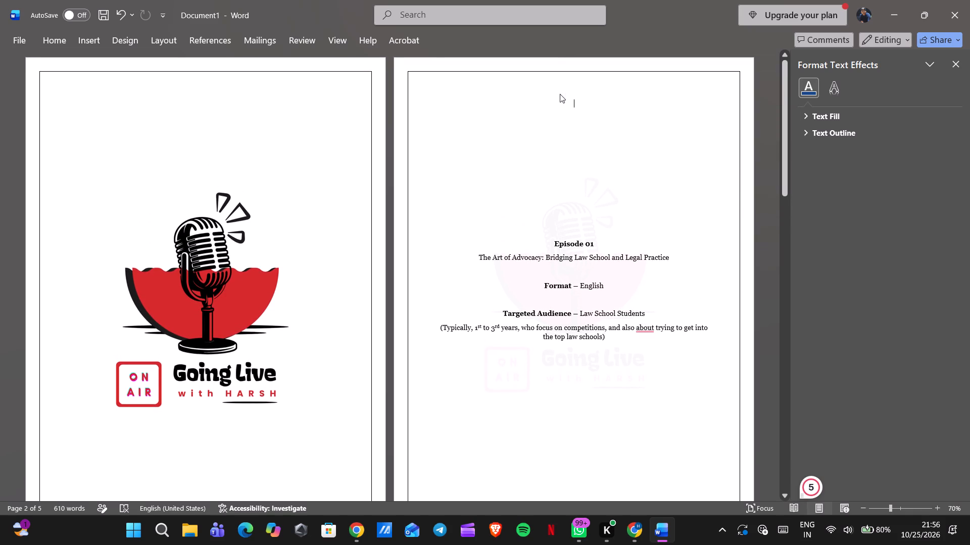
click(588, 218)
drag(588, 218, 591, 236)
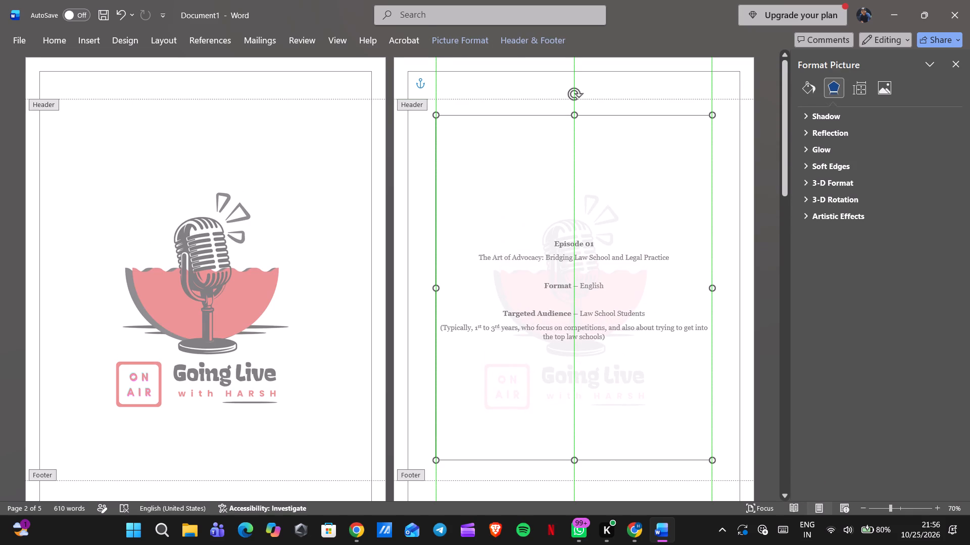
drag(591, 236, 592, 230)
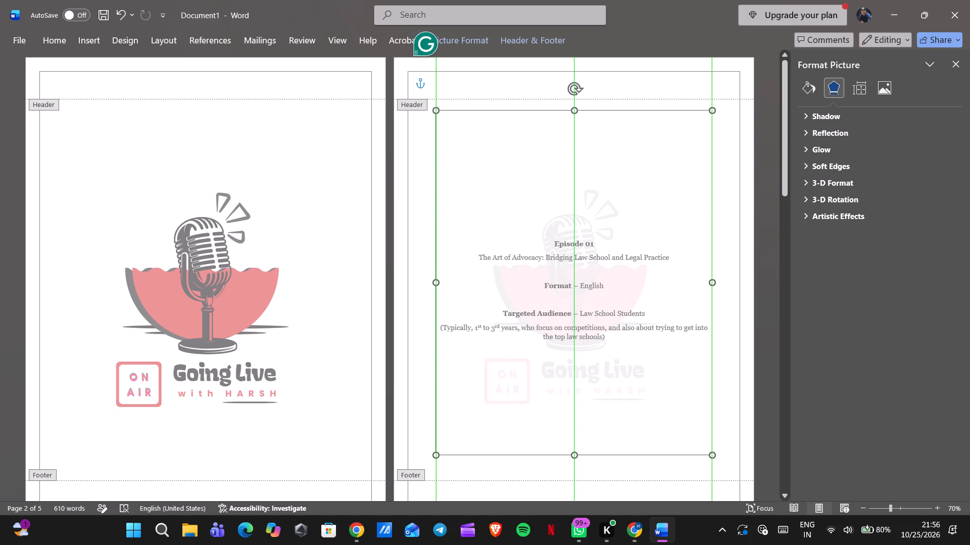
drag(592, 230, 592, 228)
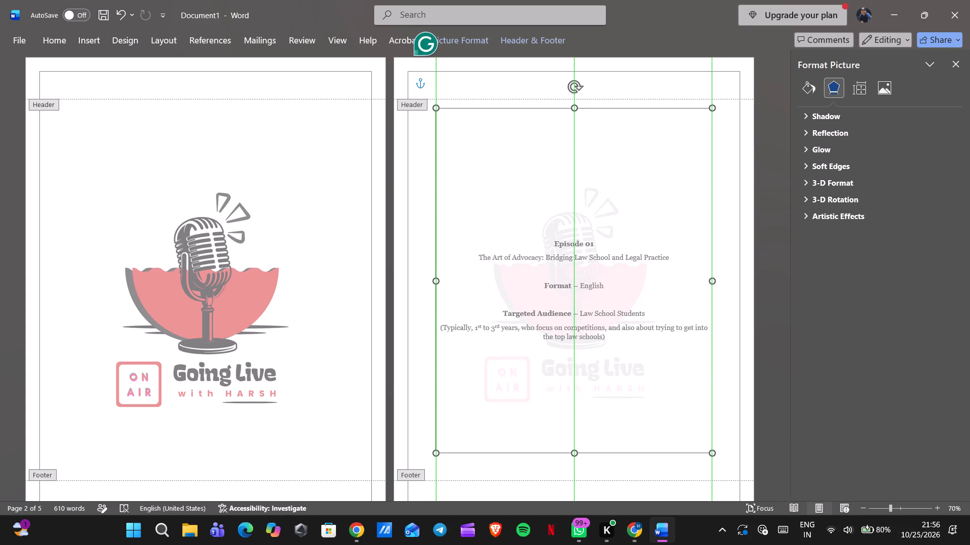
drag(592, 228, 593, 228)
scroll(593, 228, down, 1)
scroll(643, 477, down, 1)
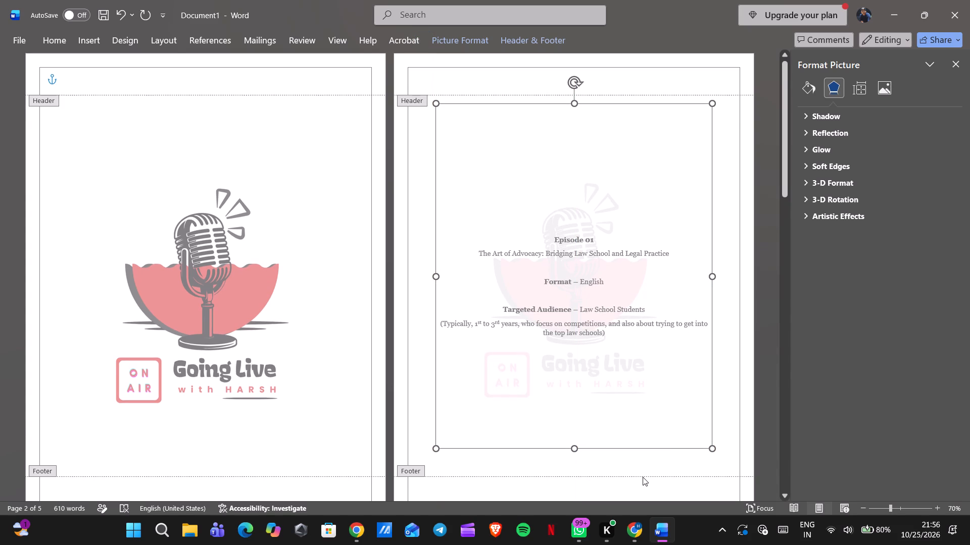
scroll(643, 477, down, 1)
double_click(429, 397)
scroll(385, 368, up, 1)
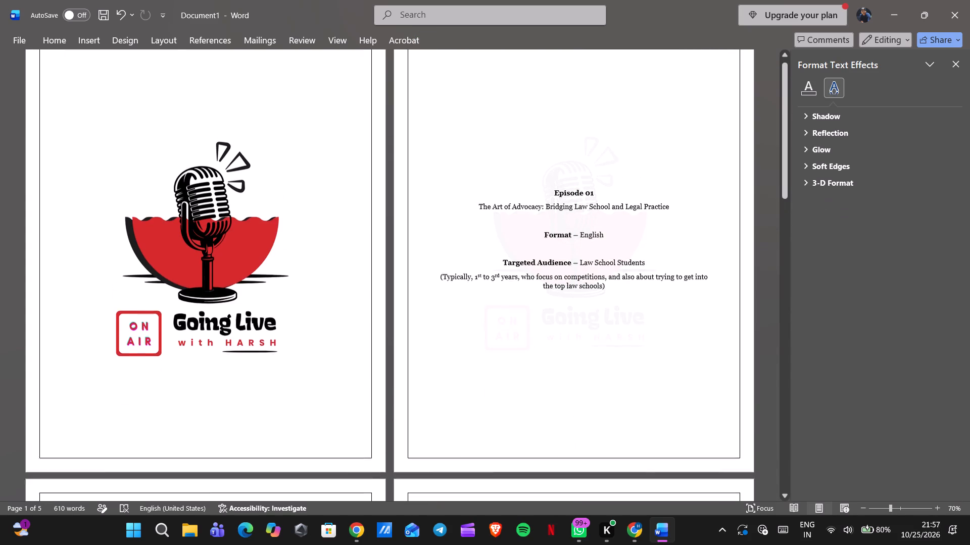
scroll(385, 368, up, 1)
Add blank lines below the closing remarks text on the last page.
scroll(385, 368, down, 2)
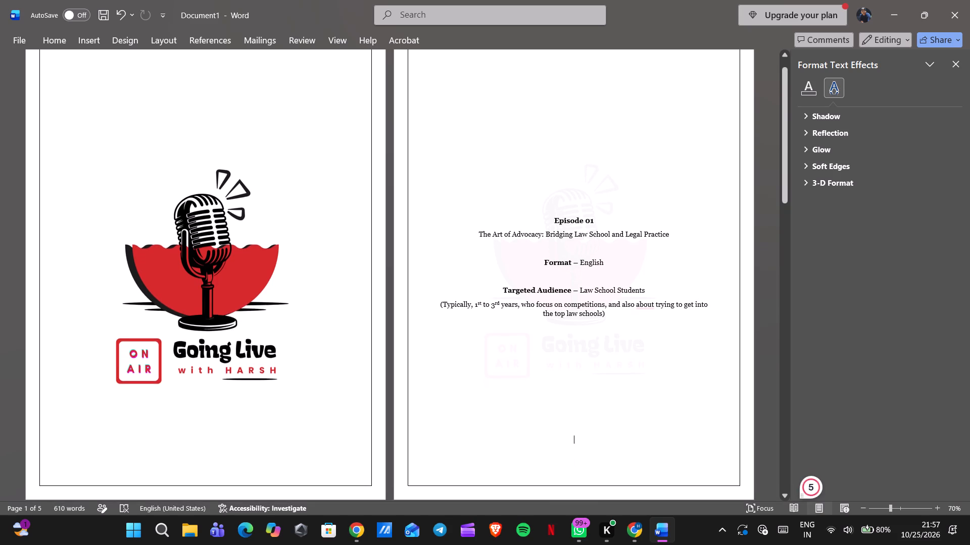
scroll(446, 340, down, 4)
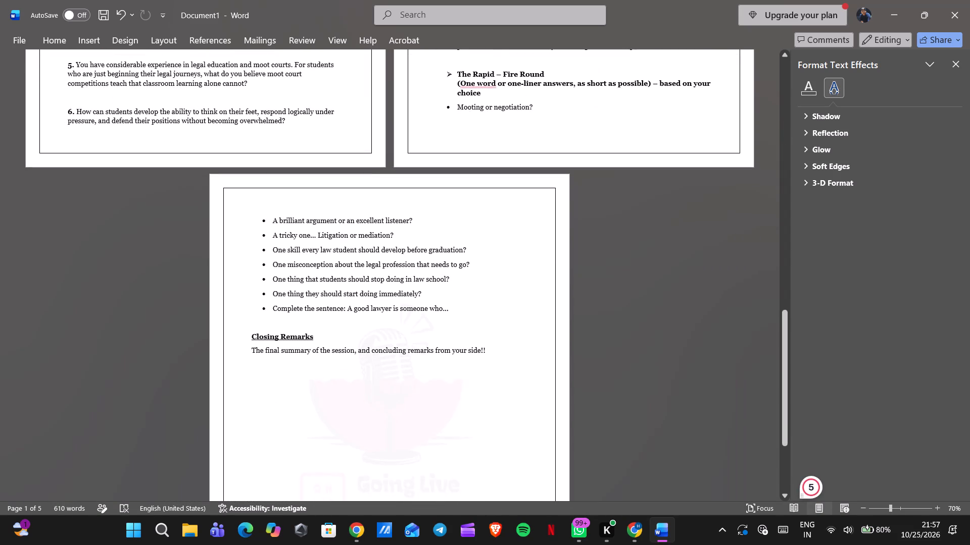
scroll(446, 340, down, 3)
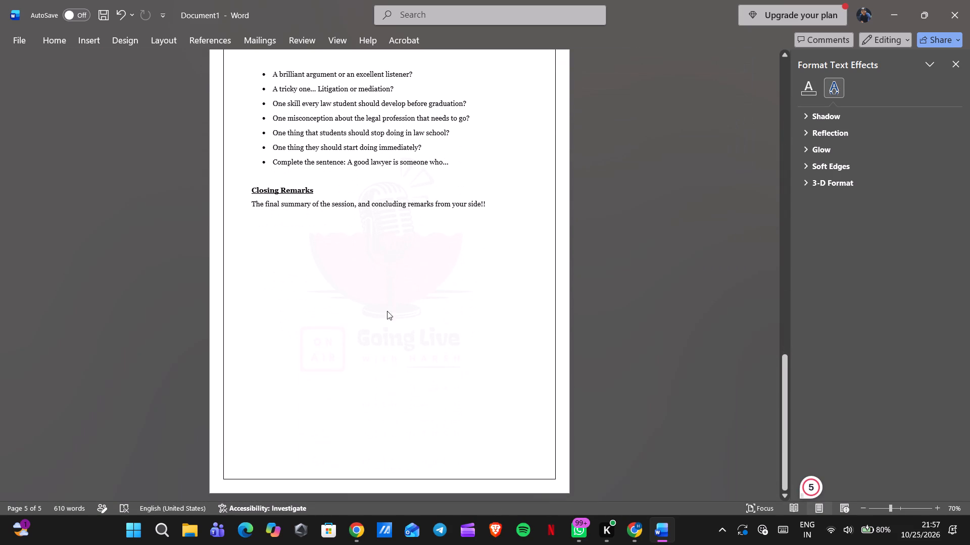
double_click(296, 258)
key(Return)
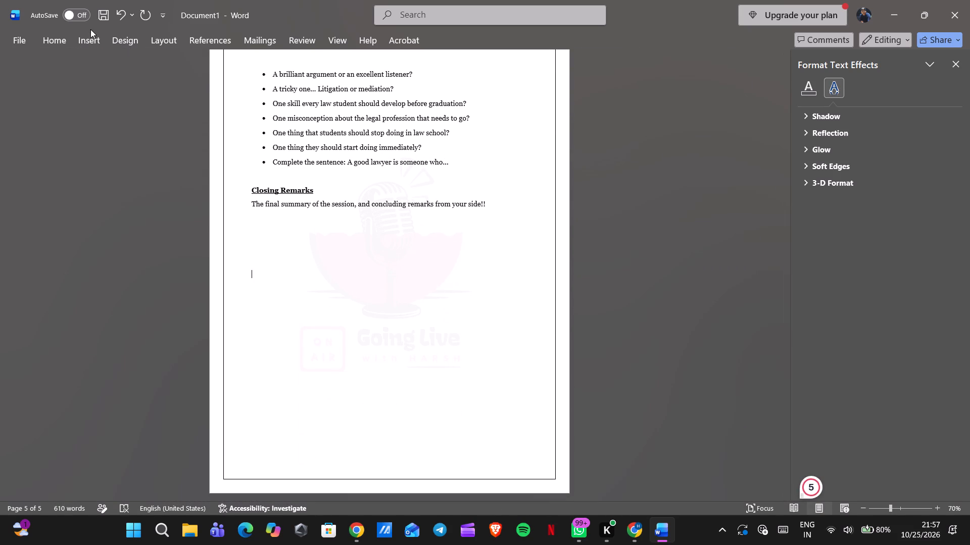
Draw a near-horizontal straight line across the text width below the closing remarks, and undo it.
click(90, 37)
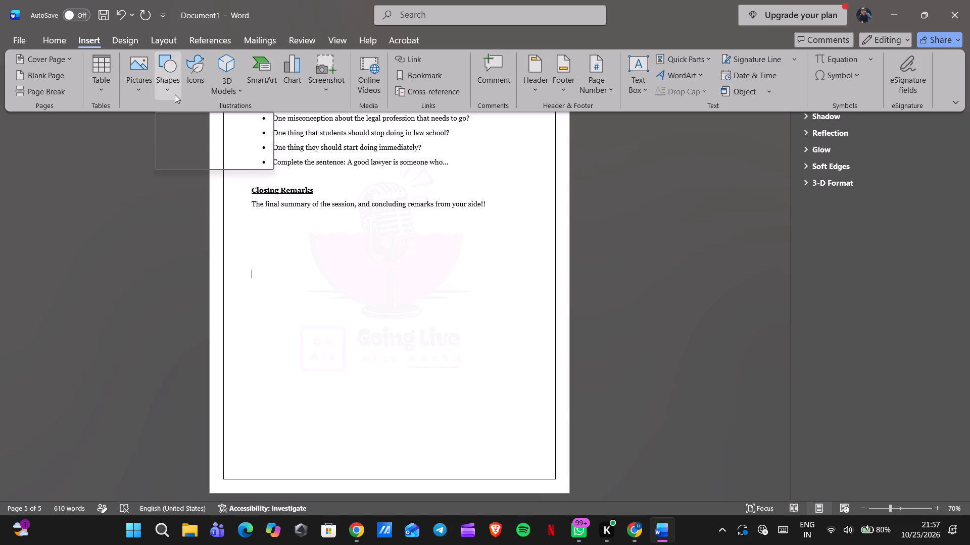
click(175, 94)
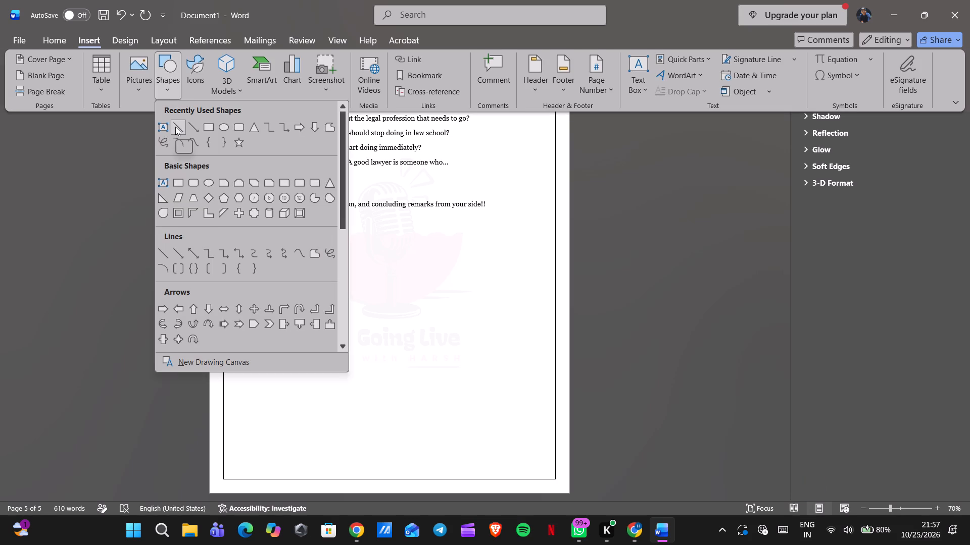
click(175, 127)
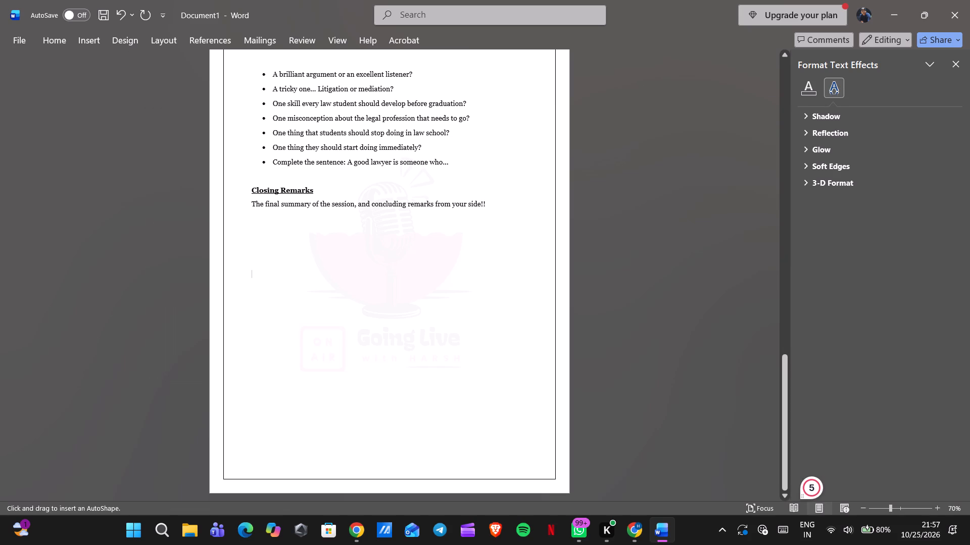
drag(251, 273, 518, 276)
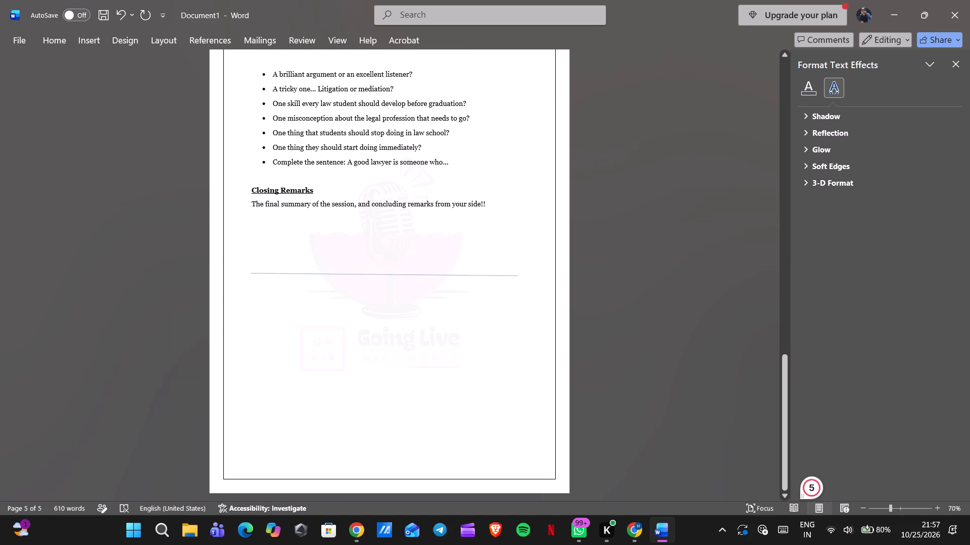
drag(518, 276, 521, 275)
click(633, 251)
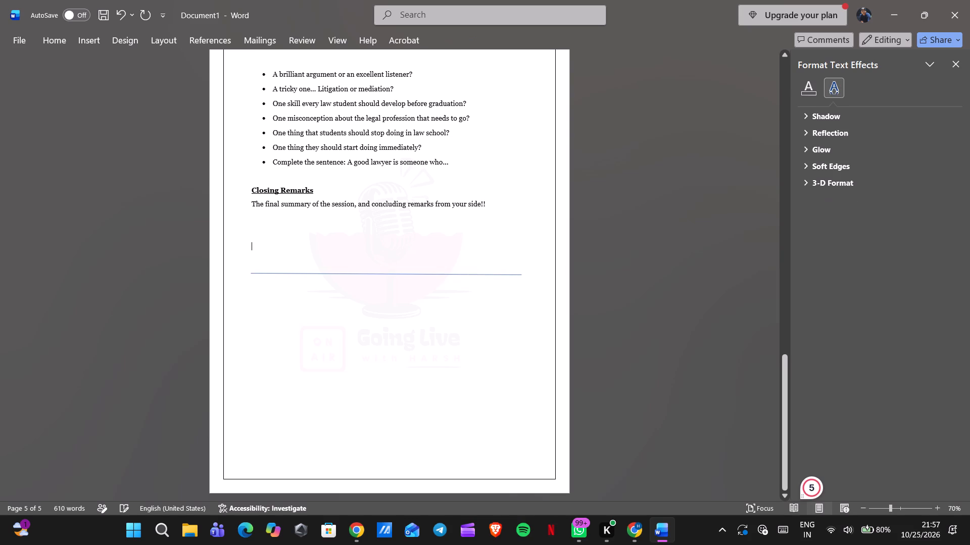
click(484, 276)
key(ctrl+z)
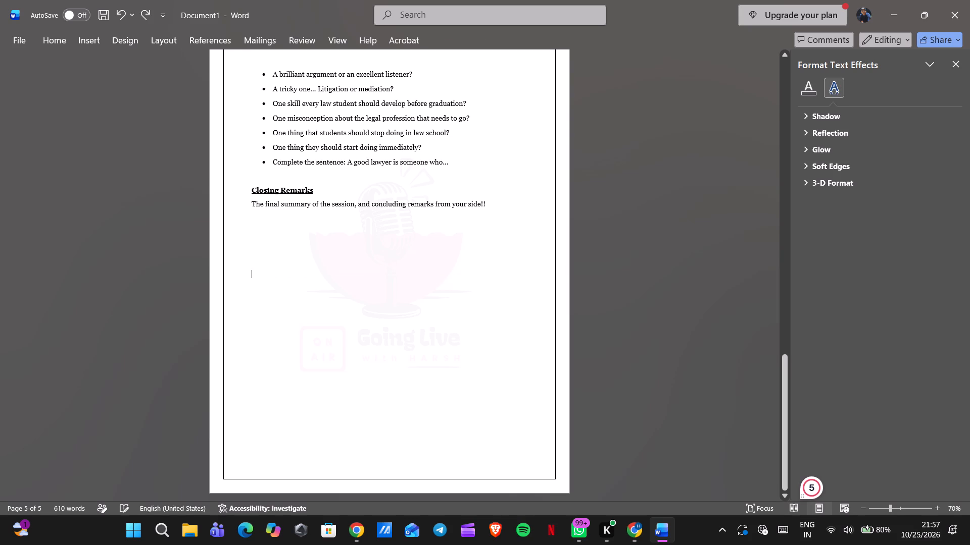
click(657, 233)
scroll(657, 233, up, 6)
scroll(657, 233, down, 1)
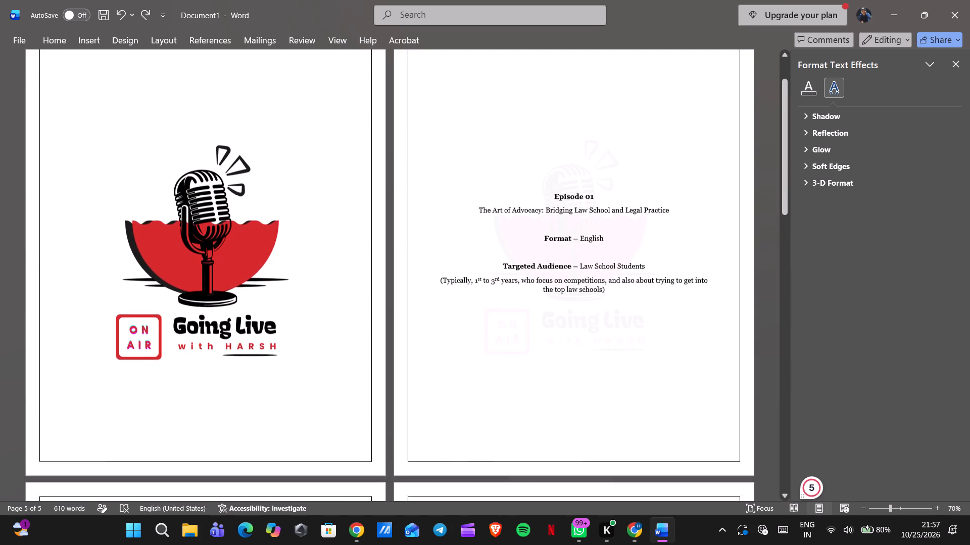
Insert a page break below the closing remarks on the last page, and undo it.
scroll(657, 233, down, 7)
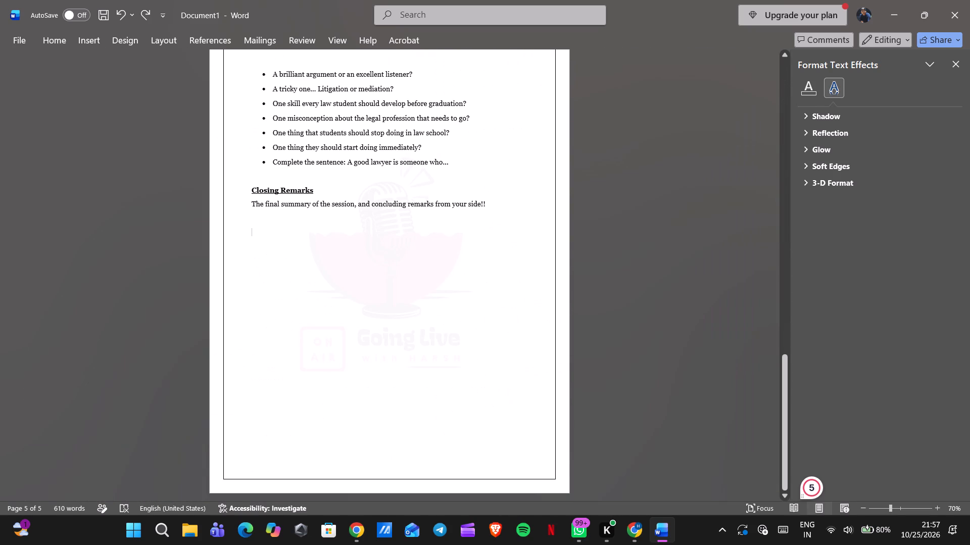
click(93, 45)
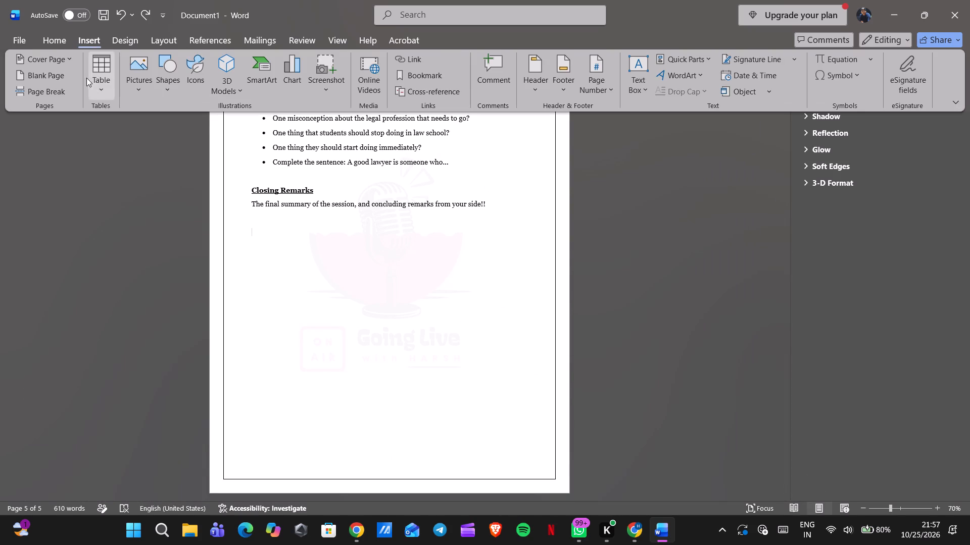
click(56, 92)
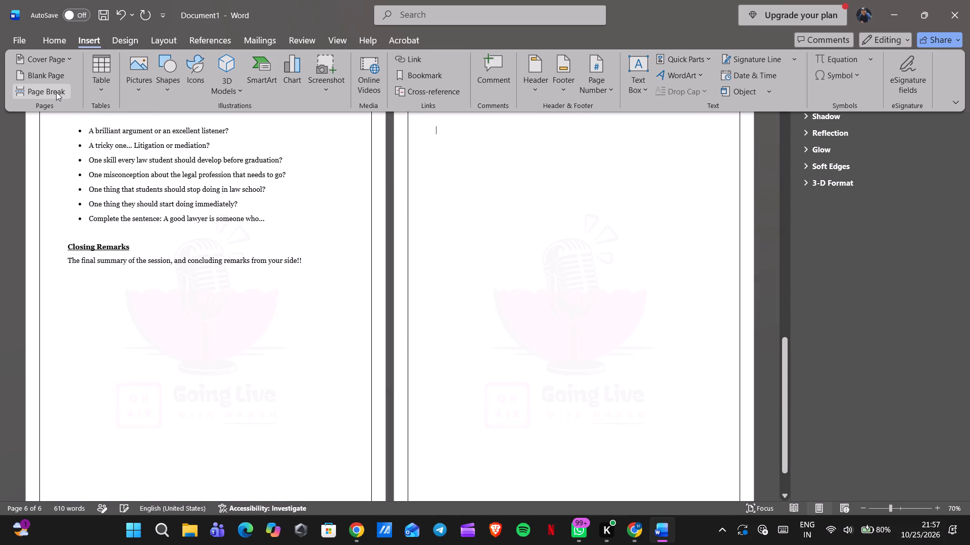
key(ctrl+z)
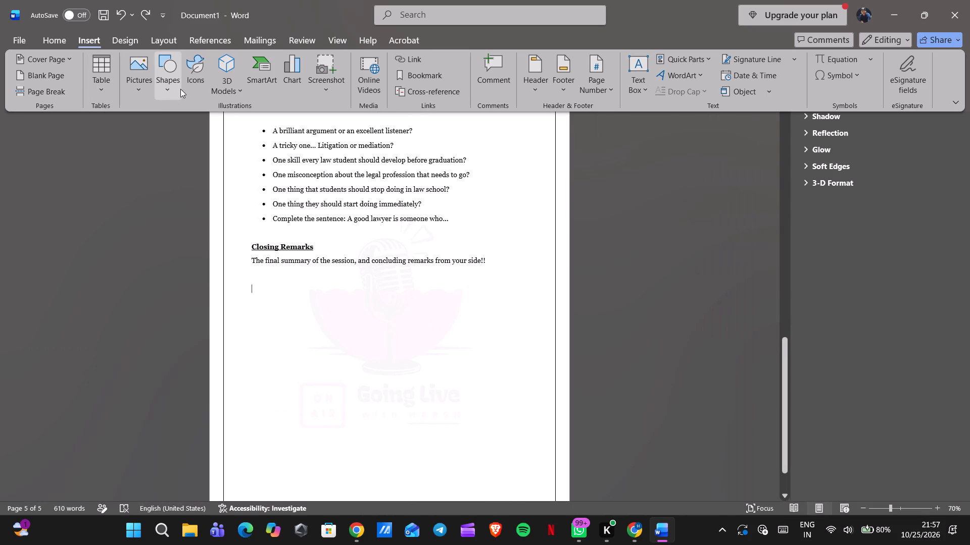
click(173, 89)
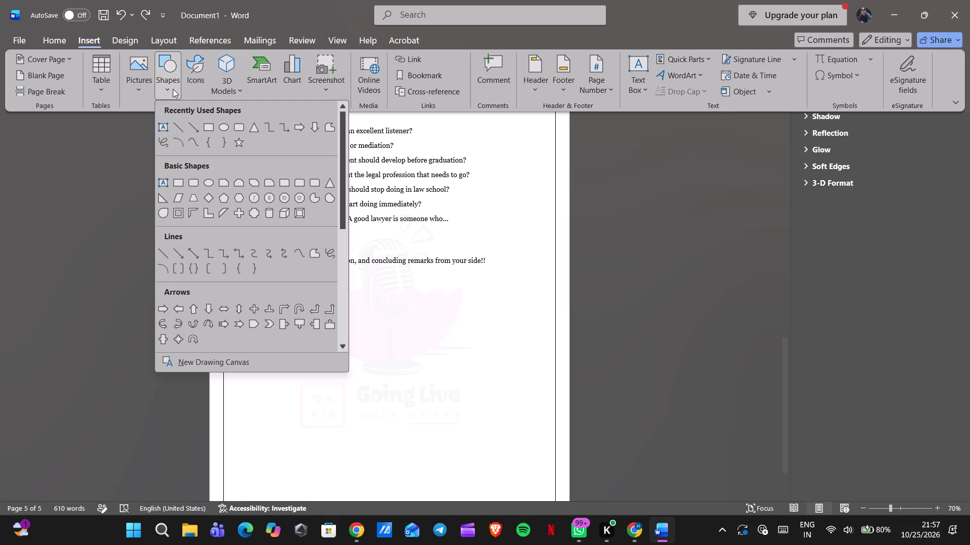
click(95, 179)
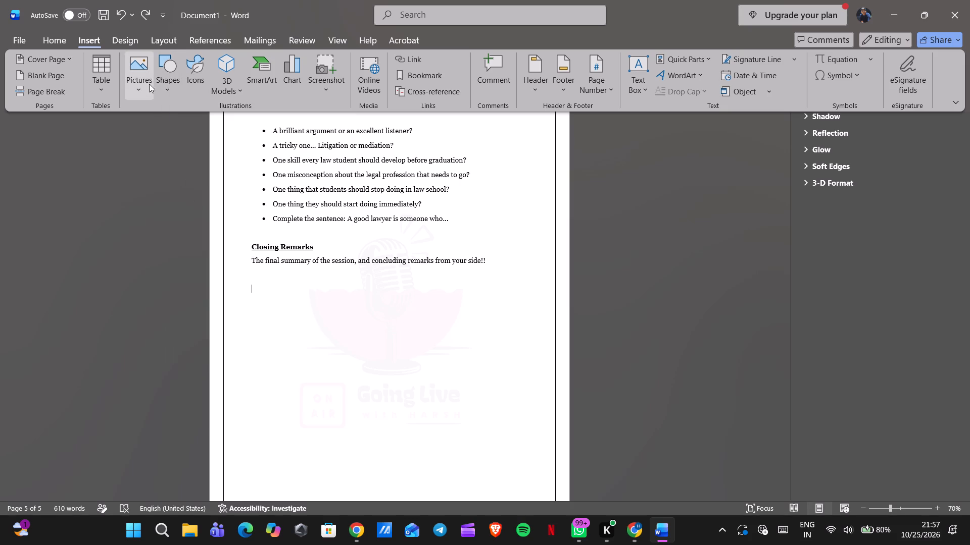
Change the spelling of "prioritise" to "prioritize" in question 4 of the main segment.
scroll(162, 156, up, 1)
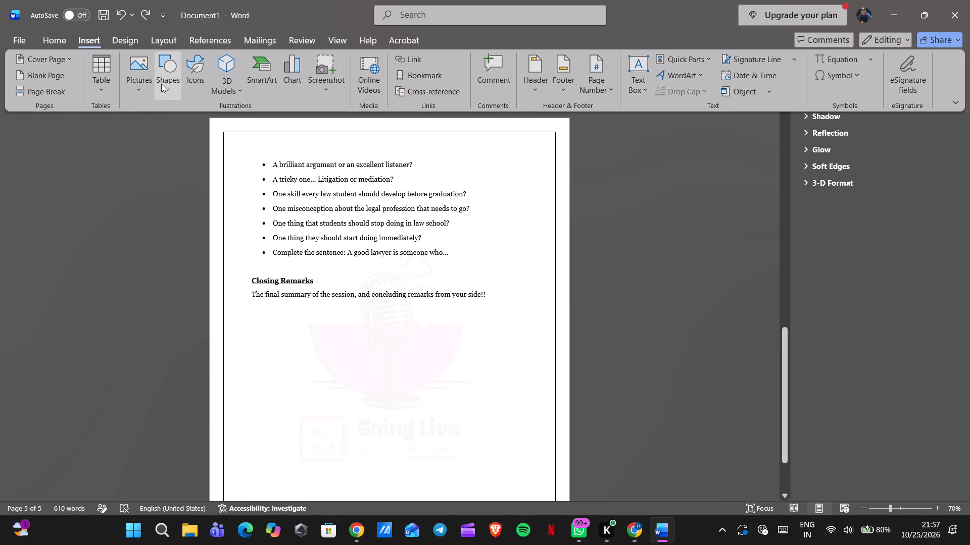
scroll(191, 201, up, 6)
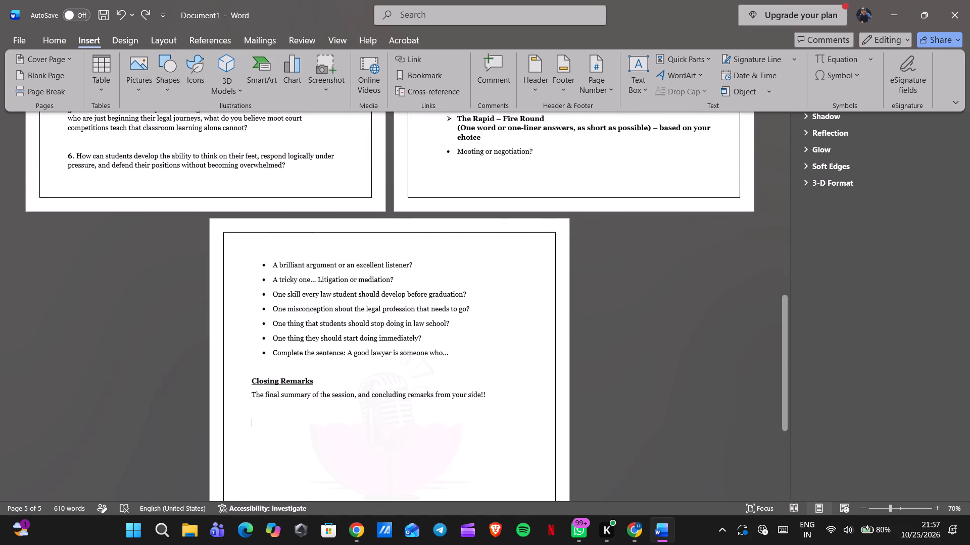
scroll(191, 201, up, 3)
scroll(191, 201, down, 6)
scroll(191, 201, up, 7)
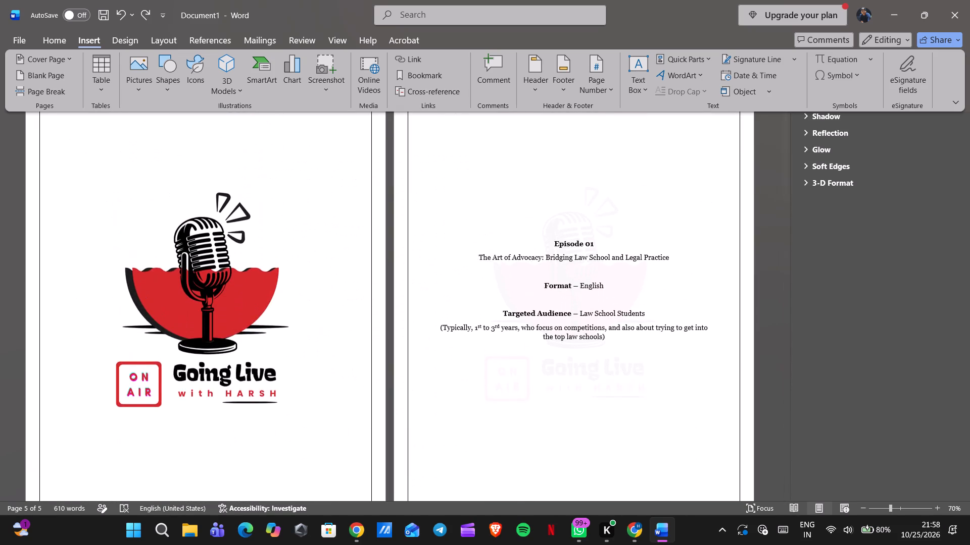
scroll(191, 201, down, 5)
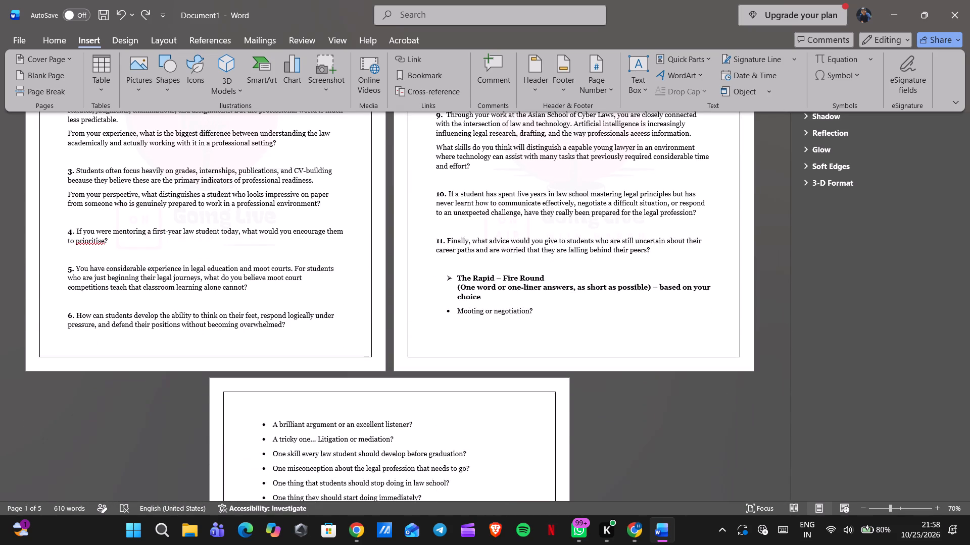
scroll(191, 201, up, 1)
double_click(95, 298)
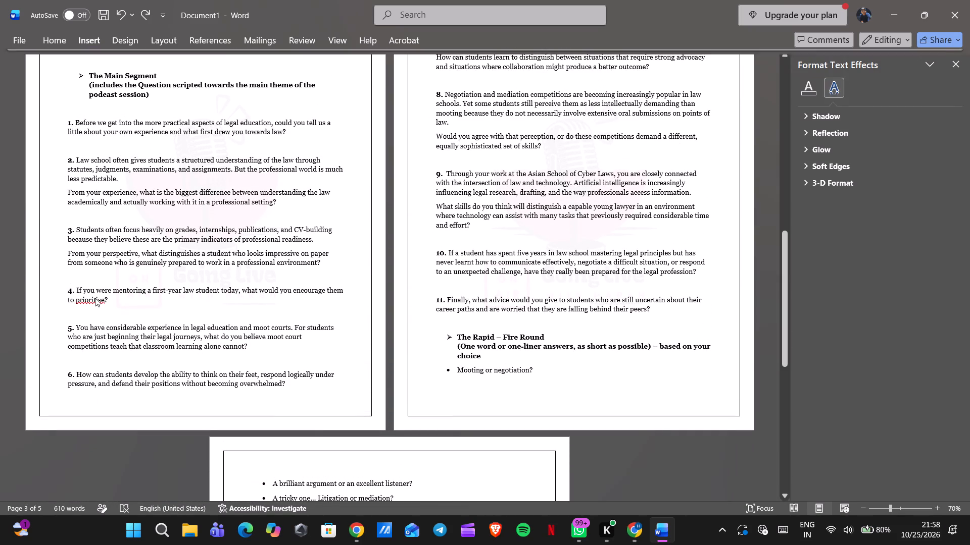
click(101, 301)
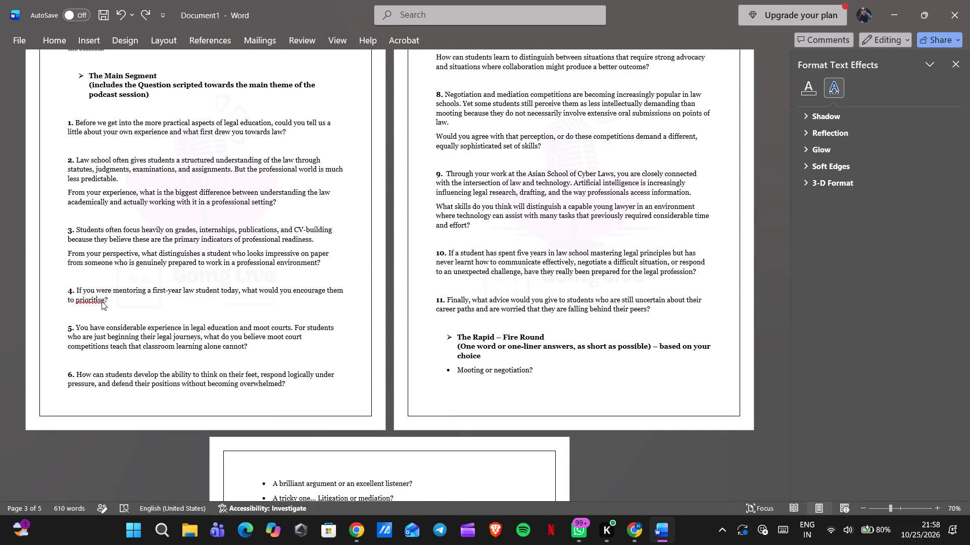
key(Right)
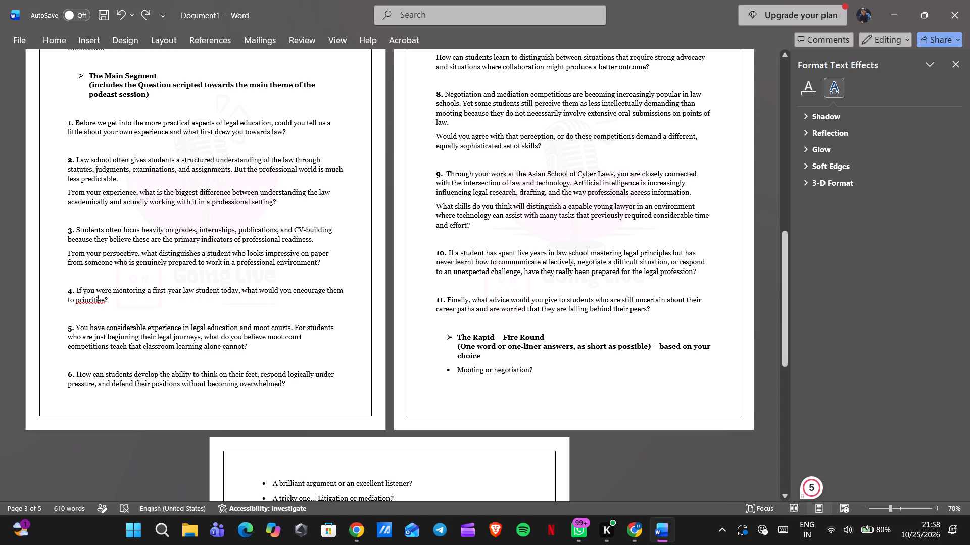
key(Right)
key(BackSpace)
key(z)
click(137, 310)
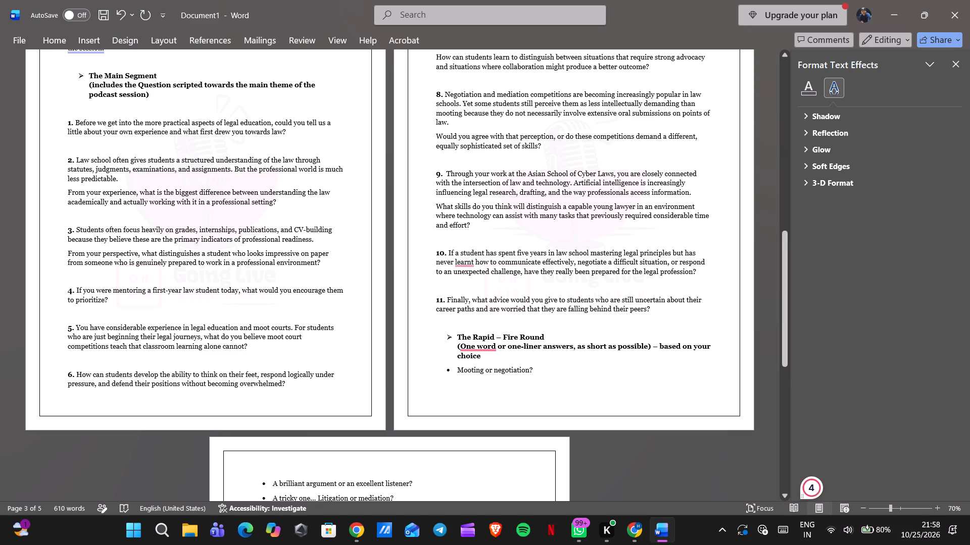
Add three line breaks after question 11 to push the whole Rapid – Fire Round section onto the last page.
scroll(137, 310, down, 2)
scroll(137, 310, up, 1)
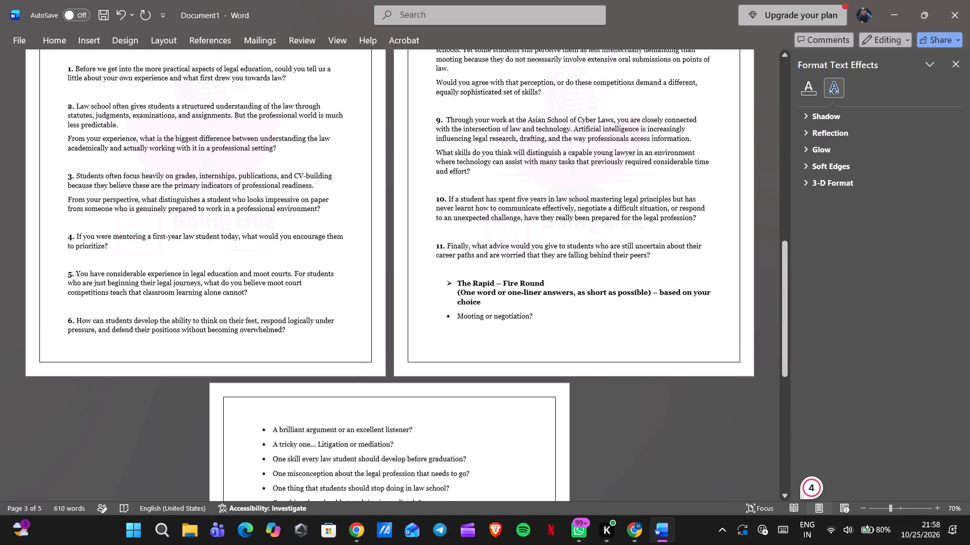
scroll(137, 310, up, 2)
scroll(137, 310, down, 2)
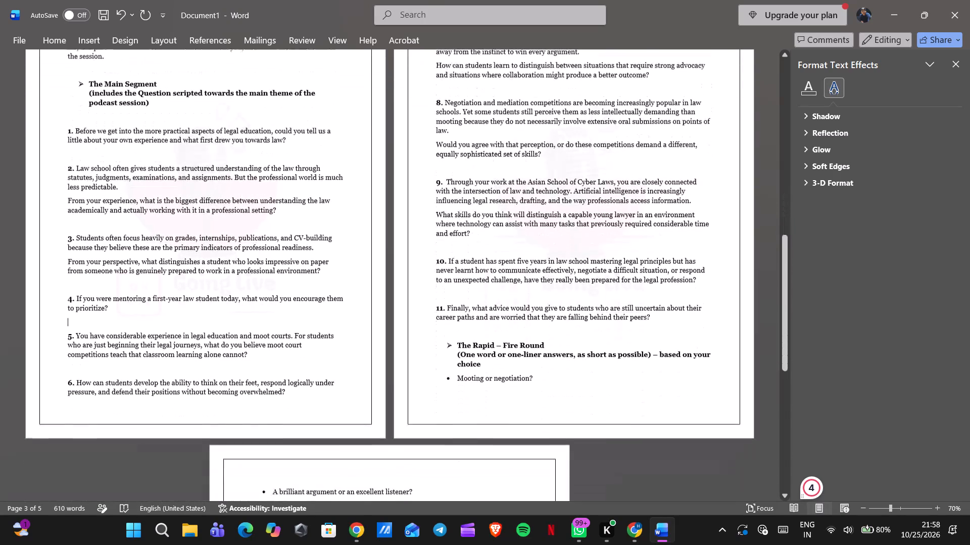
scroll(137, 310, down, 1)
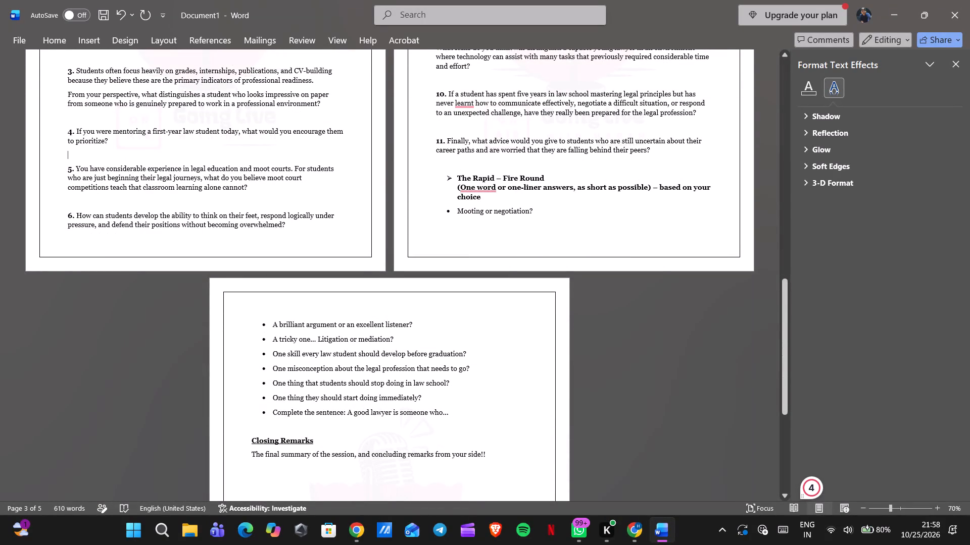
click(660, 149)
key(Return)
key(Return)
key(Return)
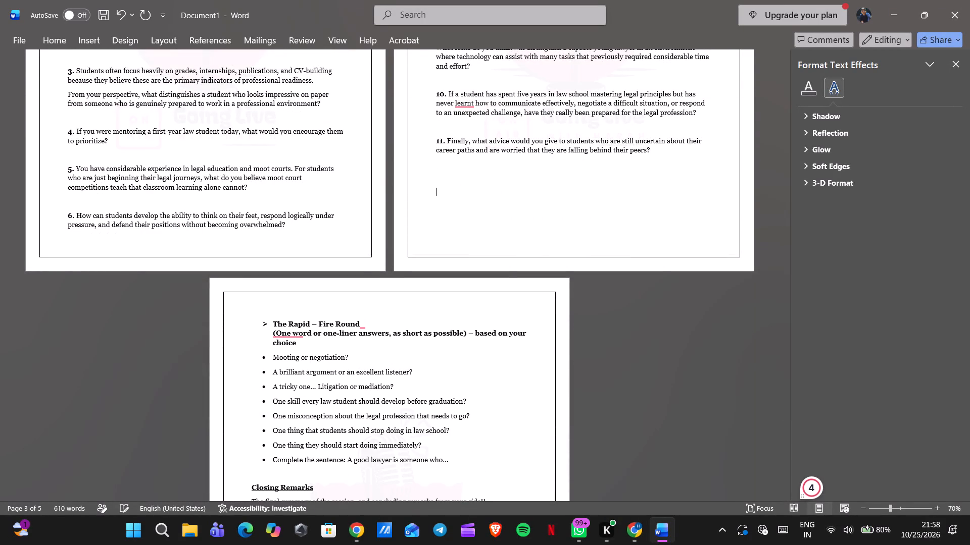
Review the page layout from the last page back to the cover, and check the document's print preview.
scroll(695, 230, down, 2)
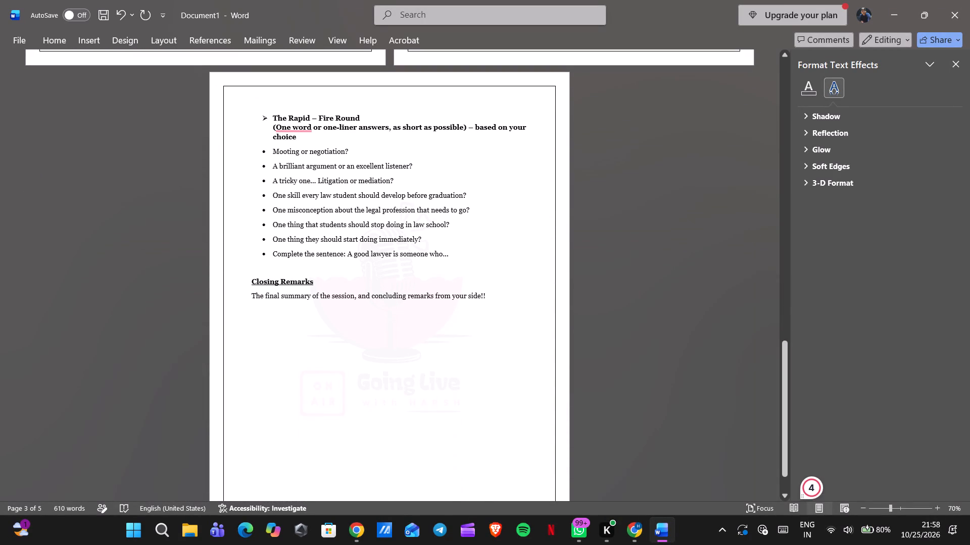
scroll(695, 230, up, 11)
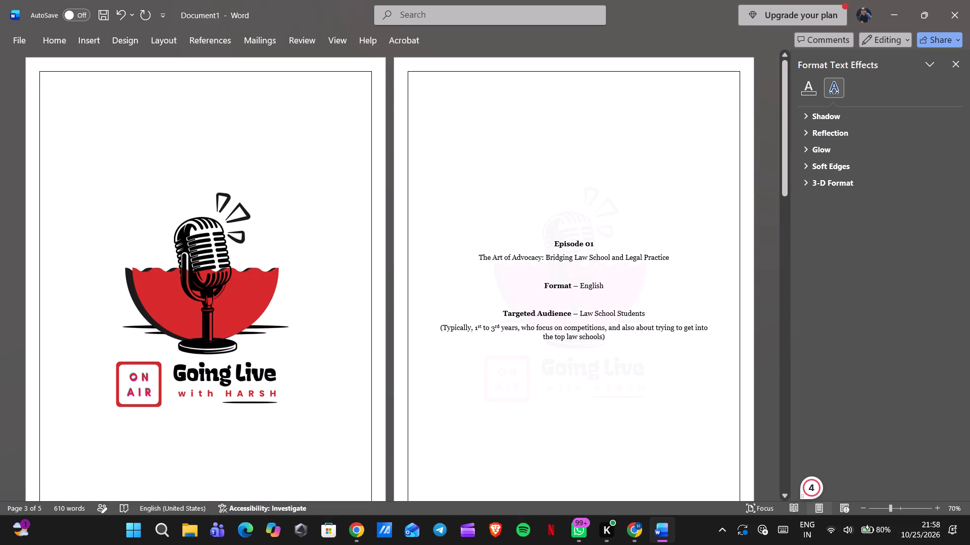
scroll(695, 230, up, 1)
key(ctrl+p)
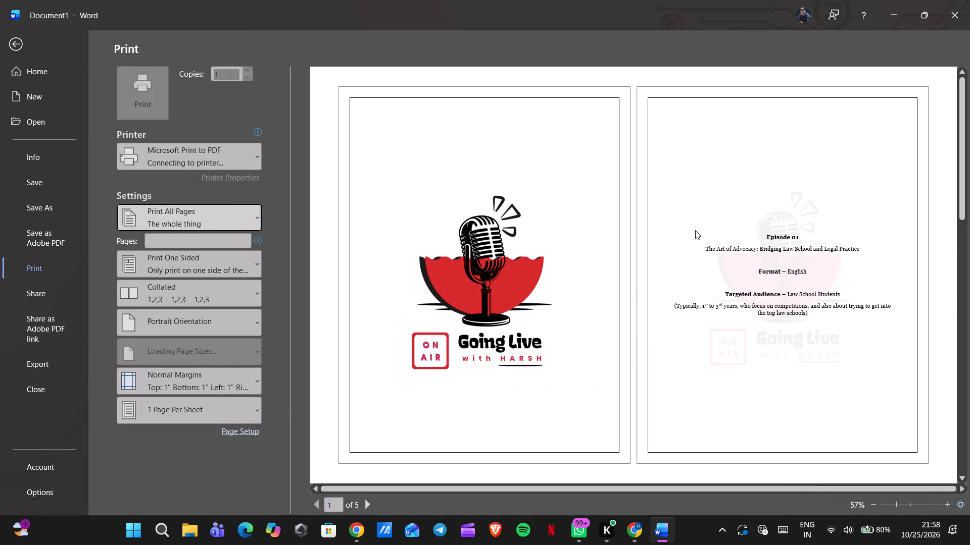
scroll(706, 312, down, 2)
scroll(706, 312, up, 4)
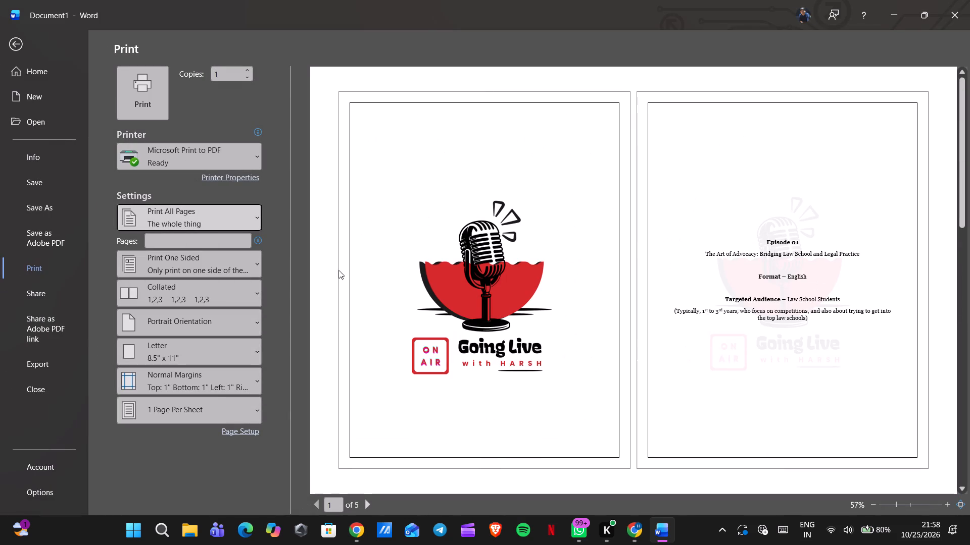
Export the document as a PDF named "Going Live - Episode 01" in the Downloads folder.
click(39, 369)
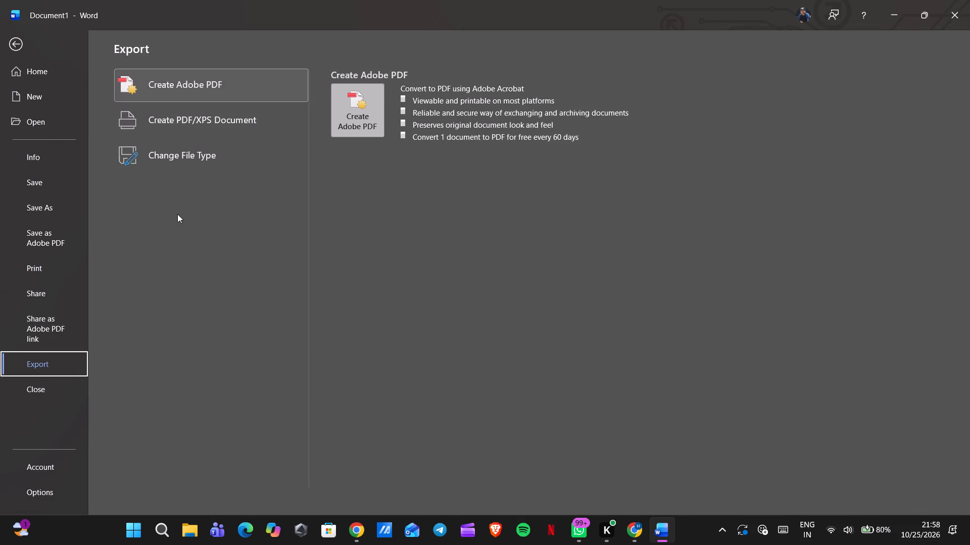
click(171, 133)
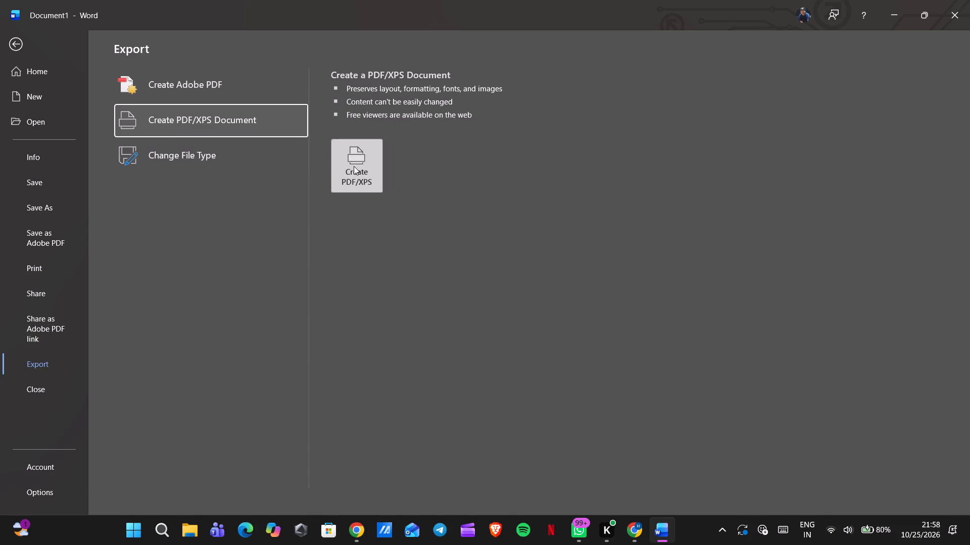
click(358, 165)
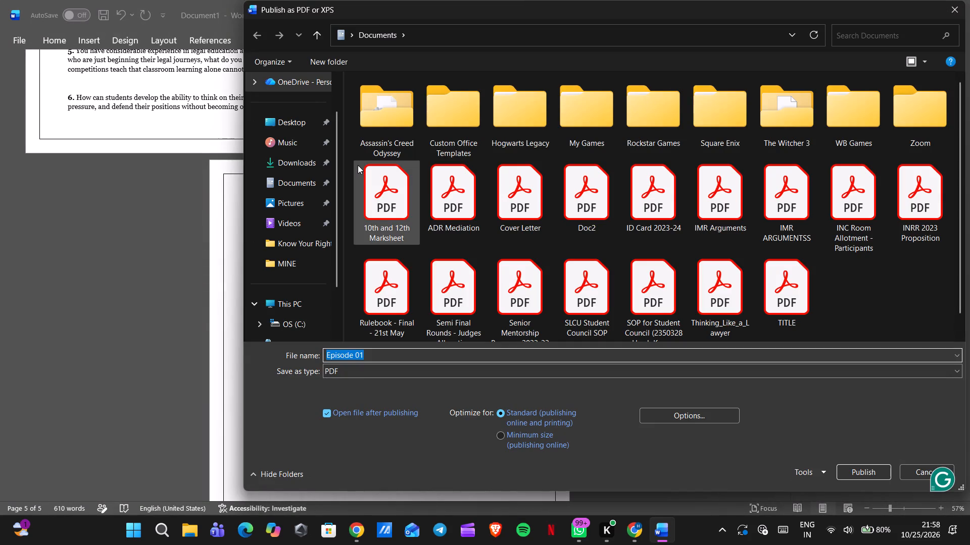
key(e)
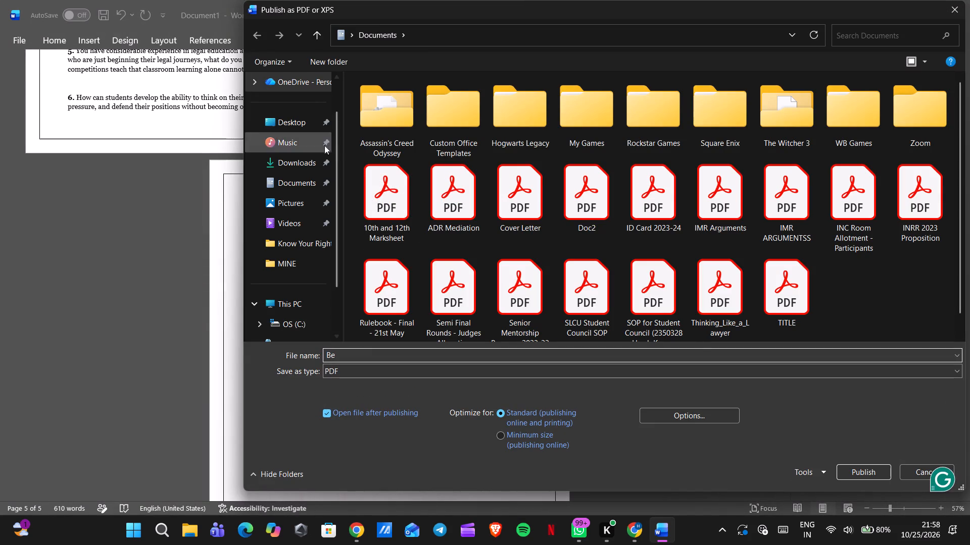
click(301, 152)
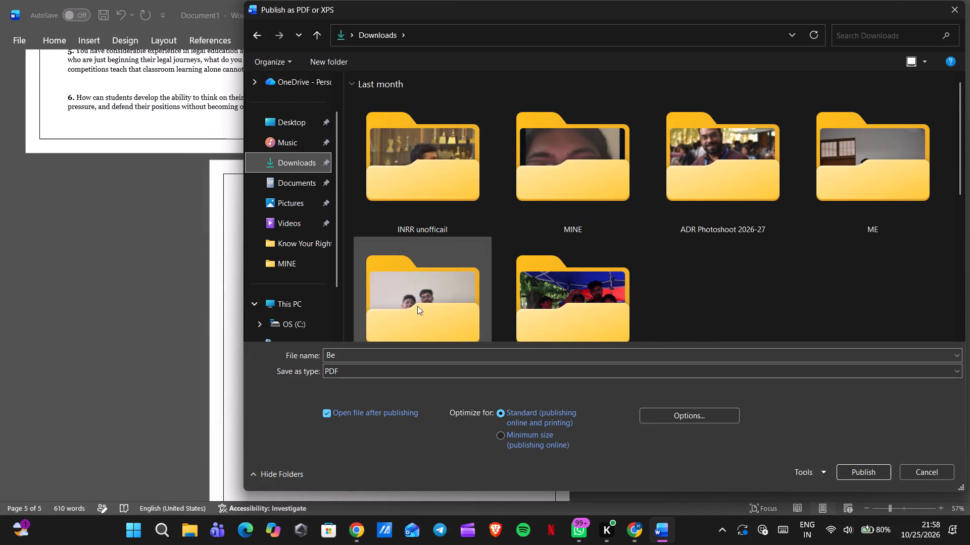
click(371, 355)
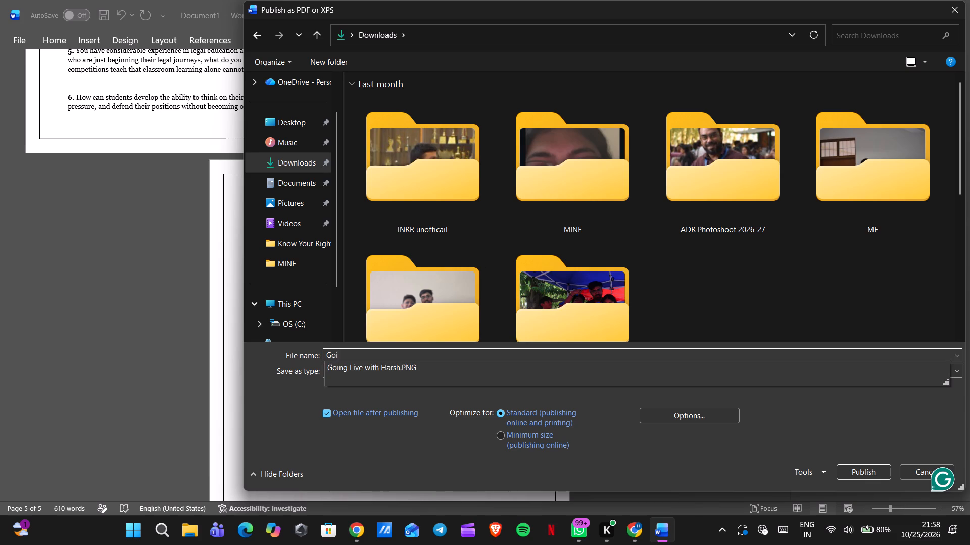
text(g)
key(space)
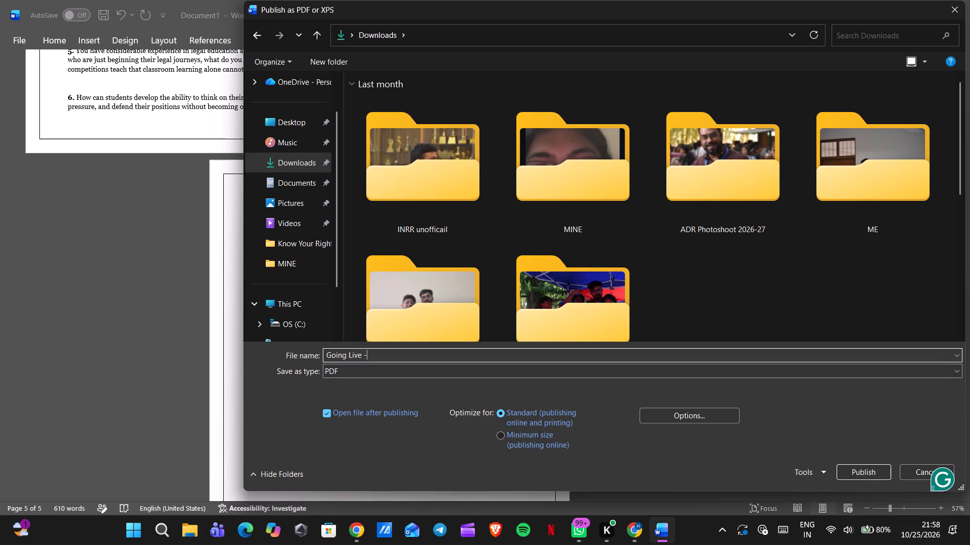
text(pup)
key(BackSpace)
key(BackSpace)
key(i)
text(sode)
key(space)
text(01)
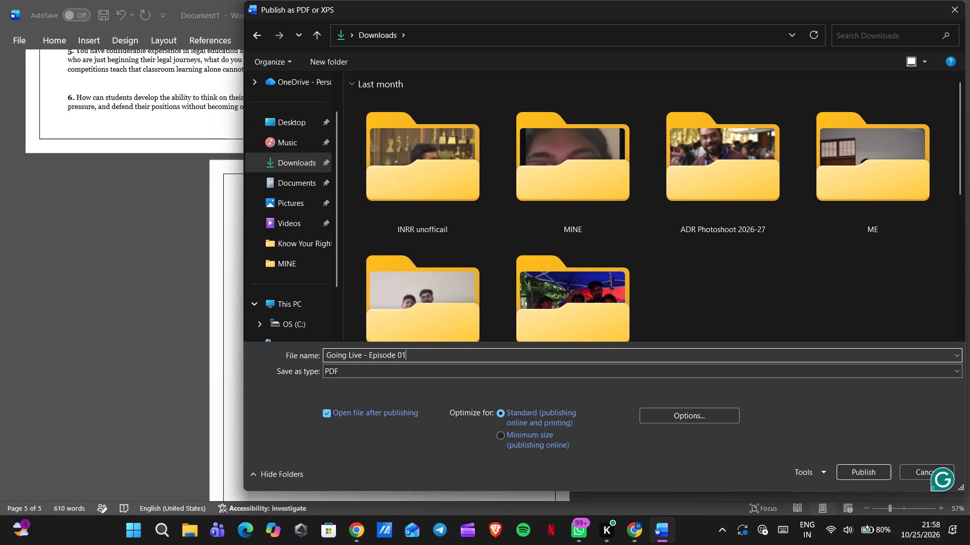
click(850, 475)
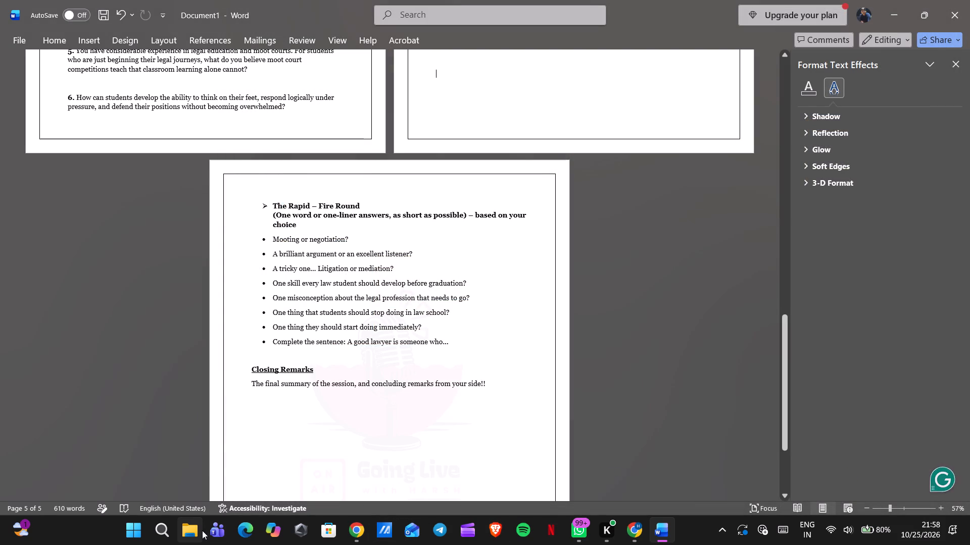
Switch to File Explorer and open the "Going Live - Episode 01" PDF from the Downloads folder.
click(190, 534)
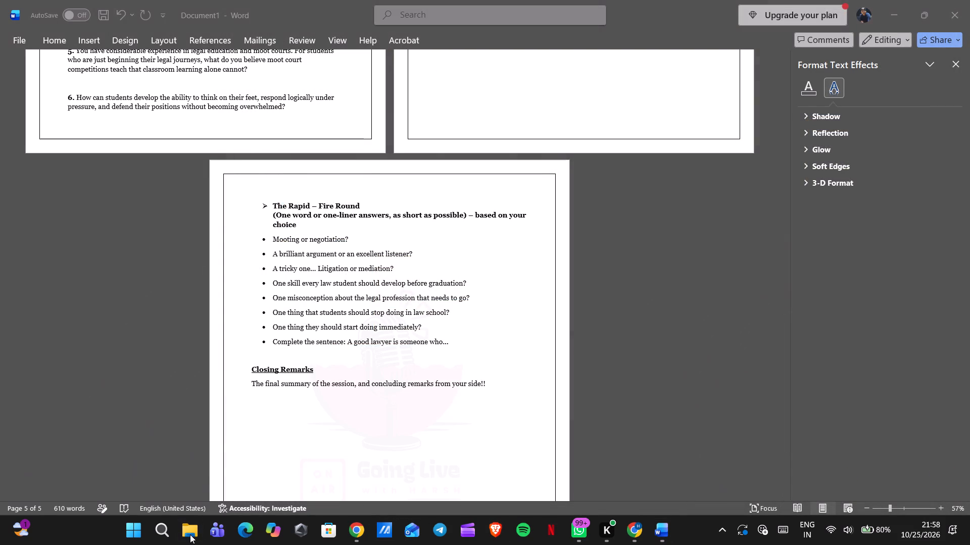
click(43, 227)
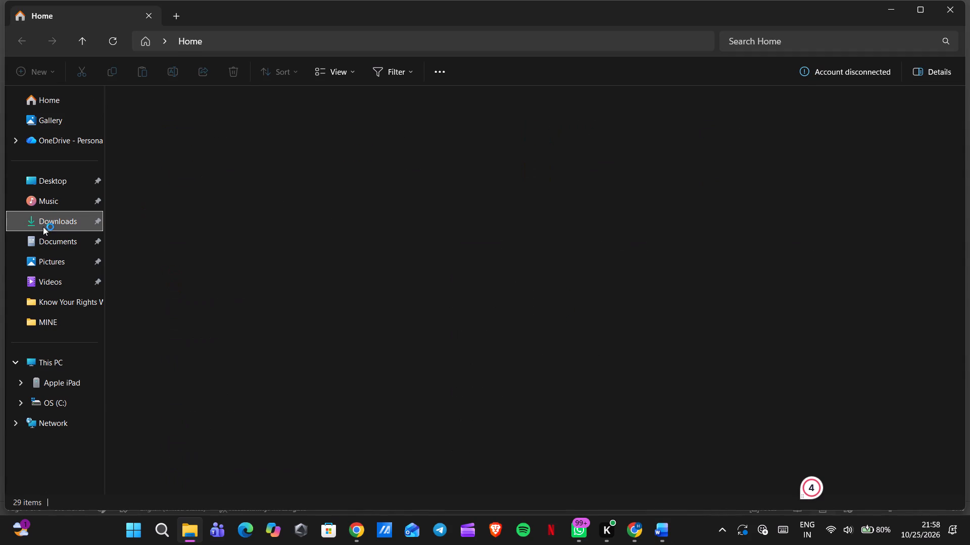
double_click(153, 162)
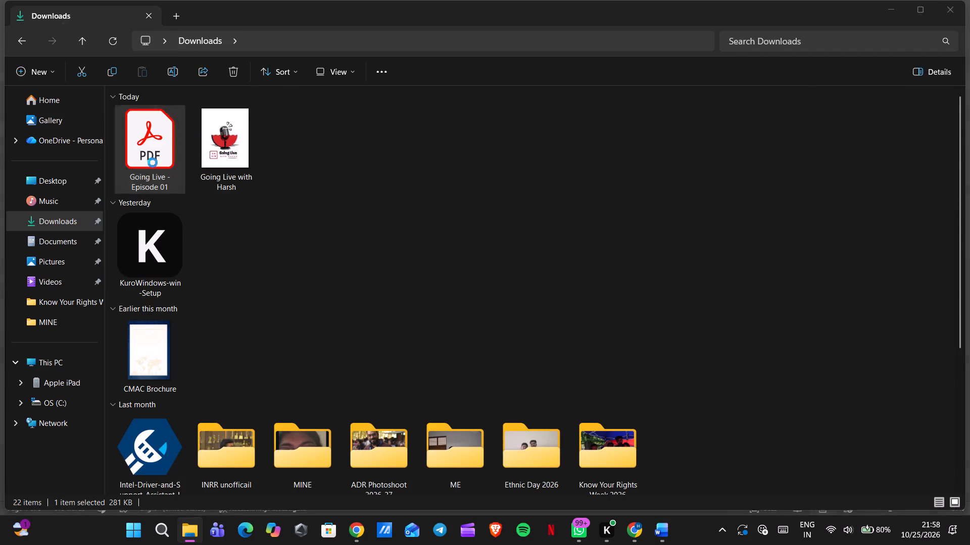
Review the exported PDF from the logo cover through to the Closing Remarks, checking the borders, text and faded logo backgrounds.
scroll(657, 194, down, 4)
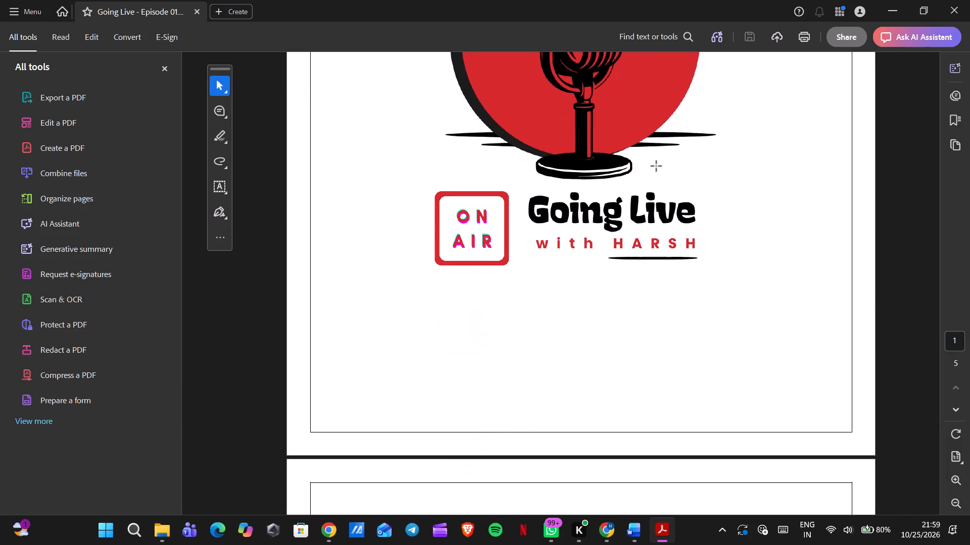
scroll(657, 167, down, 6)
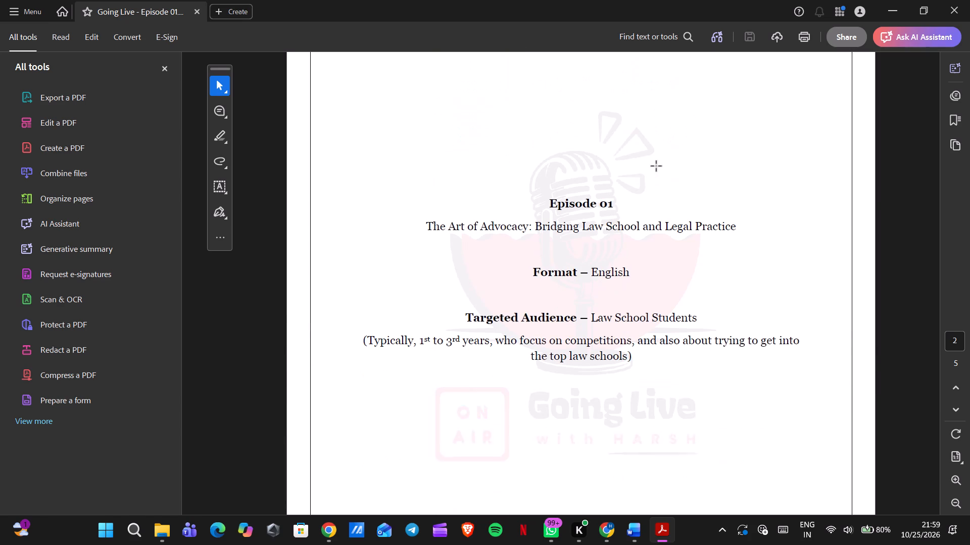
scroll(657, 167, down, 3)
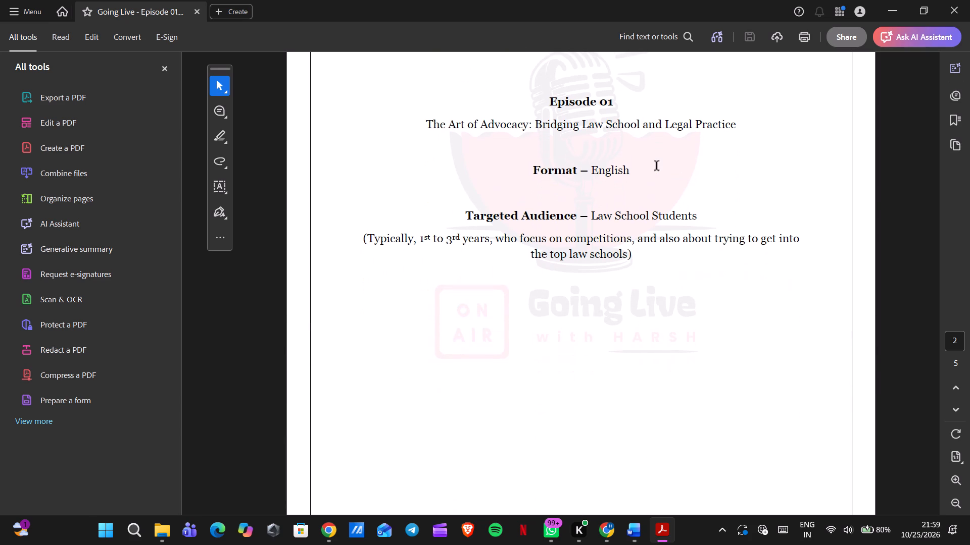
scroll(657, 167, down, 2)
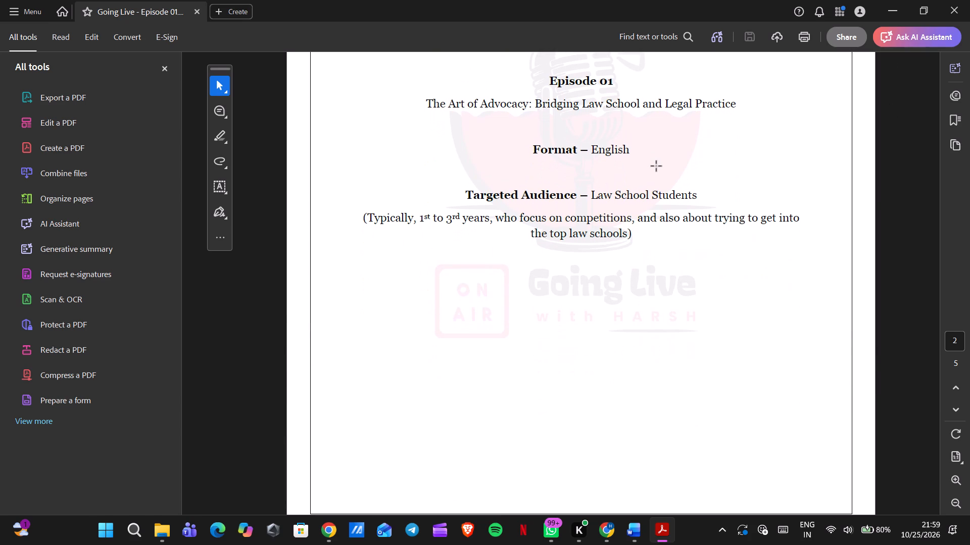
scroll(657, 167, down, 2)
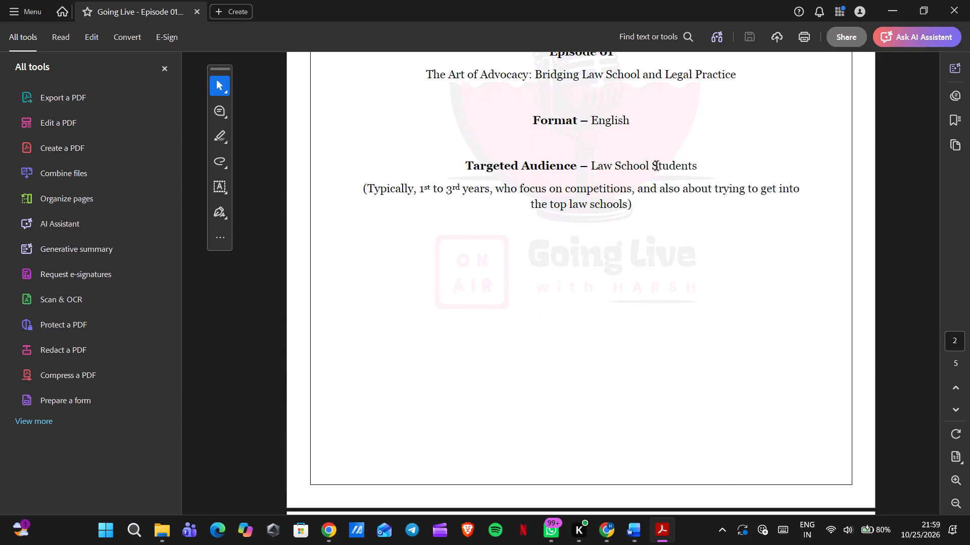
scroll(657, 167, down, 7)
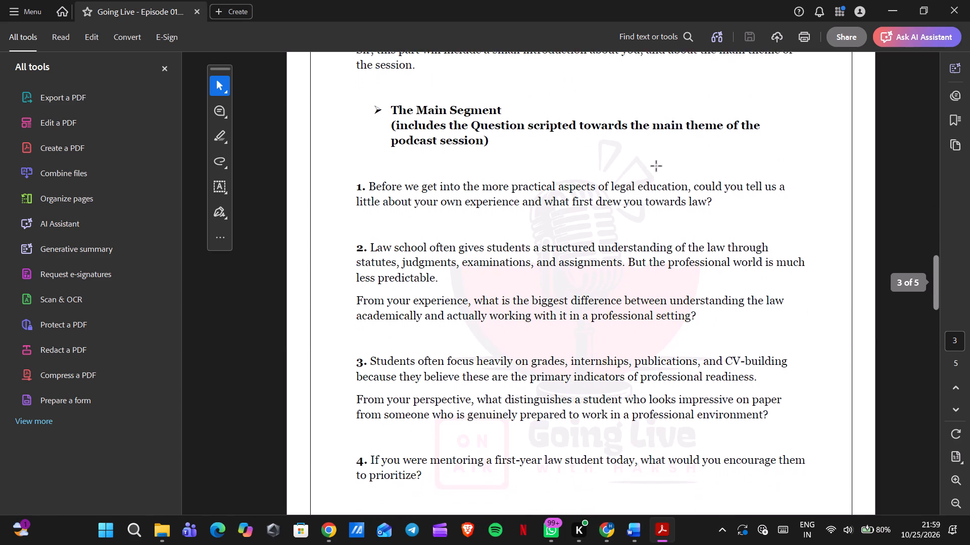
scroll(657, 167, down, 4)
scroll(657, 167, up, 5)
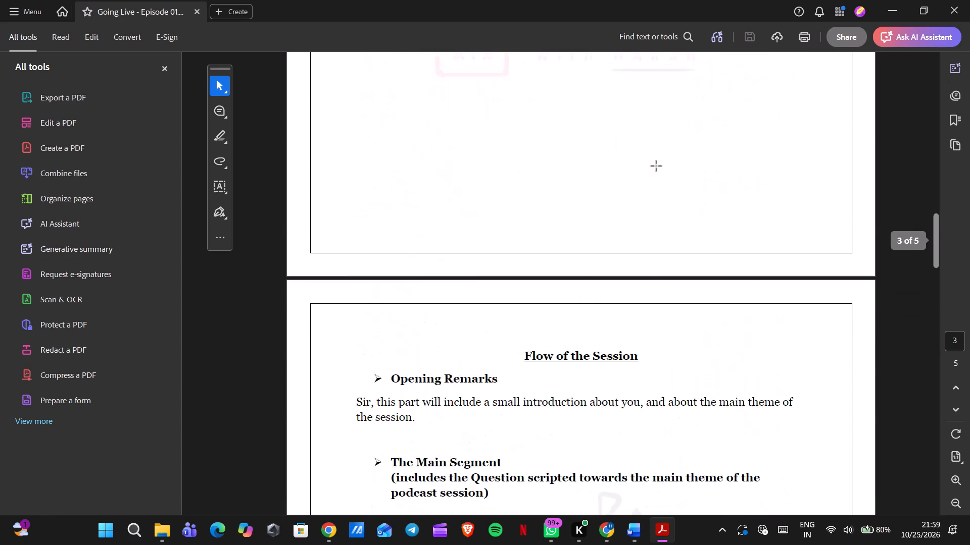
scroll(657, 167, up, 1)
scroll(657, 167, down, 12)
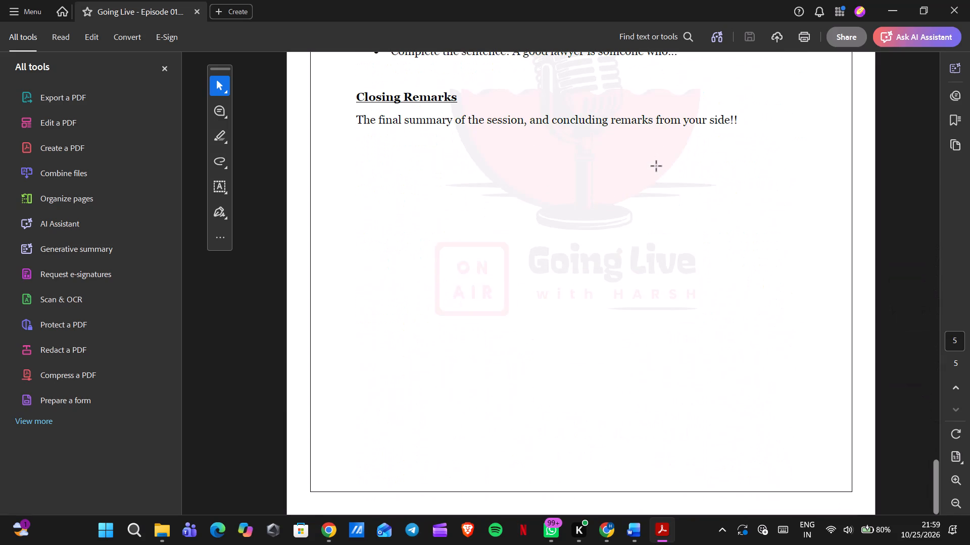
scroll(657, 167, down, 1)
scroll(657, 167, up, 4)
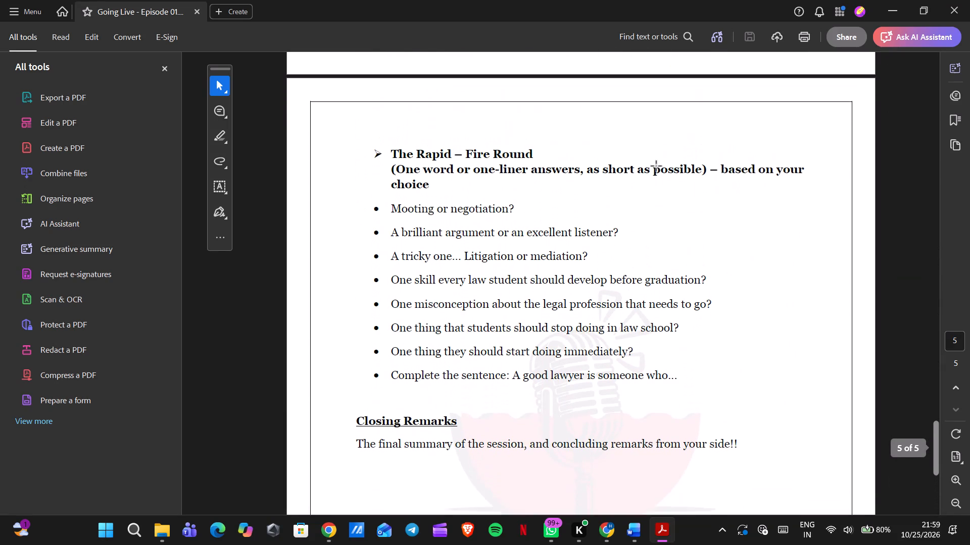
scroll(657, 167, down, 4)
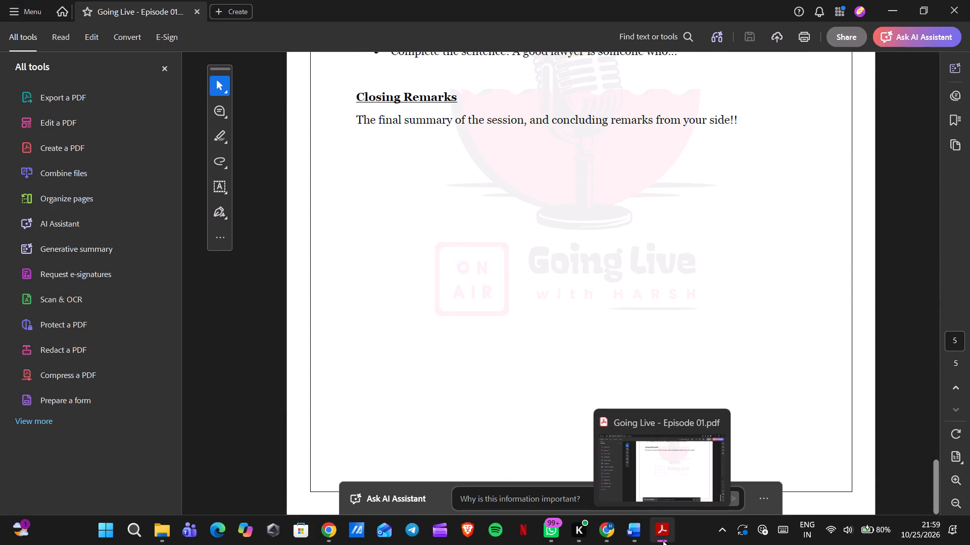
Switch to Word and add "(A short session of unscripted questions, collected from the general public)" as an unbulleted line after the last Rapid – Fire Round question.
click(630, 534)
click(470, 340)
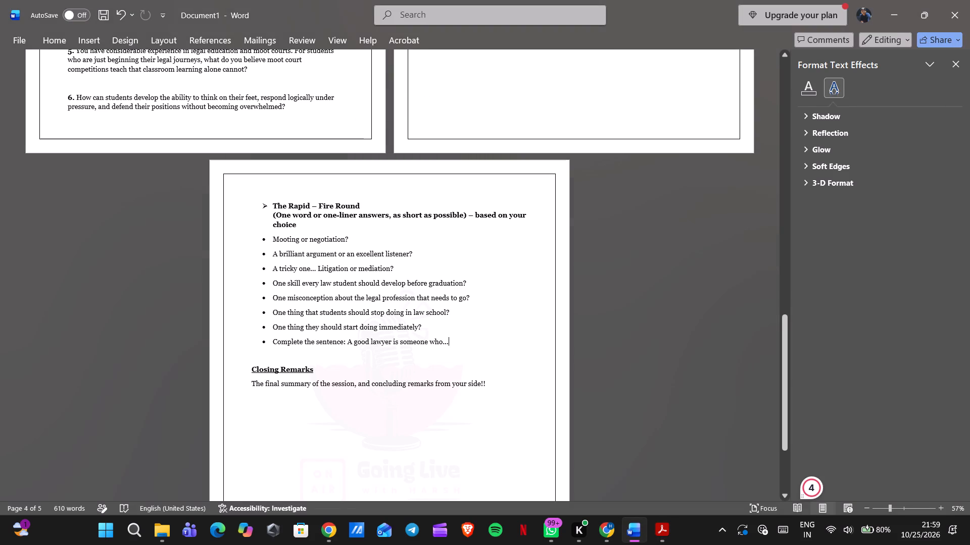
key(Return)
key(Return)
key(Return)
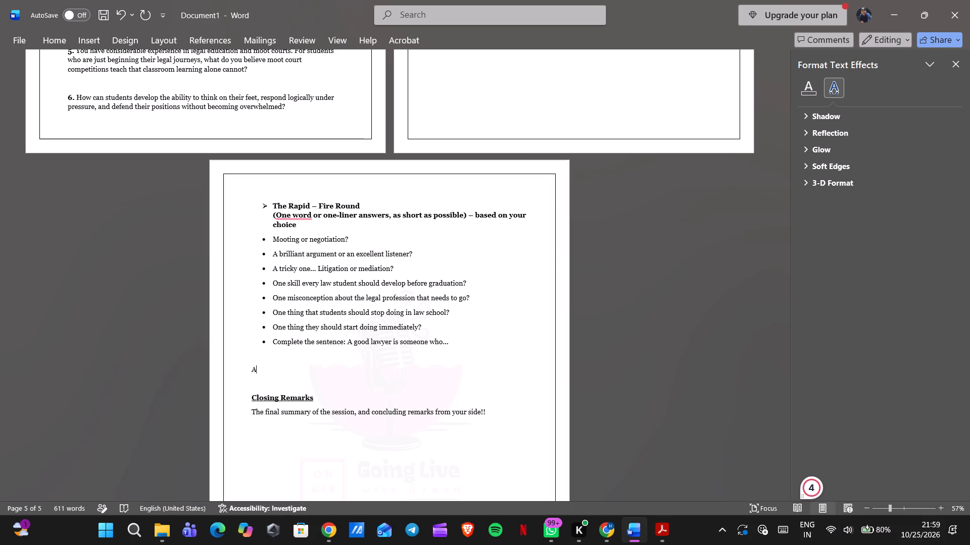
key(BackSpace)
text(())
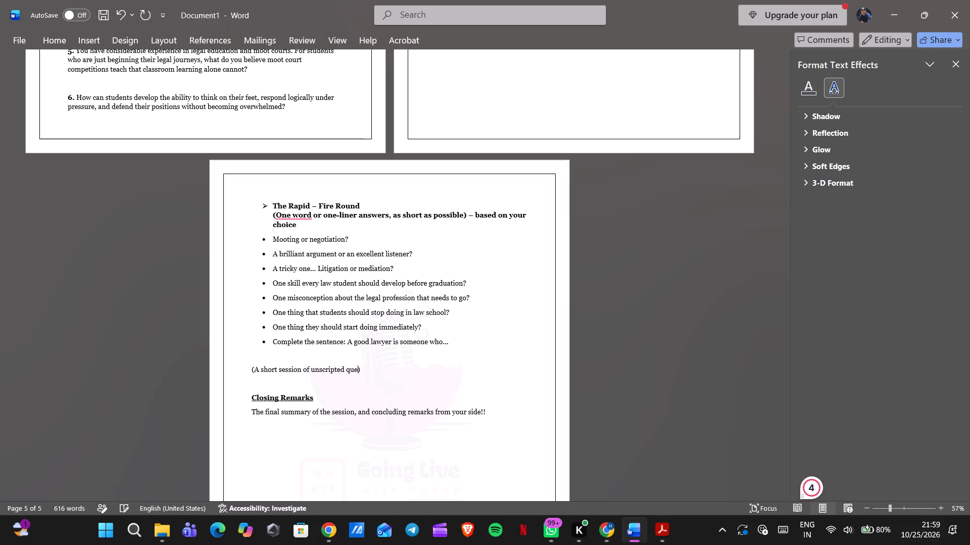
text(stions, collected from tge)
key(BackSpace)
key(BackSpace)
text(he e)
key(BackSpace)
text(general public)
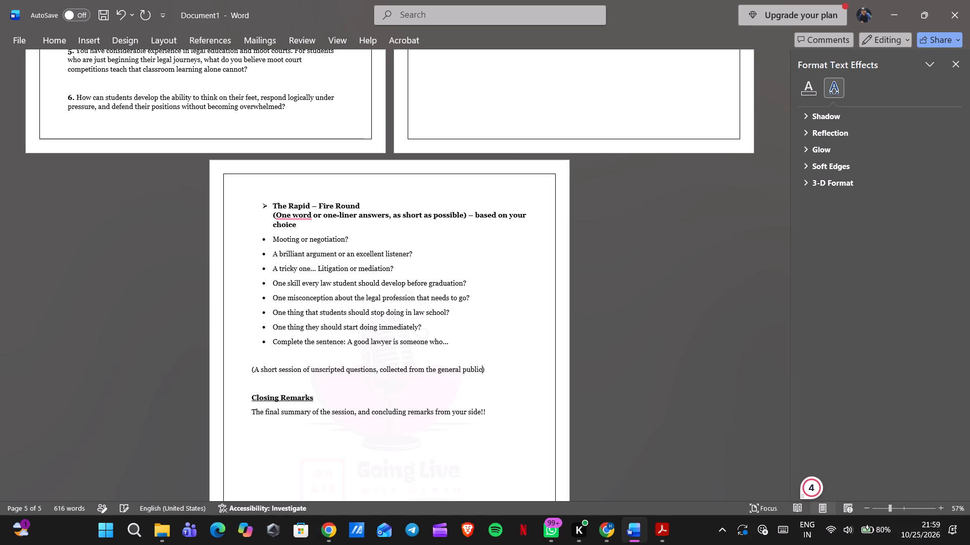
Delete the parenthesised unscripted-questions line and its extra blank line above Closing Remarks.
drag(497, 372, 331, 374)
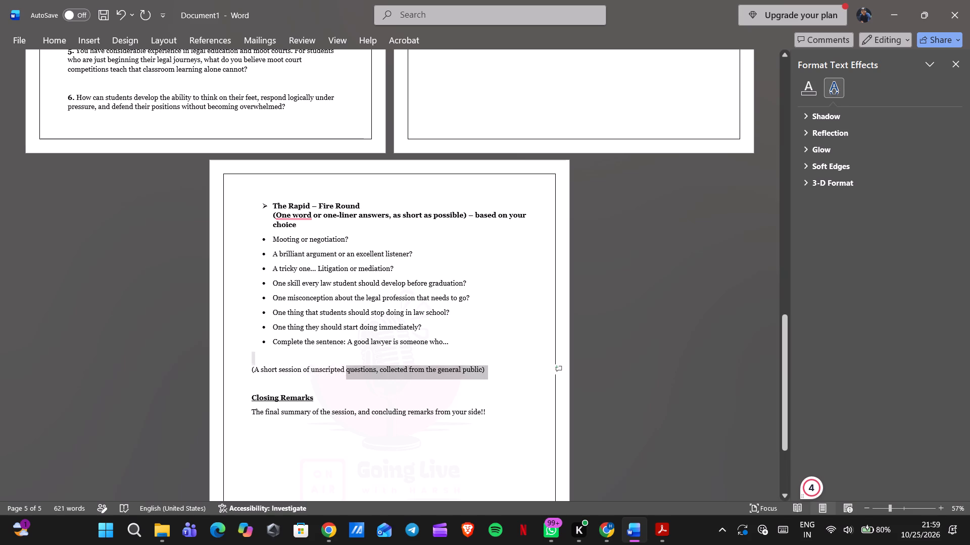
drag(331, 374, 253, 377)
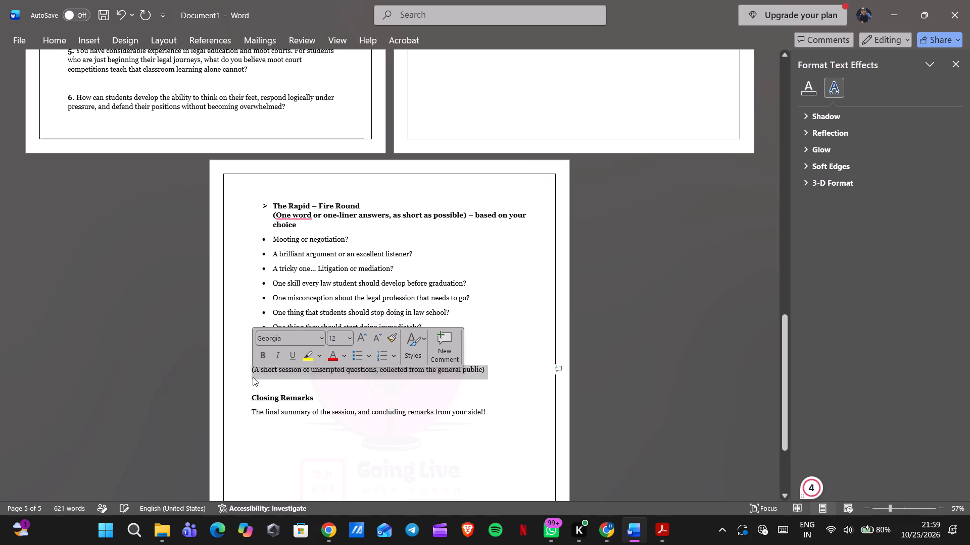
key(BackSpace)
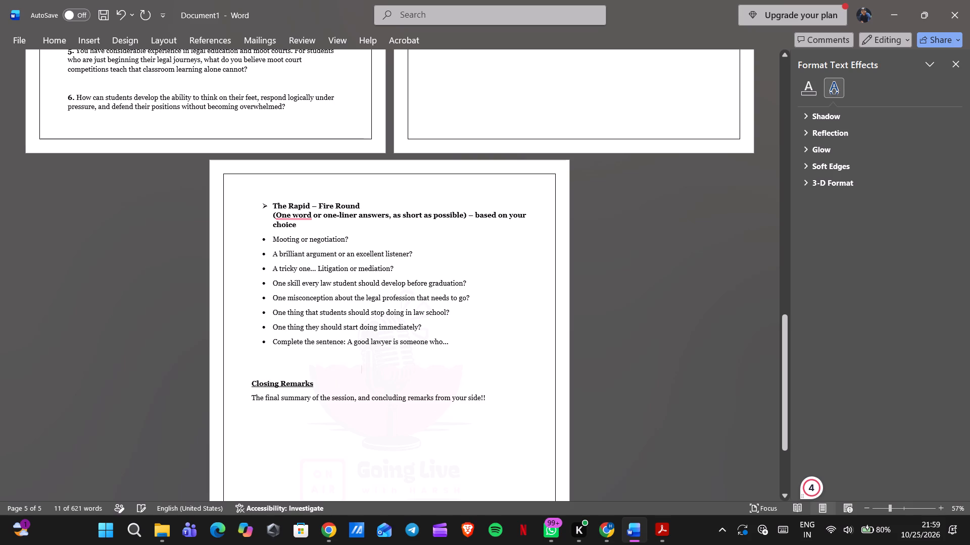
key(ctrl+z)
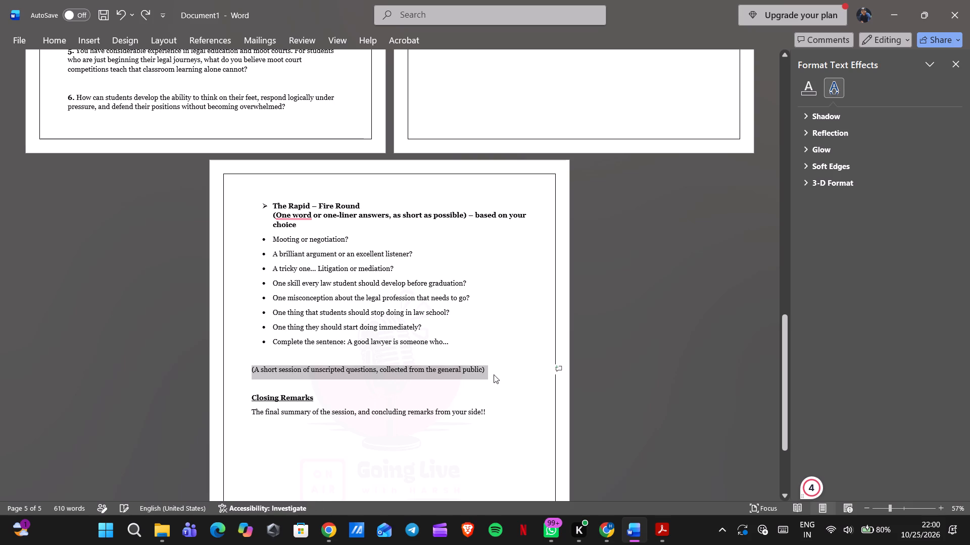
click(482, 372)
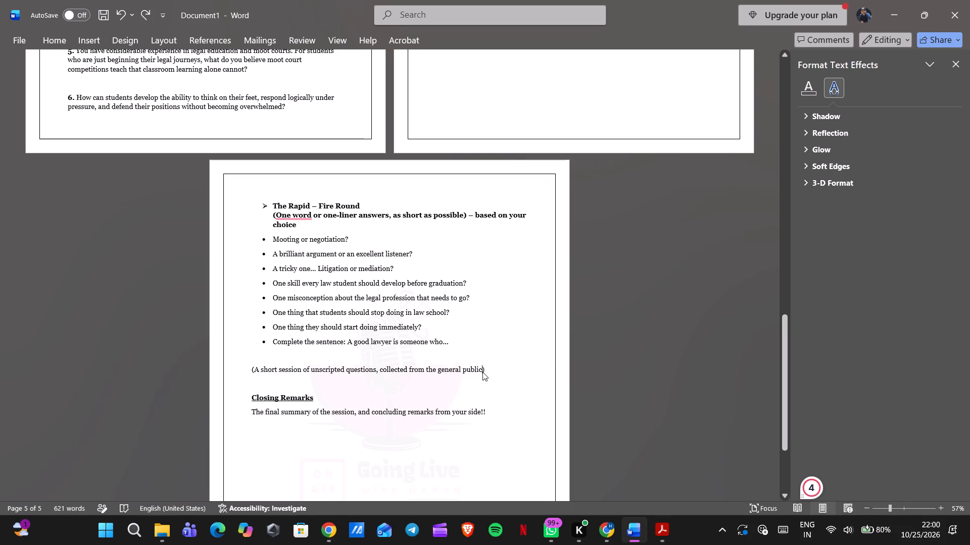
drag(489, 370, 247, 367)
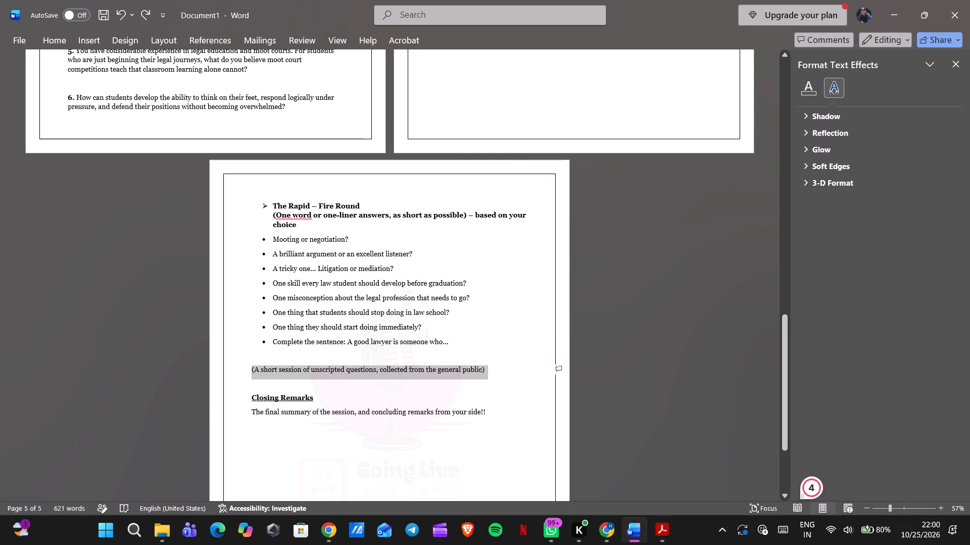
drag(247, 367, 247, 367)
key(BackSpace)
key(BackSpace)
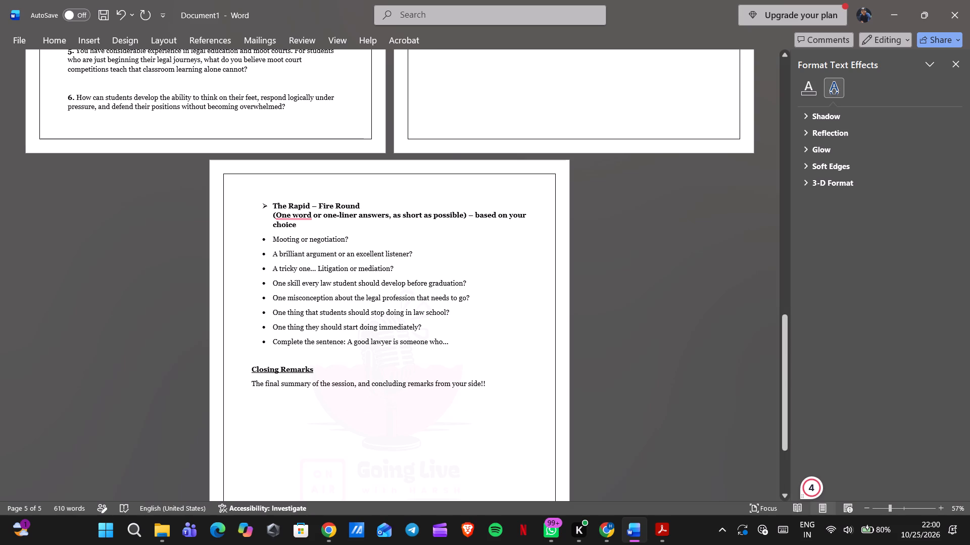
Save the document as "Going Live - Script Format" in the Downloads folder.
key(ctrl+s)
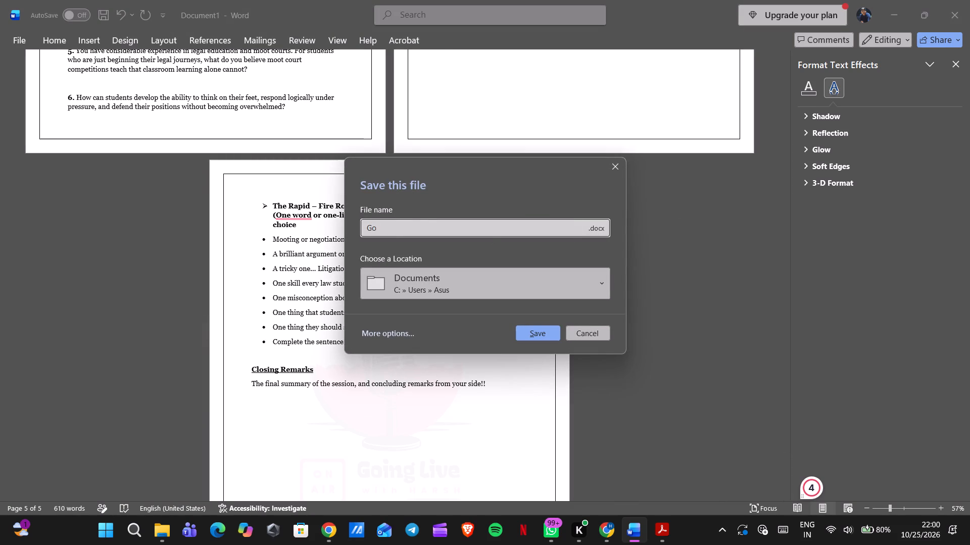
key(c)
key(BackSpace)
text(ve)
key(space)
key(BackSpace)
key(c)
key(t)
click(600, 285)
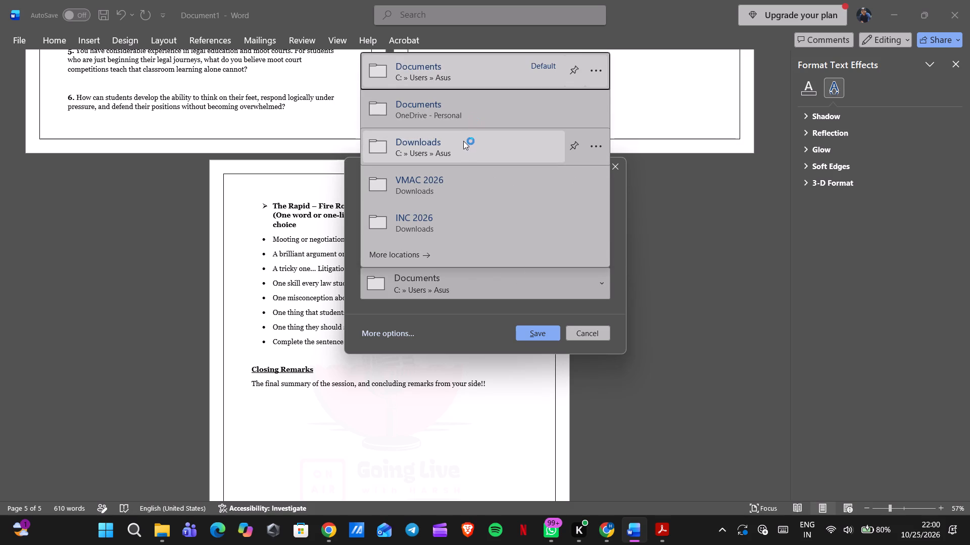
click(463, 144)
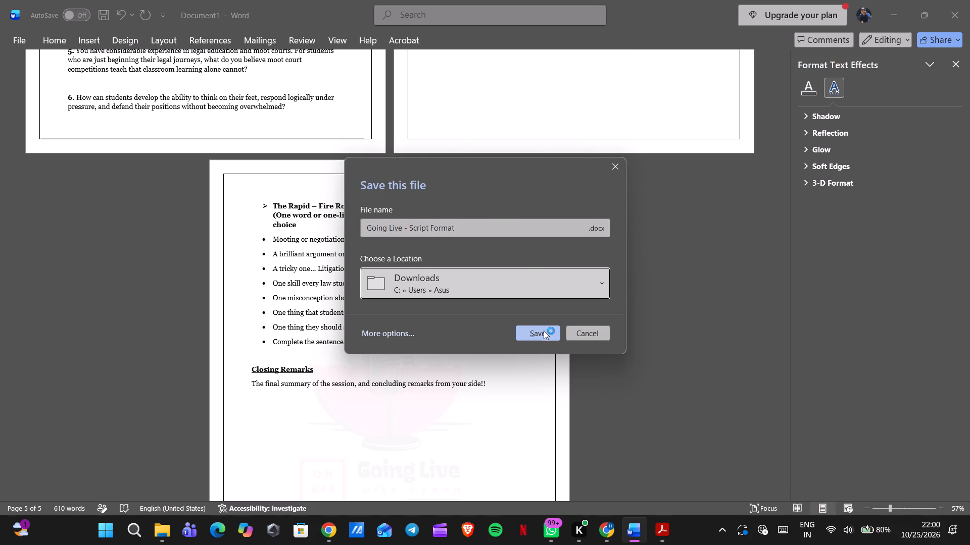
Finish saving the document as "Going Live - Script Format" in the Downloads folder.
click(544, 331)
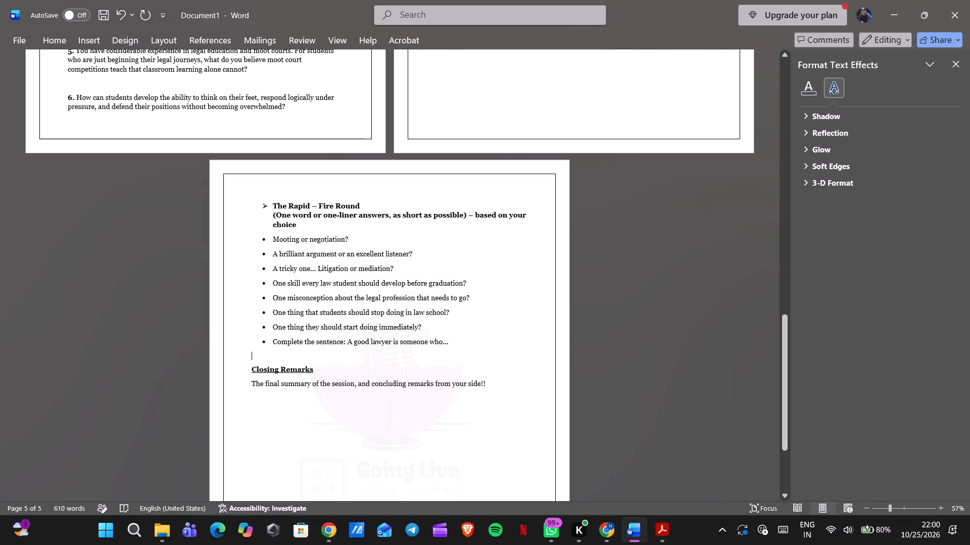
Switch to WhatsApp.
click(550, 534)
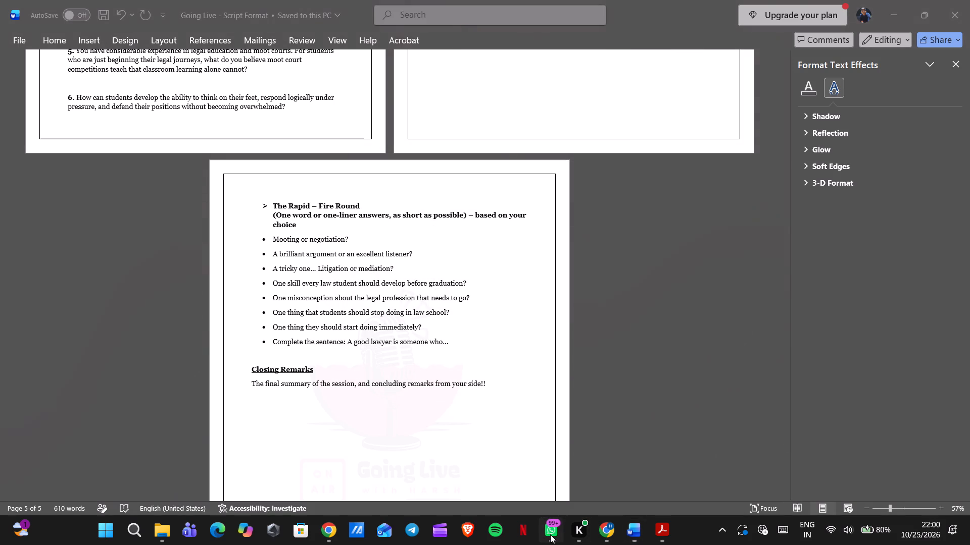
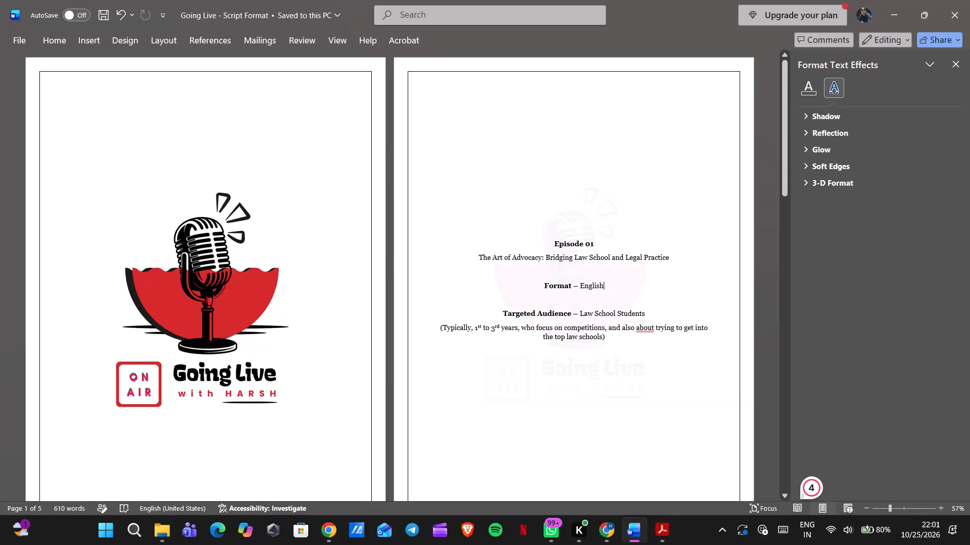
Below the episode title, after a blank line, add a Guest line with the guest's name and "CEO of Asian School of Cyber Laws".
click(685, 252)
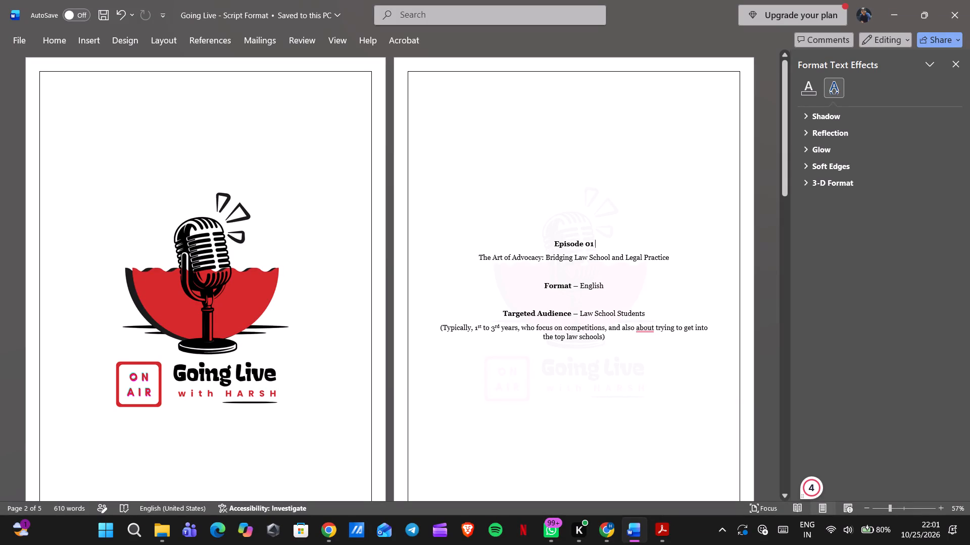
click(675, 259)
key(Return)
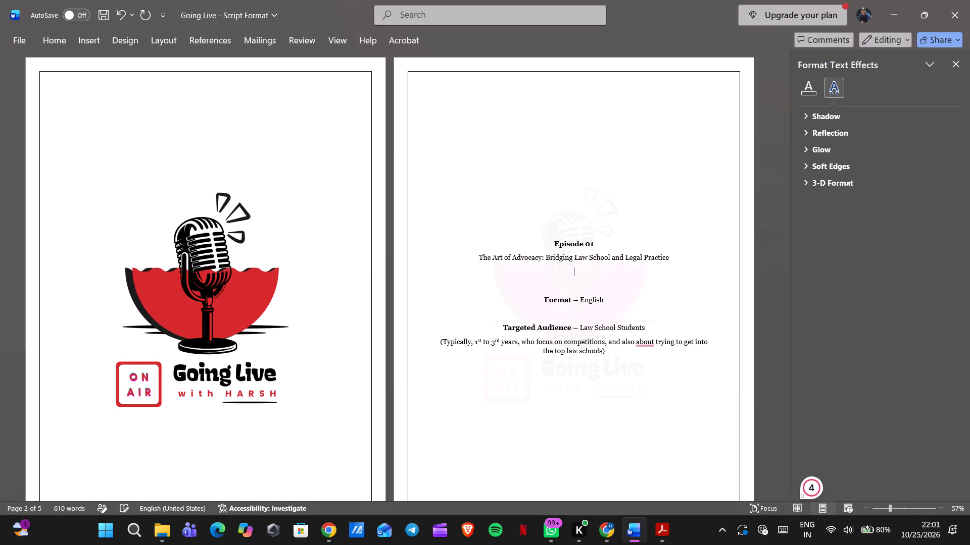
key(Return)
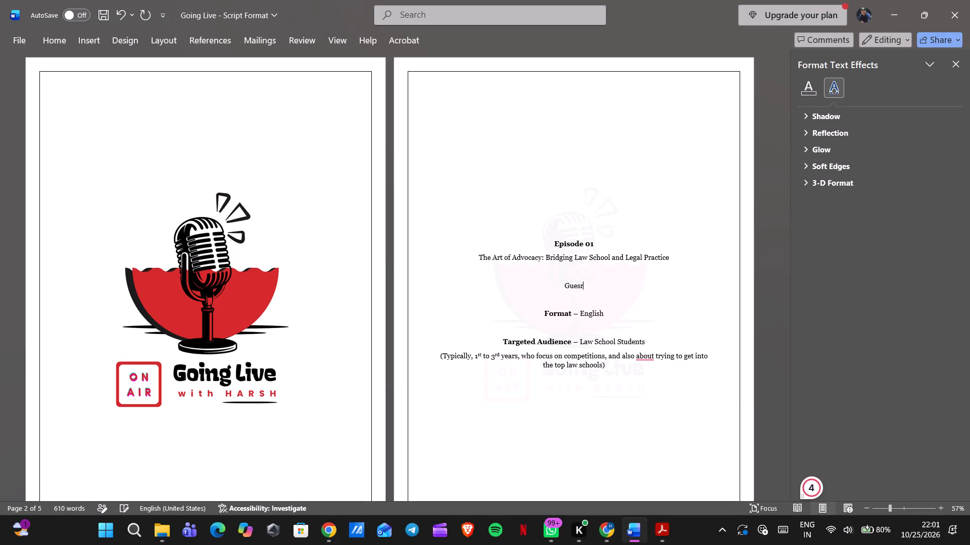
key(BackSpace)
key(BackSpace)
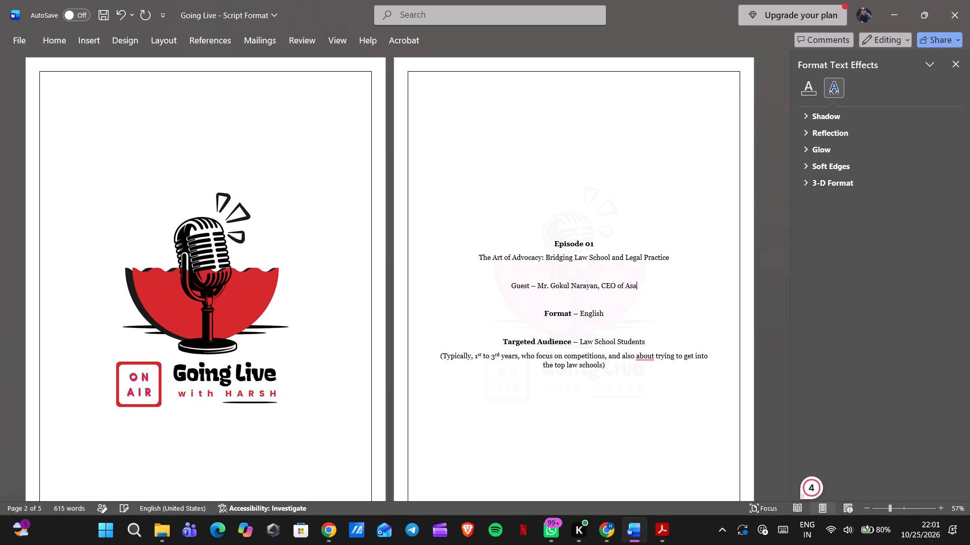
key(BackSpace)
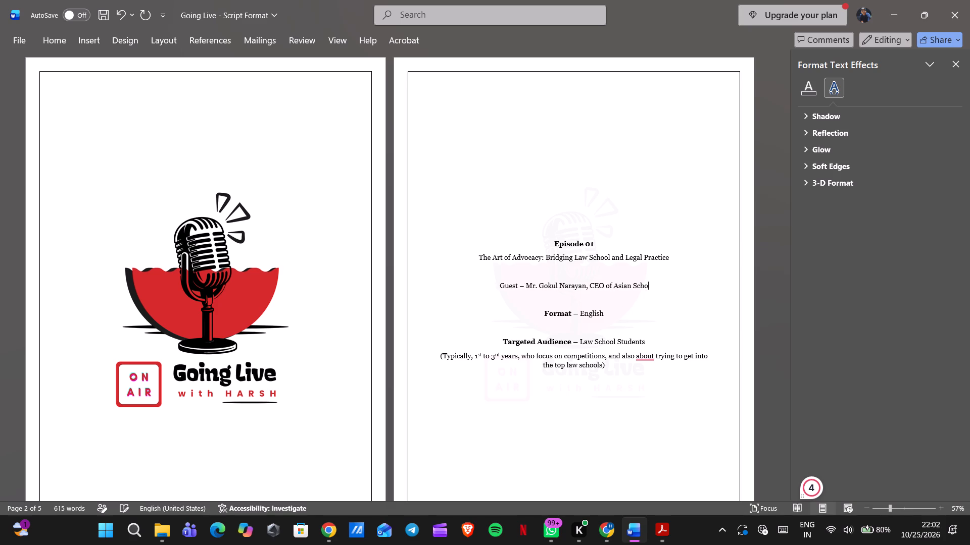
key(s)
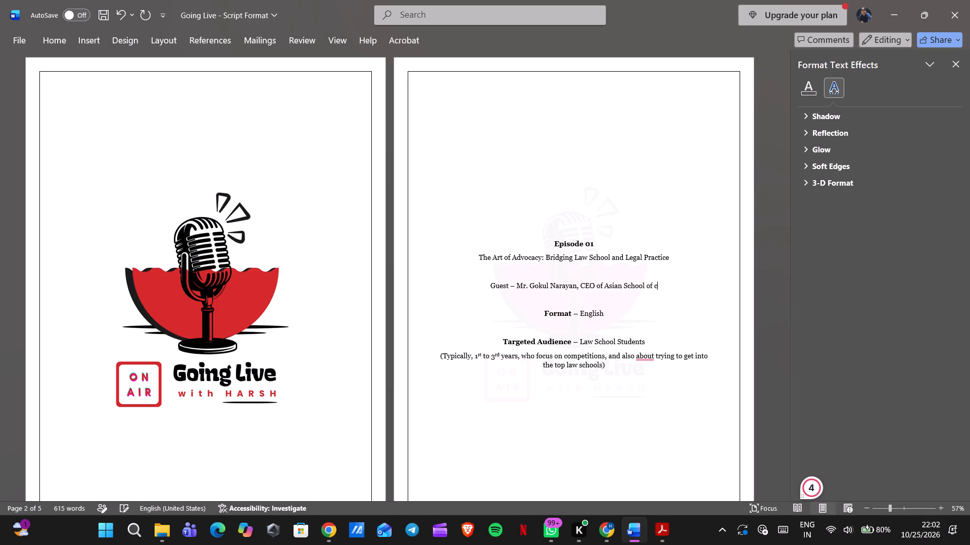
key(BackSpace)
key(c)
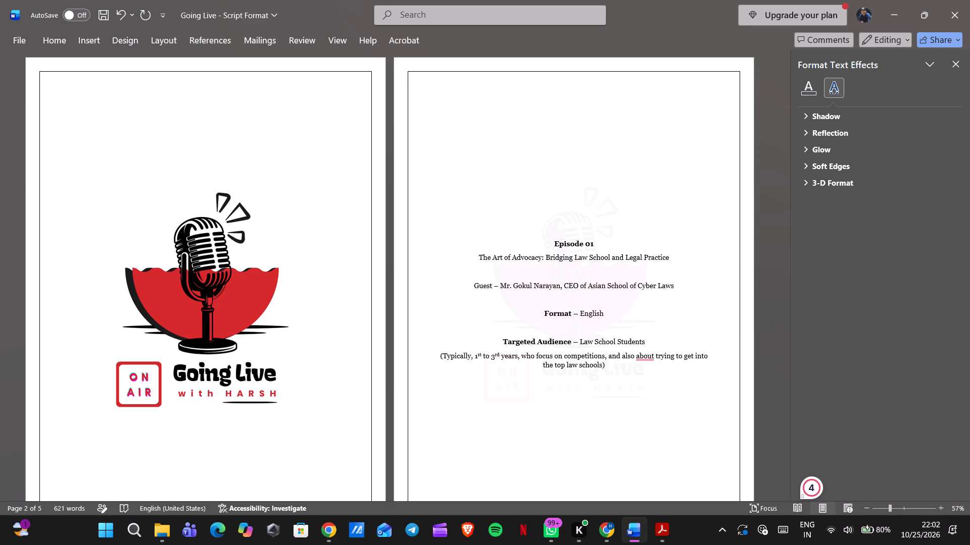
Add "& Director at SettleWiseNow" after "CEO of Asian School of Cyber Laws" on the Episode 01 page's guest line.
key(space)
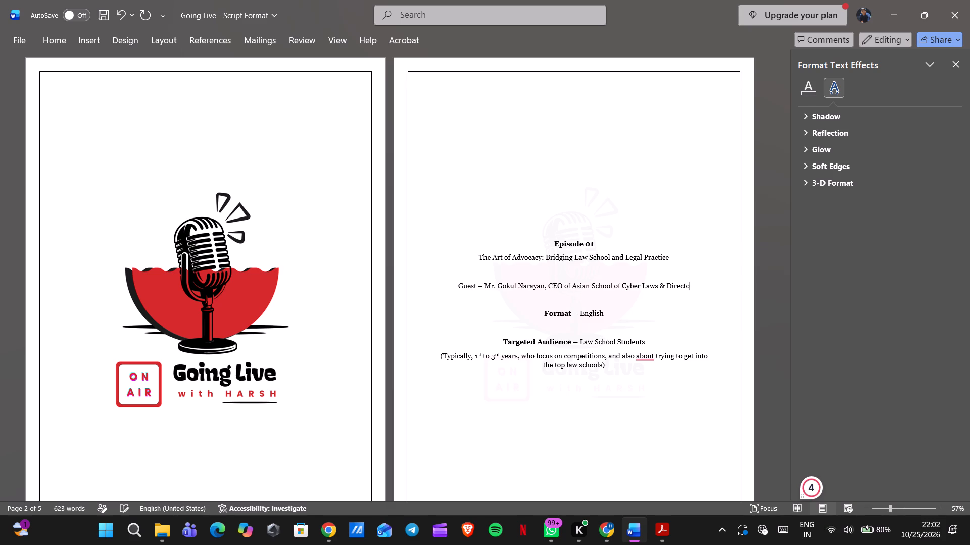
key(a)
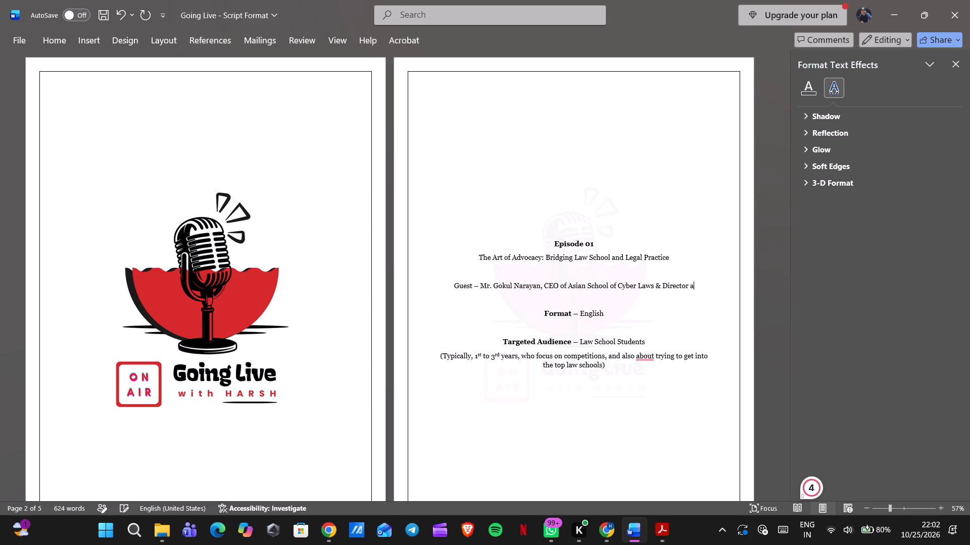
key(BackSpace)
text(ettooe)
key(BackSpace)
key(BackSpace)
key(BackSpace)
text(oe)
key(BackSpace)
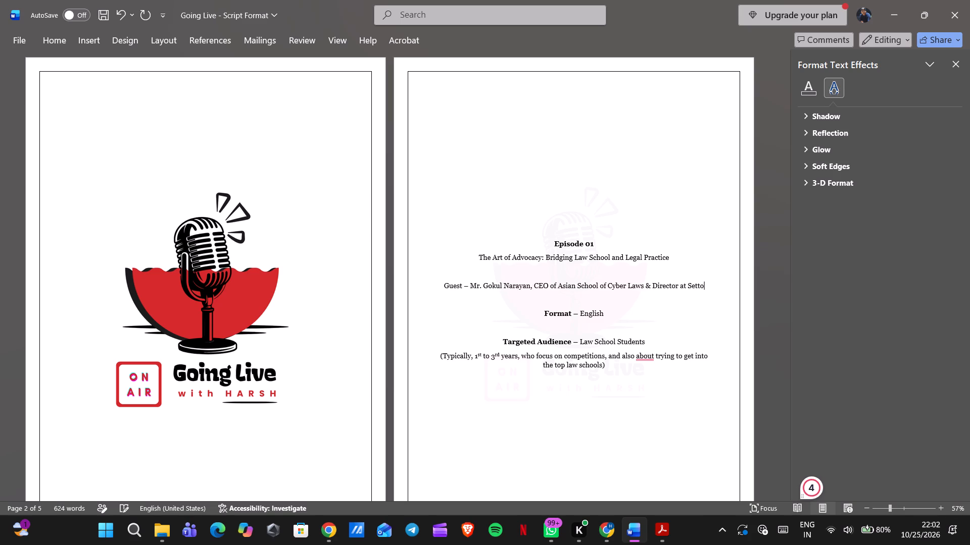
key(BackSpace)
text(le)
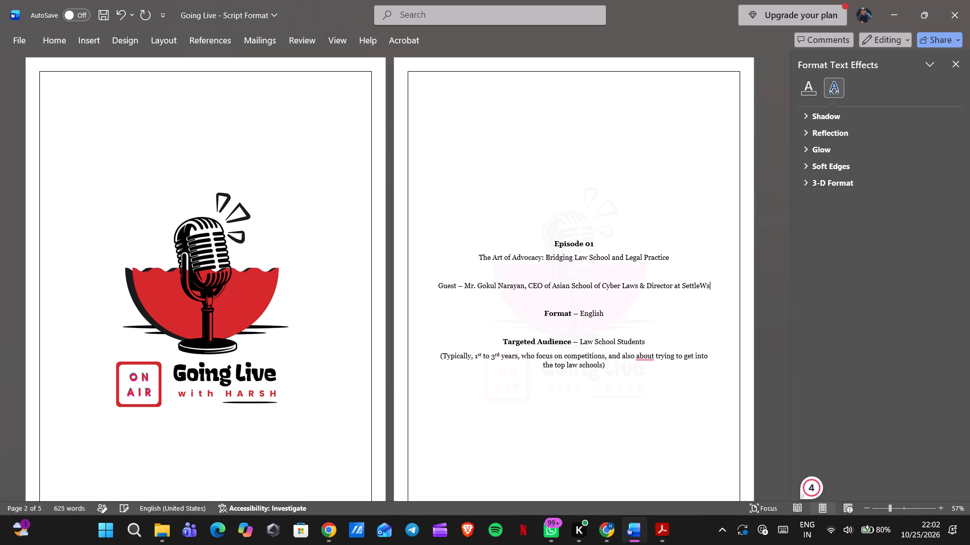
key(BackSpace)
key(BackSpace)
text(ise)
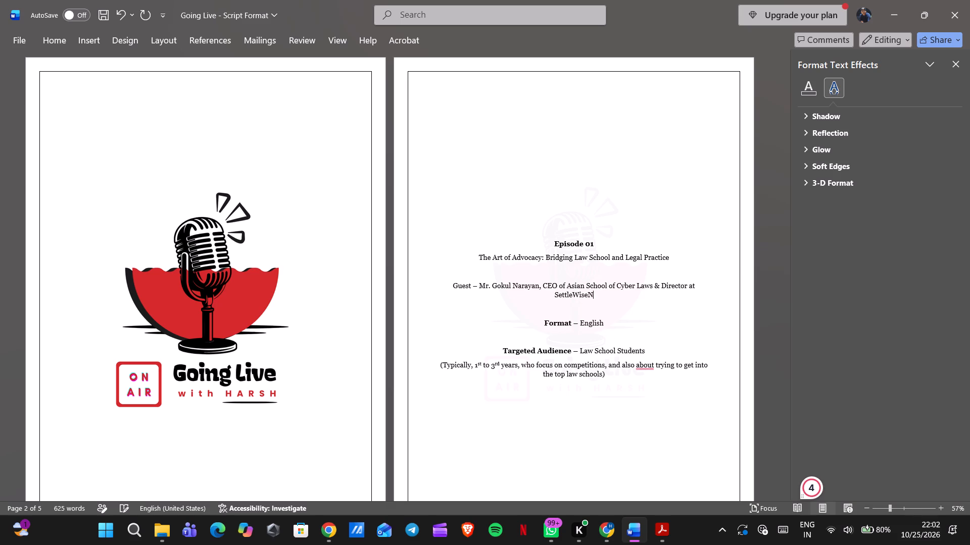
Put the guest's name and titles on a separate line and change the label above to "Guest Speaker –".
click(479, 287)
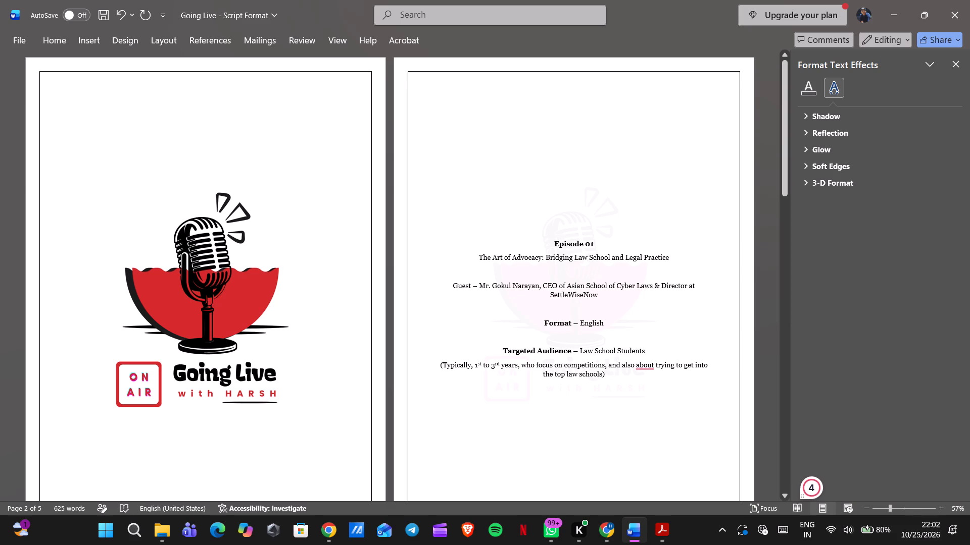
key(Return)
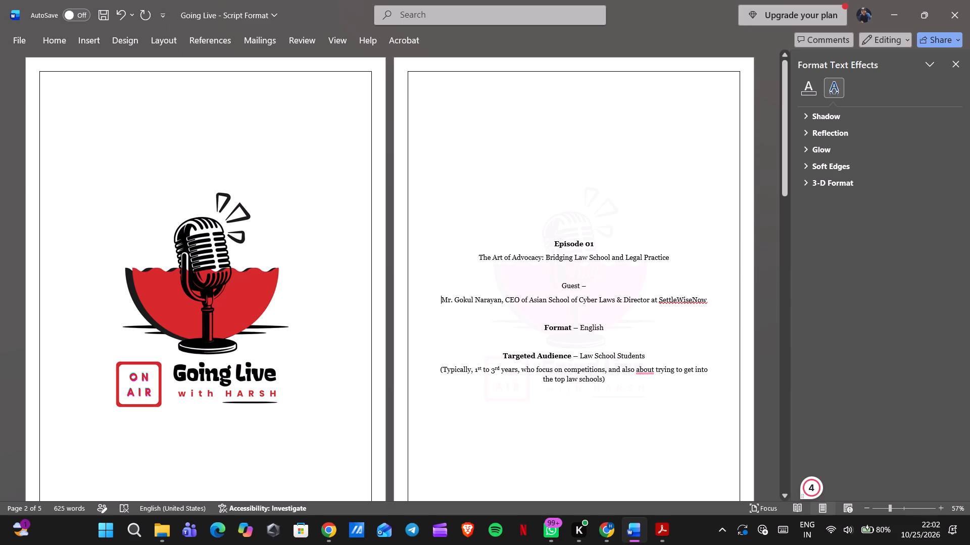
click(578, 284)
key(Right)
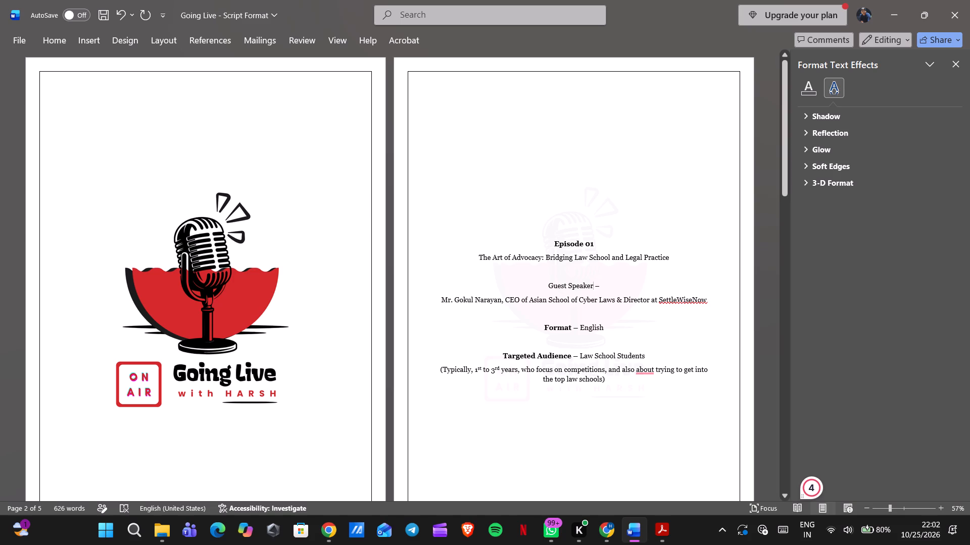
Make the "Guest Speaker –" label on the Episode 01 page bold.
click(595, 282)
drag(604, 286, 596, 286)
drag(596, 286, 547, 289)
key(ctrl+b)
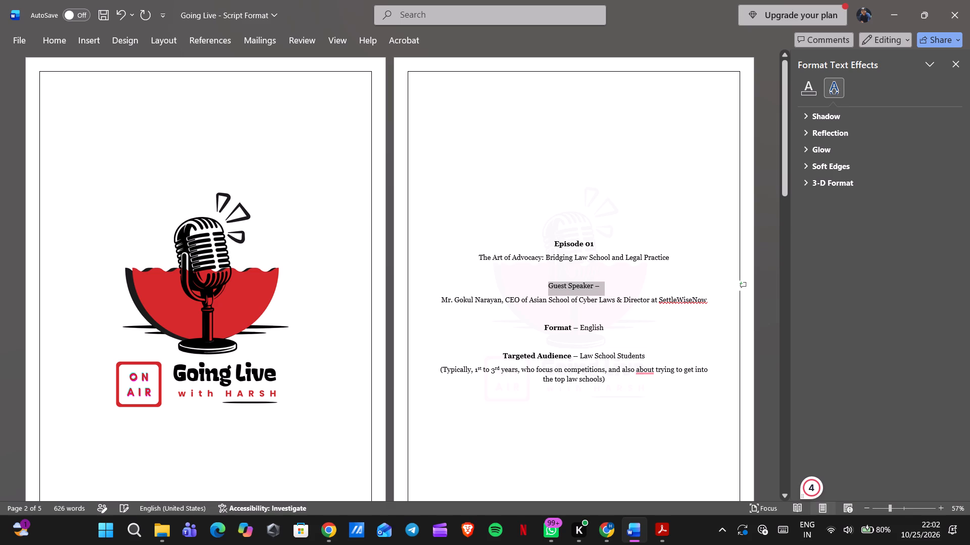
click(610, 284)
scroll(615, 335, down, 1)
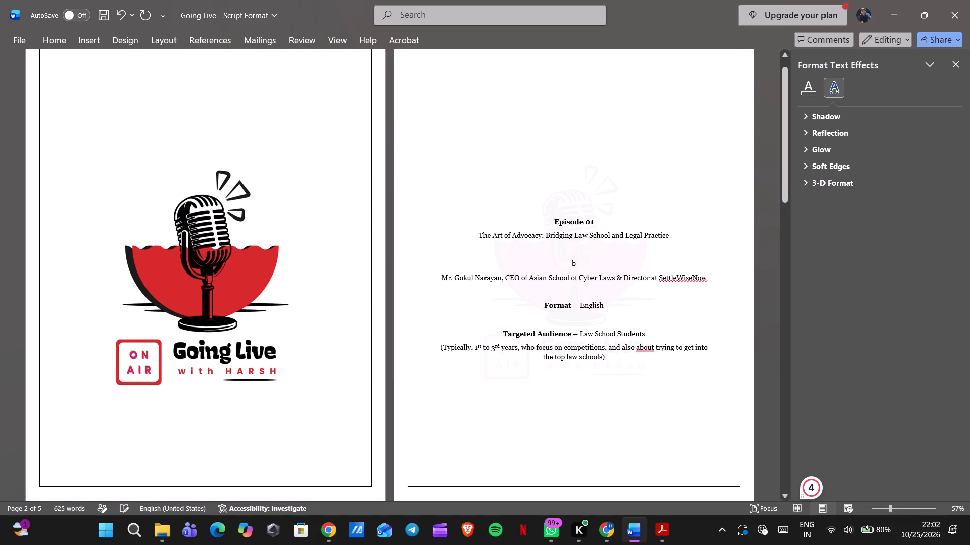
key(ctrl+z)
key(ctrl+b)
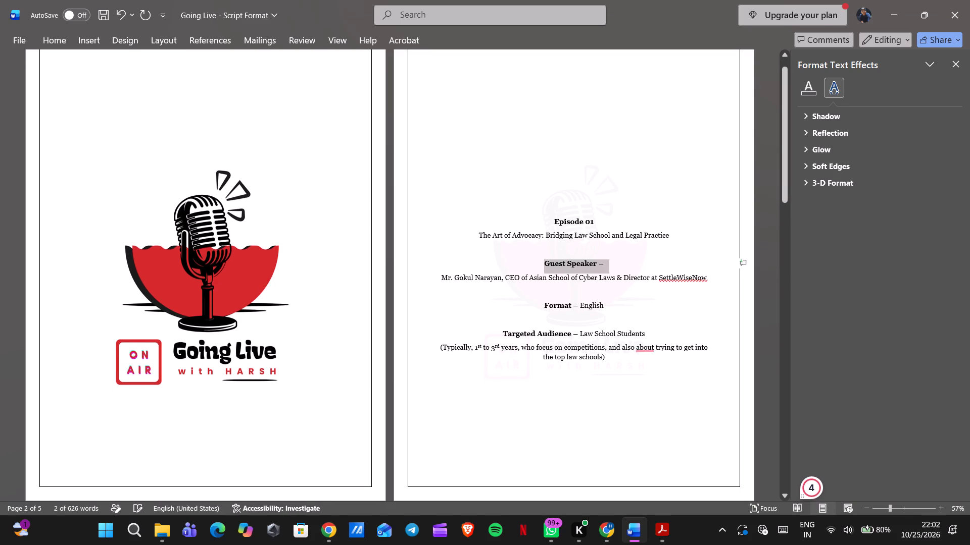
Move the guest's titles, starting at "CEO of Asian School of Cyber Laws", to a separate line below the name.
click(505, 277)
key(Return)
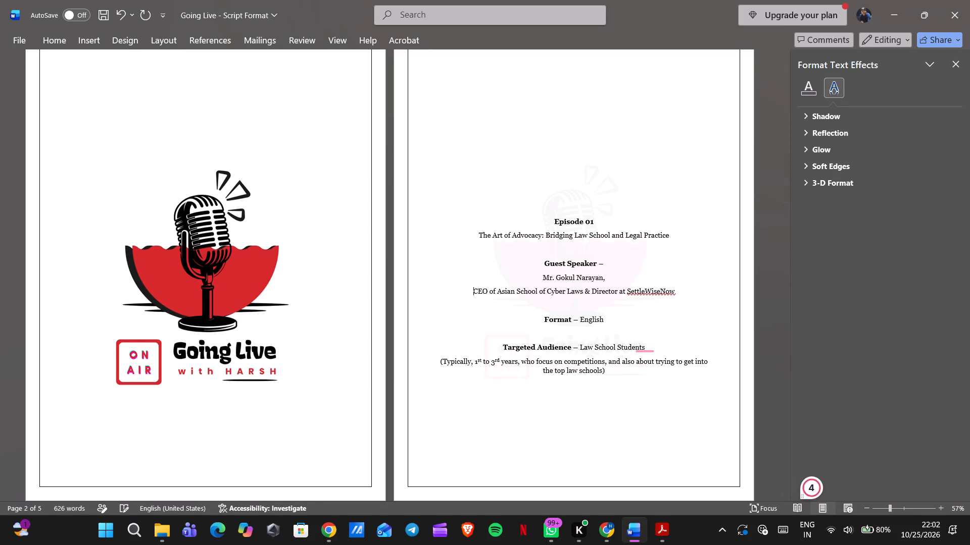
Delete two blank lines above the "Episode 01" heading to shift the title page text upward.
scroll(665, 267, down, 3)
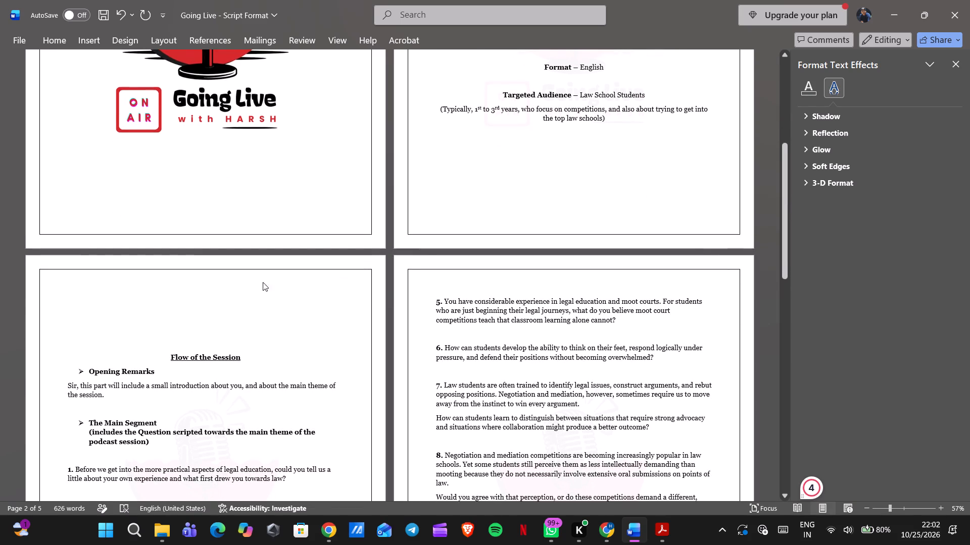
scroll(258, 287, up, 4)
click(571, 180)
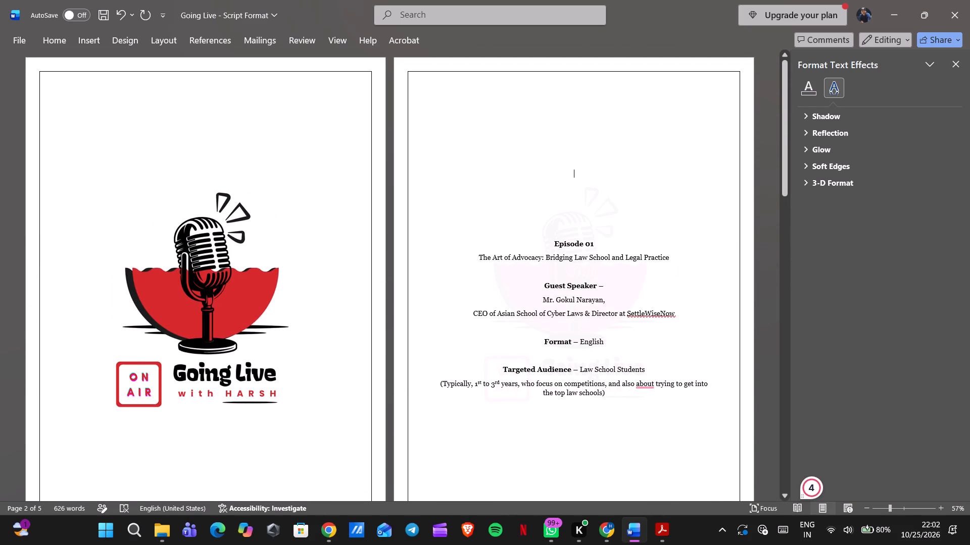
key(BackSpace)
key(BackSpace)
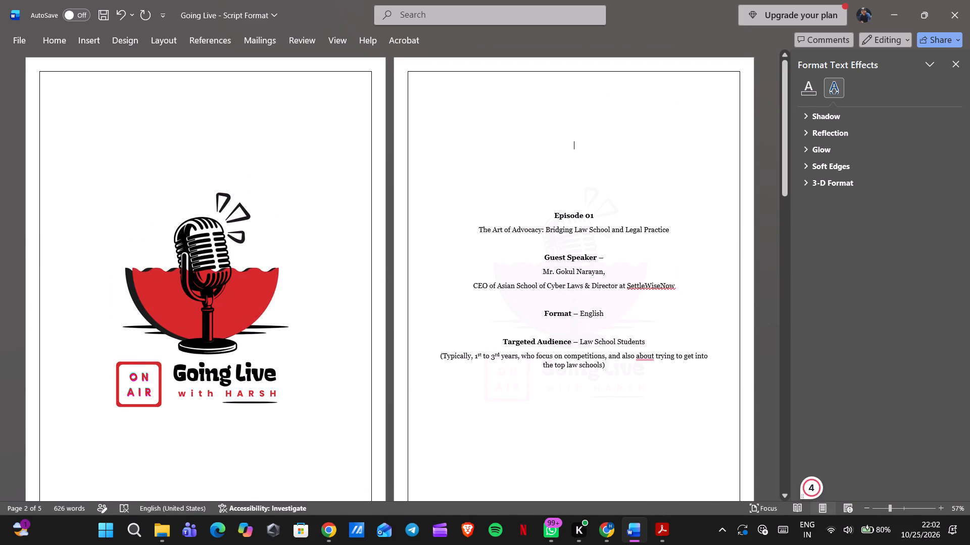
Delete the extra blank lines above the "Flow of the Session" heading on page 3.
scroll(611, 295, down, 2)
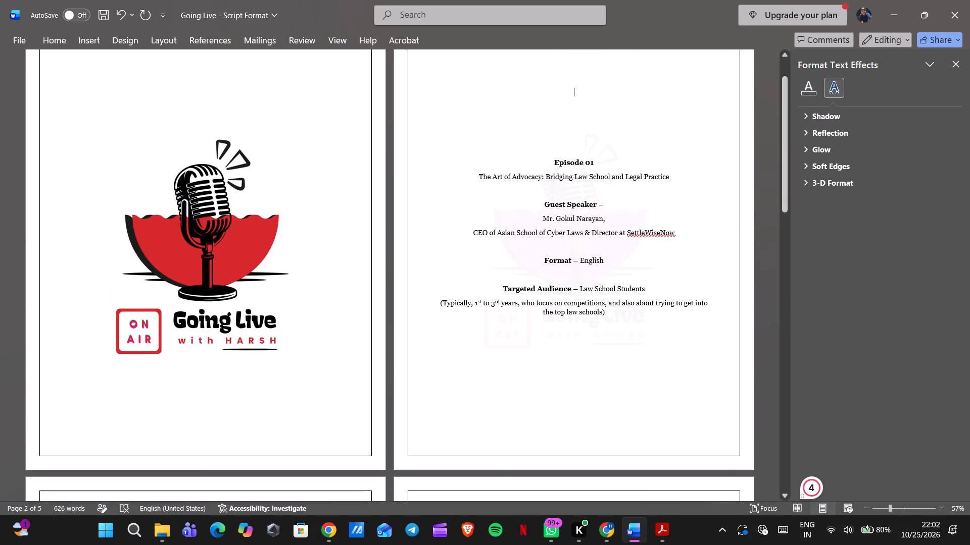
click(581, 342)
scroll(602, 323, down, 1)
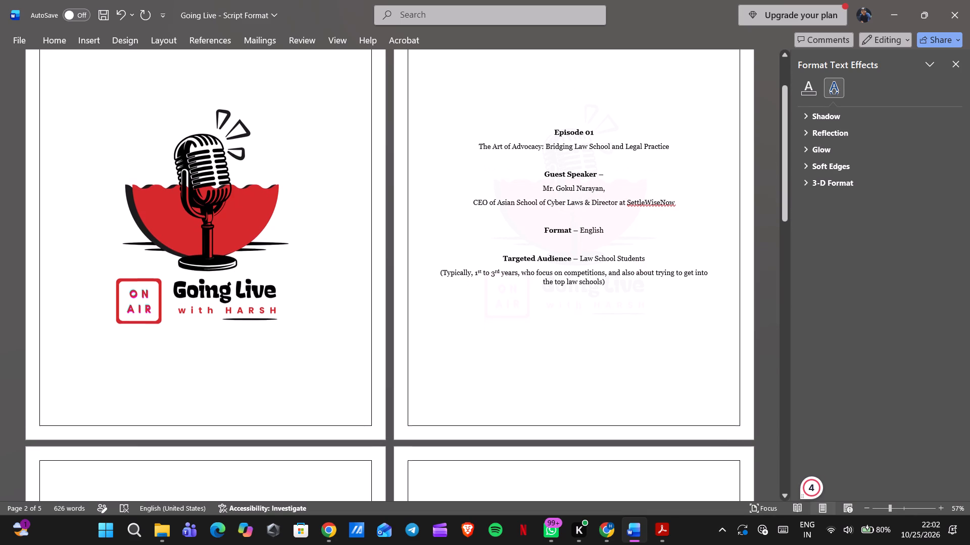
scroll(555, 330, down, 1)
click(192, 409)
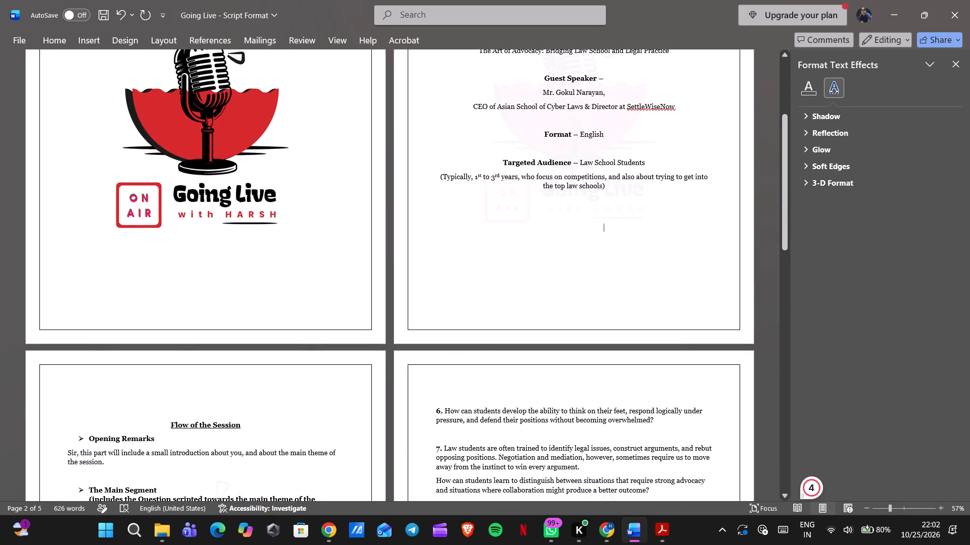
key(BackSpace)
key(BackSpace)
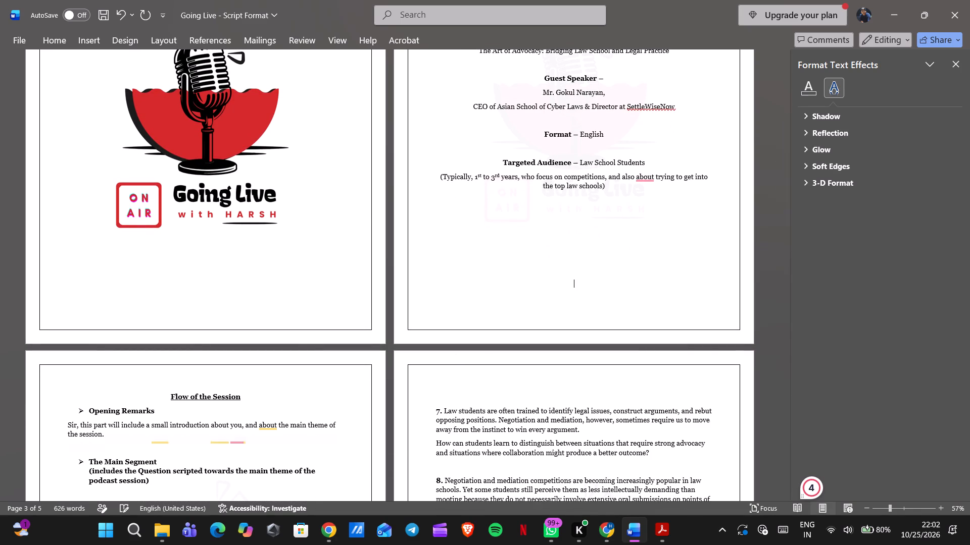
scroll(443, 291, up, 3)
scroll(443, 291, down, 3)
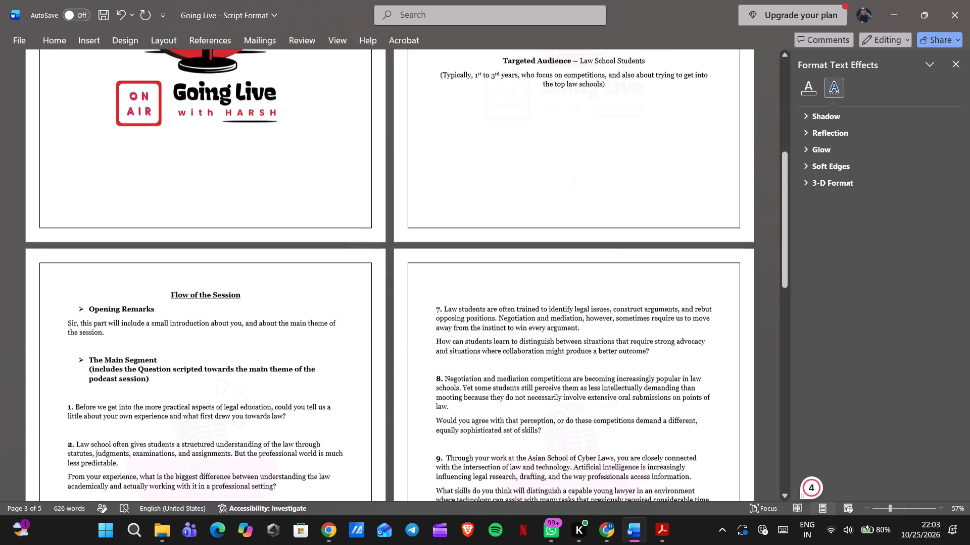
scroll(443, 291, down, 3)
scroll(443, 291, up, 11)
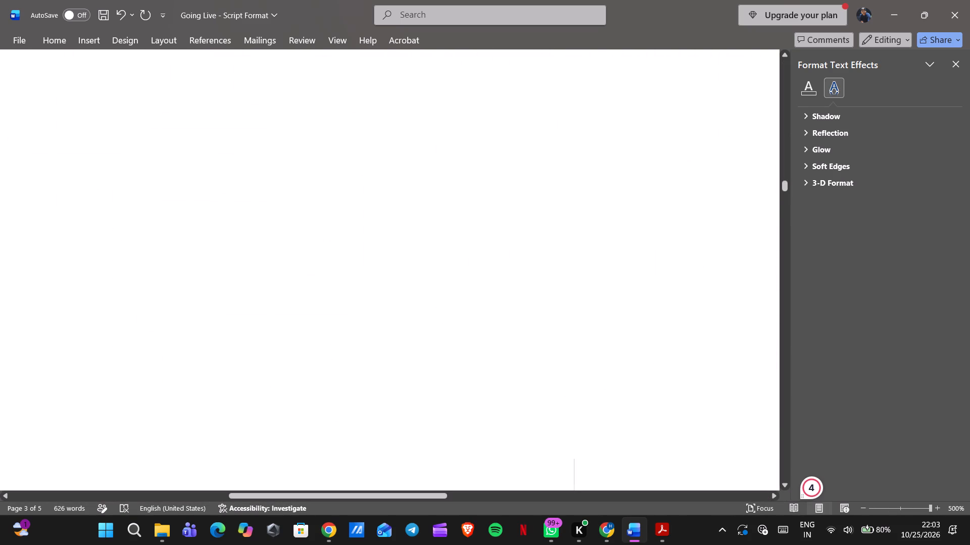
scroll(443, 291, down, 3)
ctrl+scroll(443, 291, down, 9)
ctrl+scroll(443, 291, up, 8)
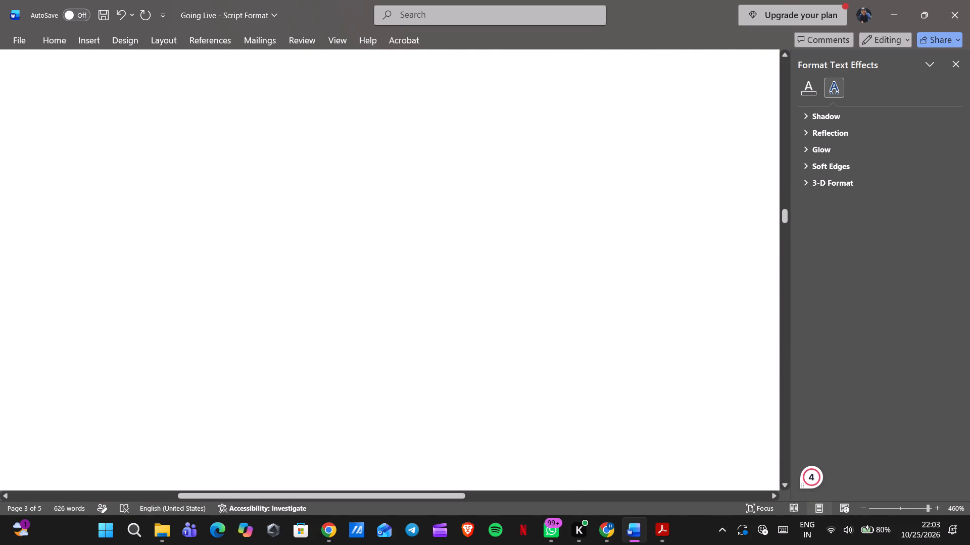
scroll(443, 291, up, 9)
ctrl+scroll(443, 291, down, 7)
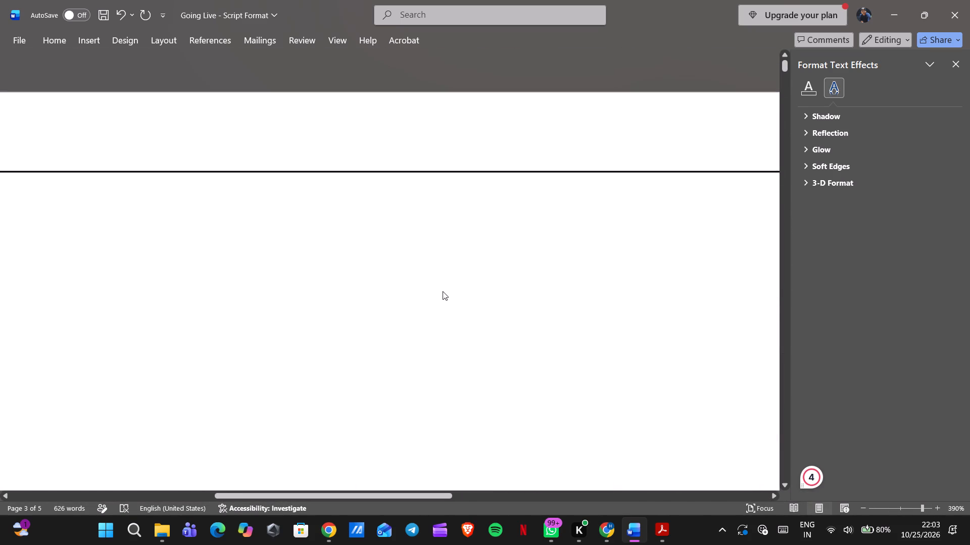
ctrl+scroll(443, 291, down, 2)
Close the Format Text Effects pane.
click(952, 62)
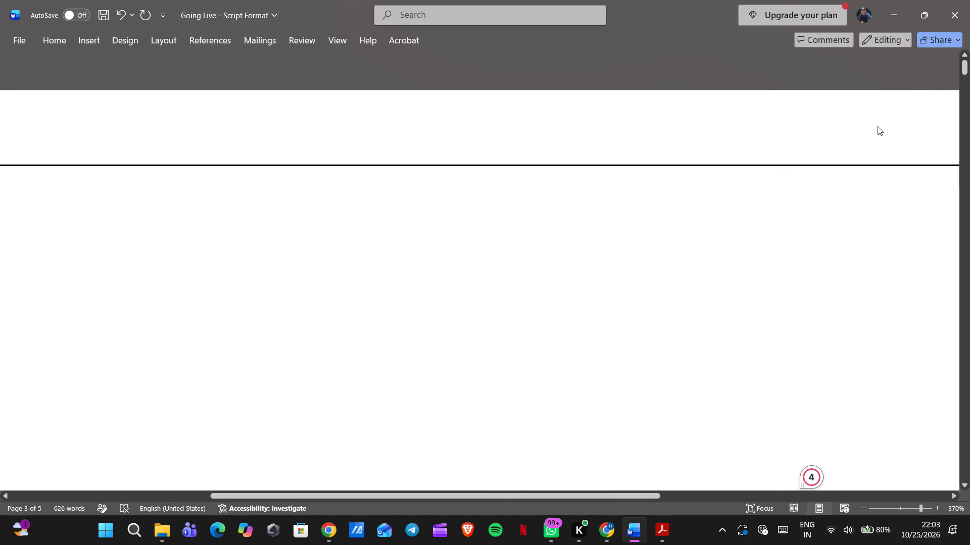
Review the layout of the logo cover, the Episode 01 page and the start of the session flow side by side.
ctrl+scroll(878, 126, down, 4)
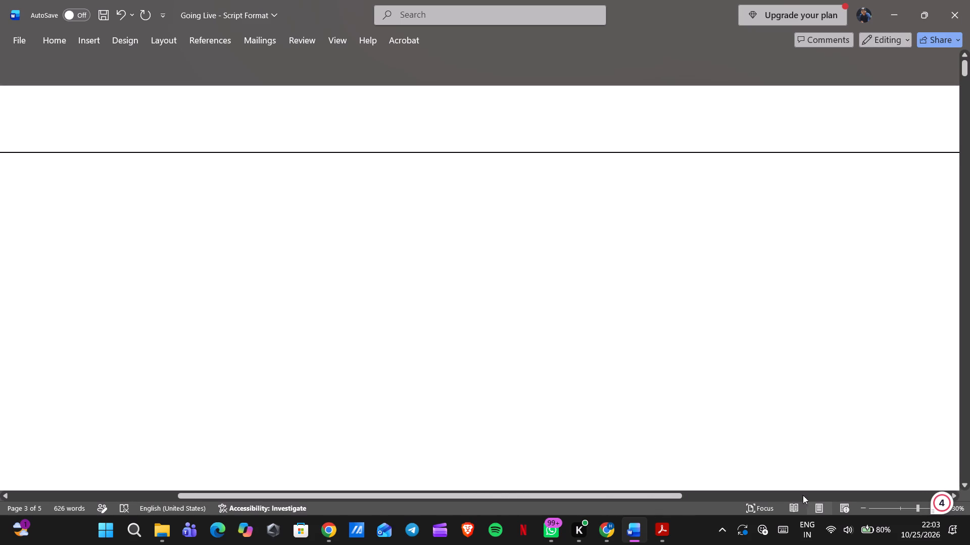
drag(918, 509, 891, 513)
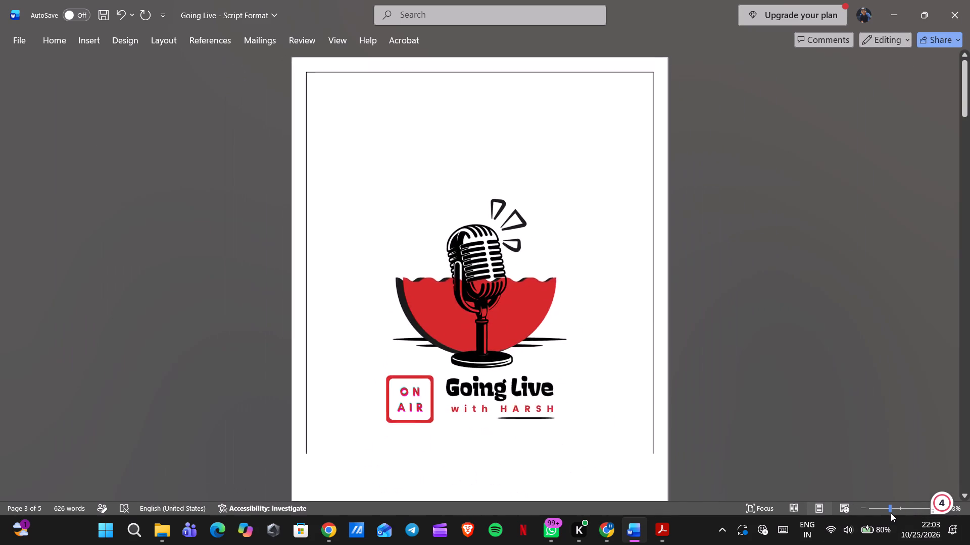
drag(891, 513, 890, 513)
scroll(789, 433, down, 2)
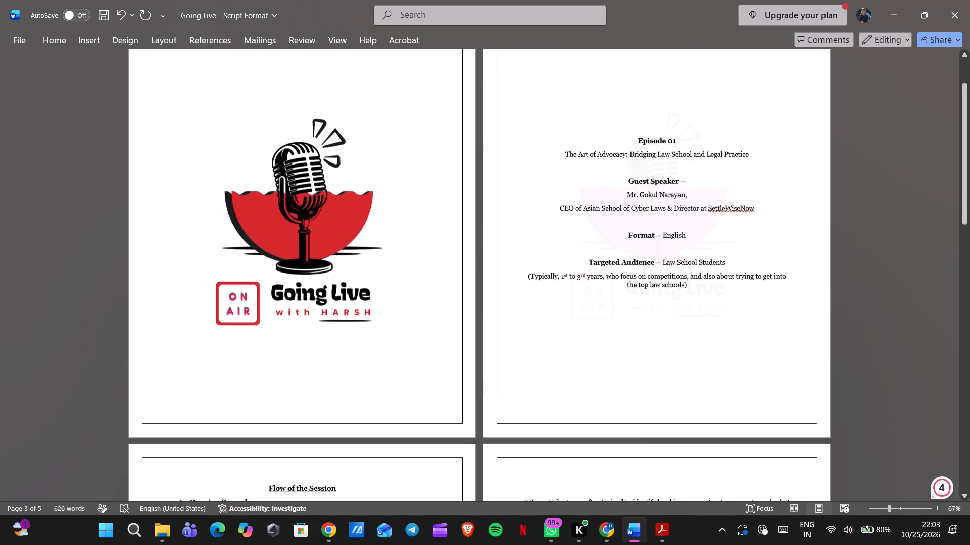
scroll(789, 433, down, 3)
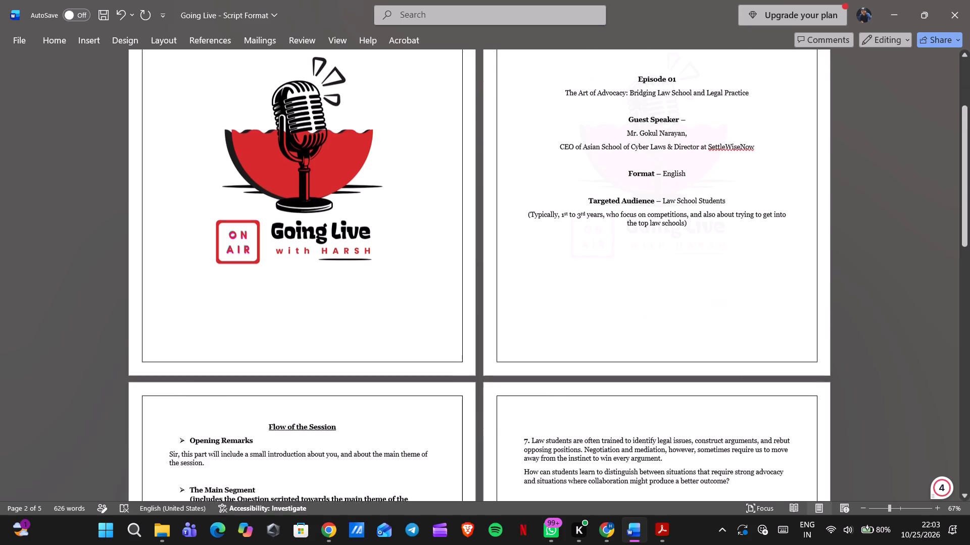
scroll(789, 433, down, 2)
scroll(789, 433, up, 9)
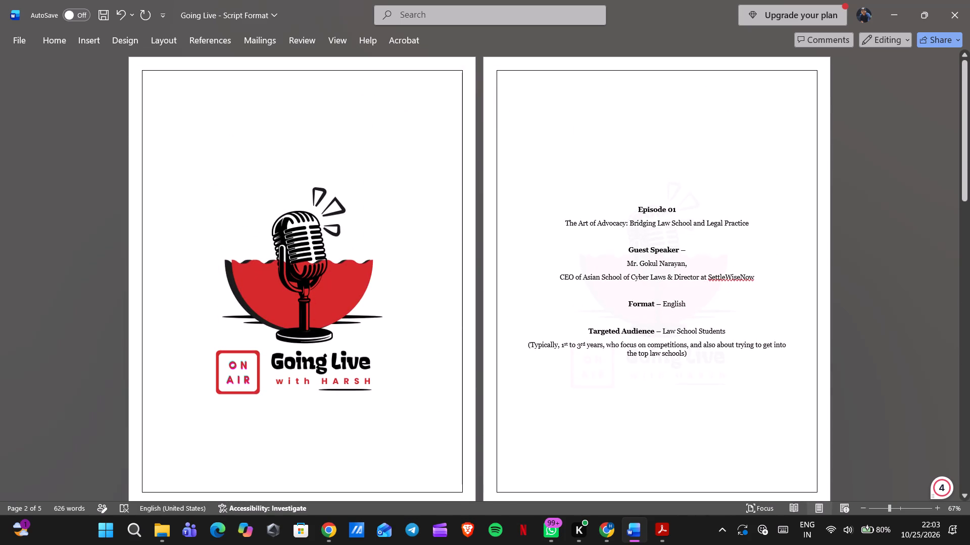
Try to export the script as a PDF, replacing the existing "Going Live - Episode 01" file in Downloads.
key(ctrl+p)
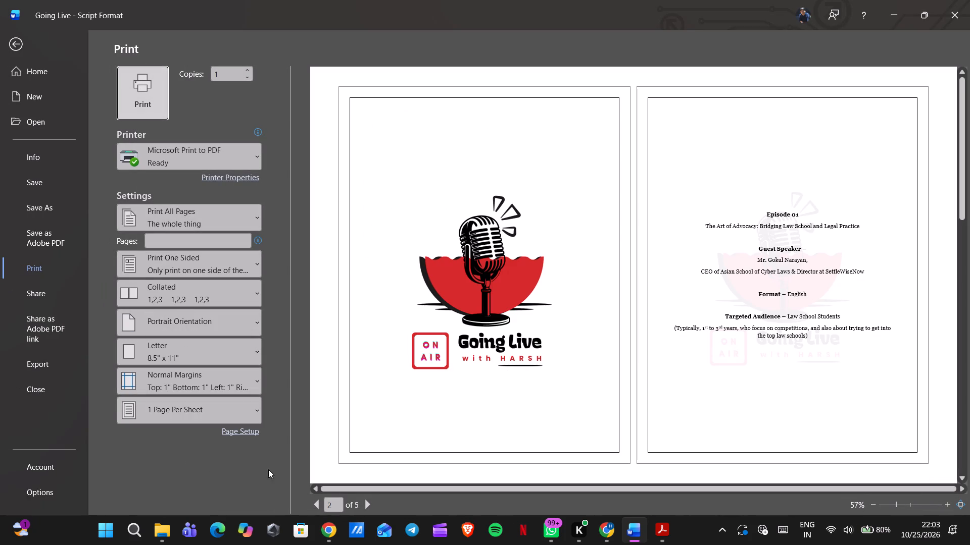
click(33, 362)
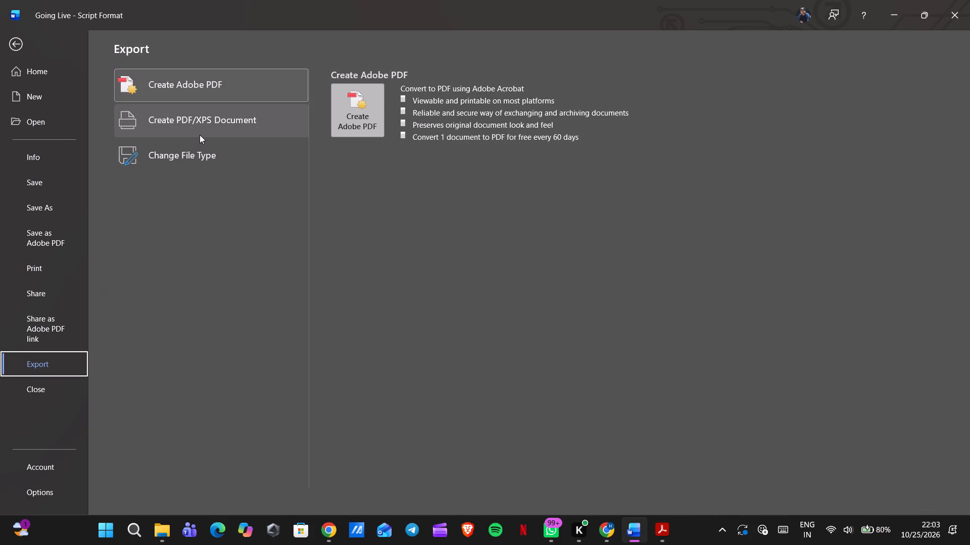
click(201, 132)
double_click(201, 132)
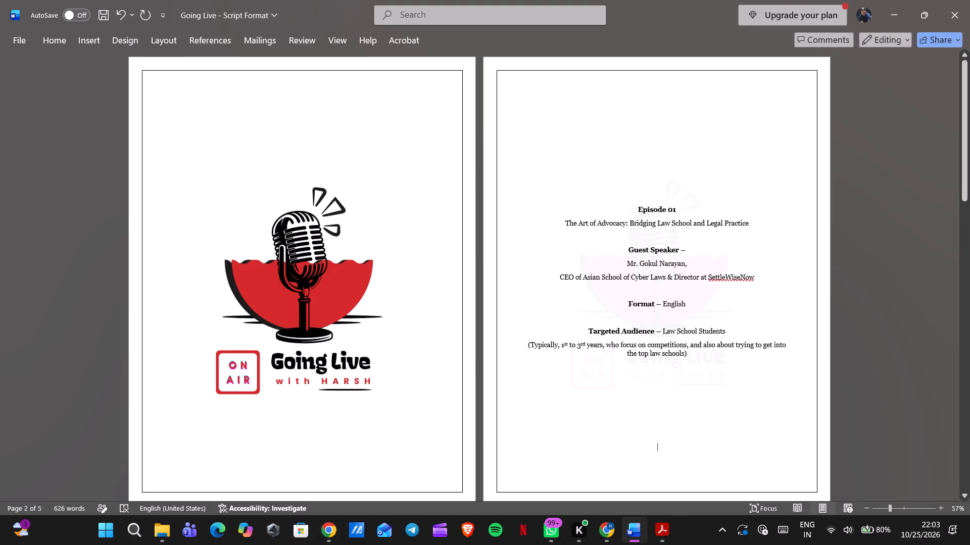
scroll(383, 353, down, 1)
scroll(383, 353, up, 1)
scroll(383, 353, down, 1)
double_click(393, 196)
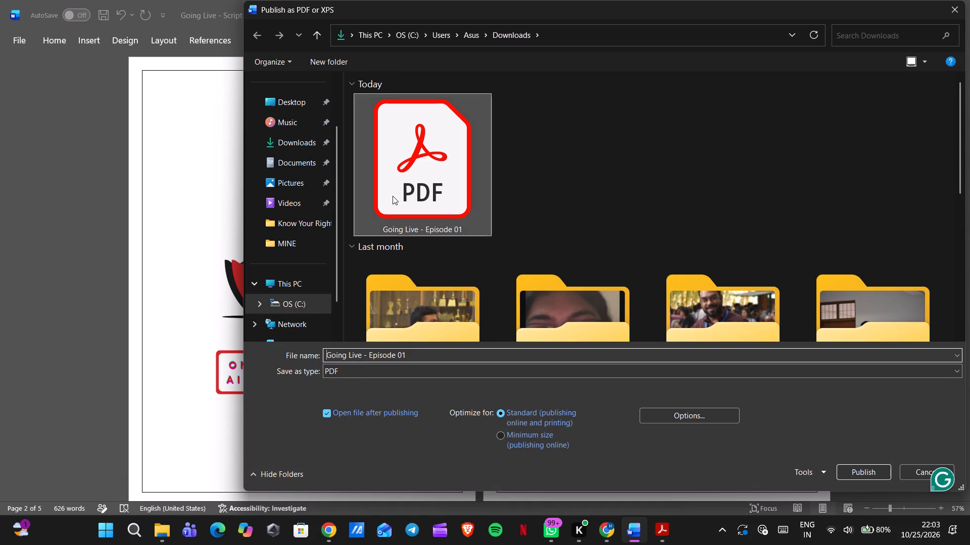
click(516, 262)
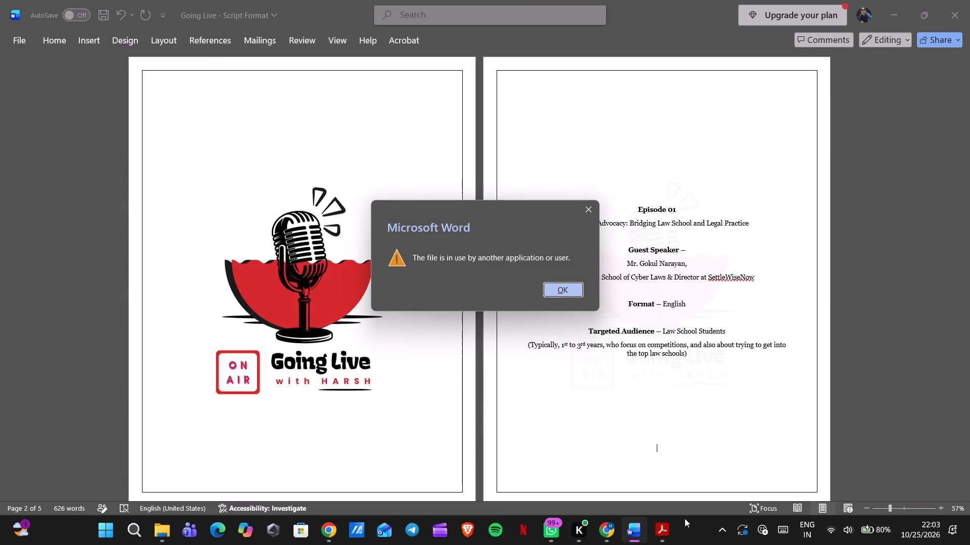
Close the "Going Live - Episode 01" PDF that is open in Acrobat and dismiss the pending export in Word.
click(723, 425)
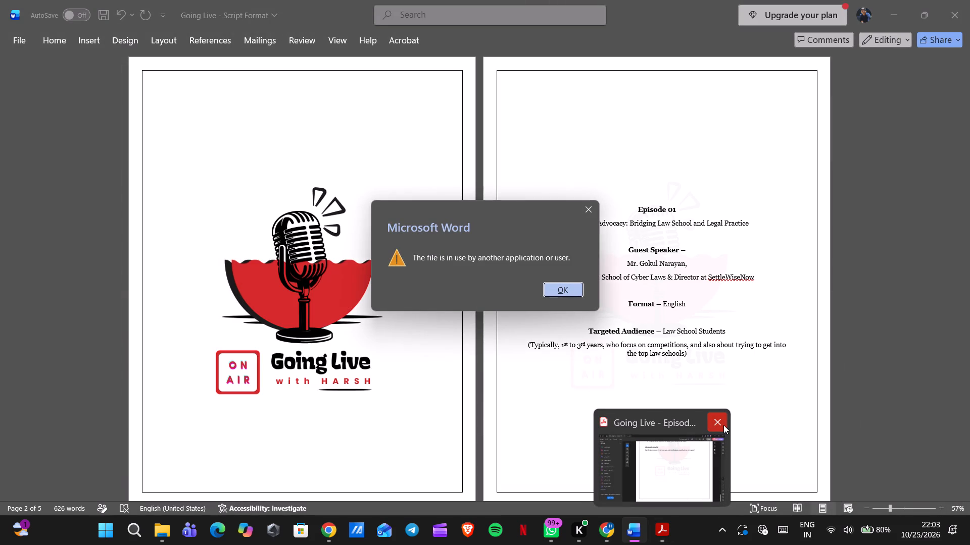
click(718, 425)
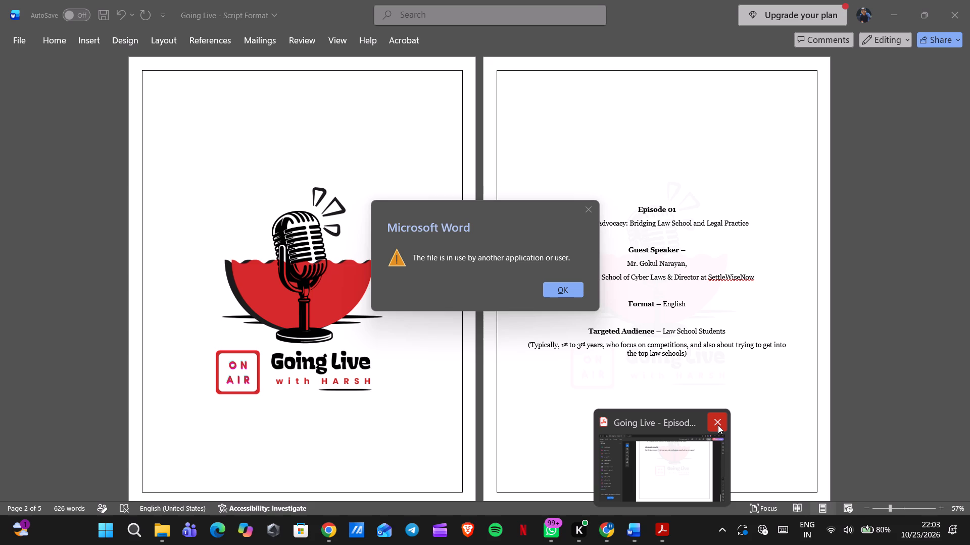
click(718, 425)
click(566, 286)
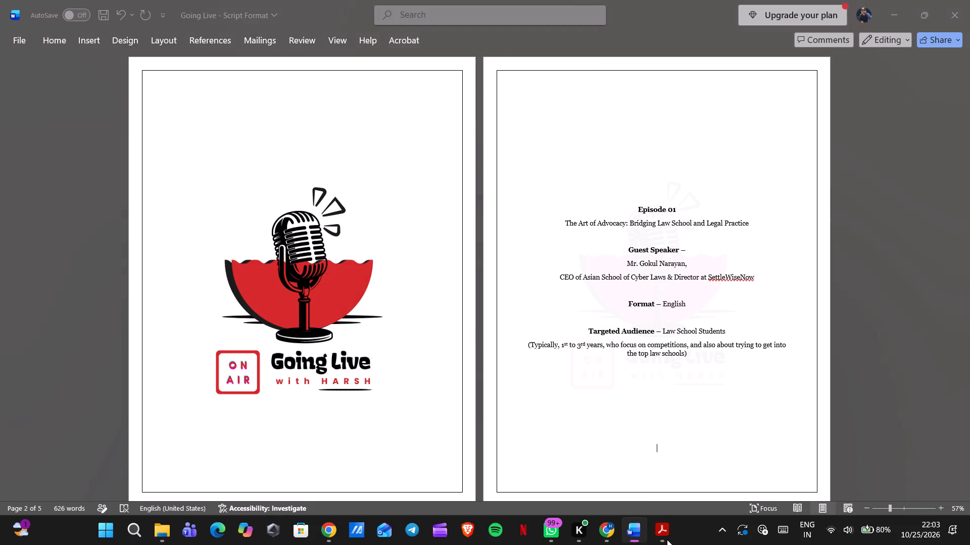
click(959, 2)
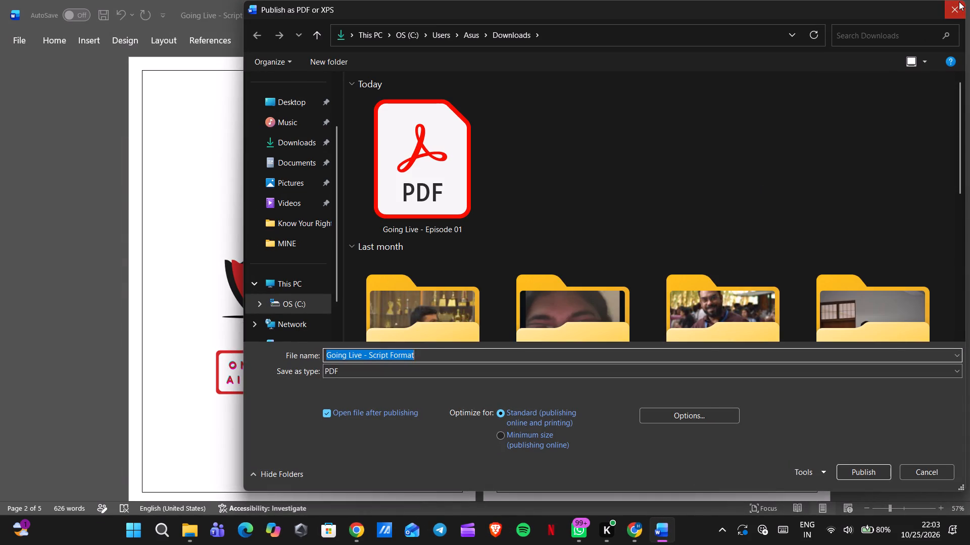
Save the "Going Live - Script Format" document.
key(ctrl+s)
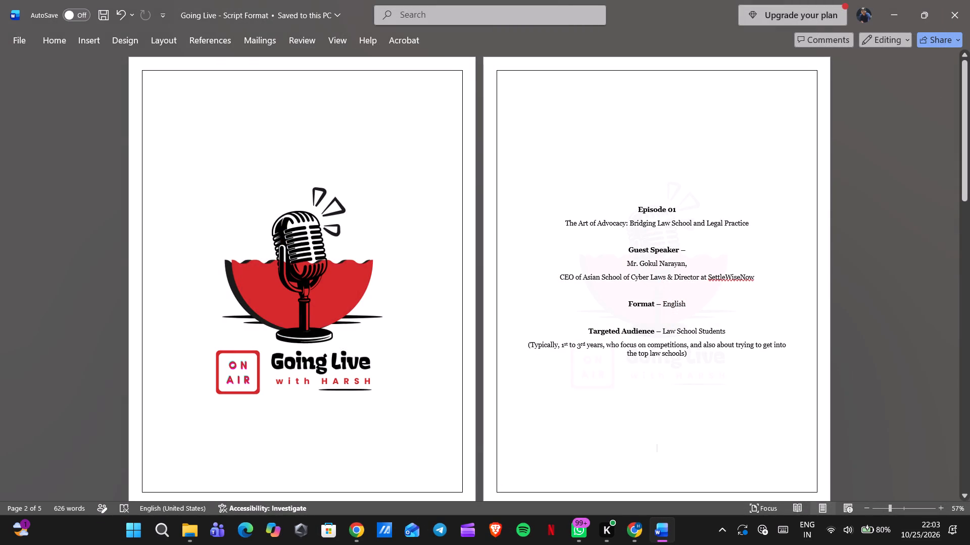
Export the script as a PDF to Downloads, replacing the existing "Going Live - Episode 01" file.
key(ctrl+p)
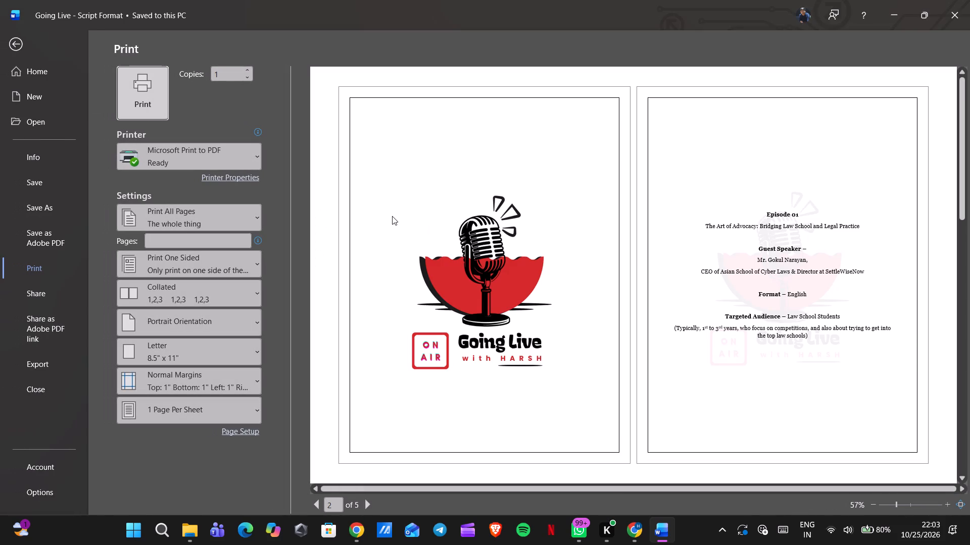
click(54, 362)
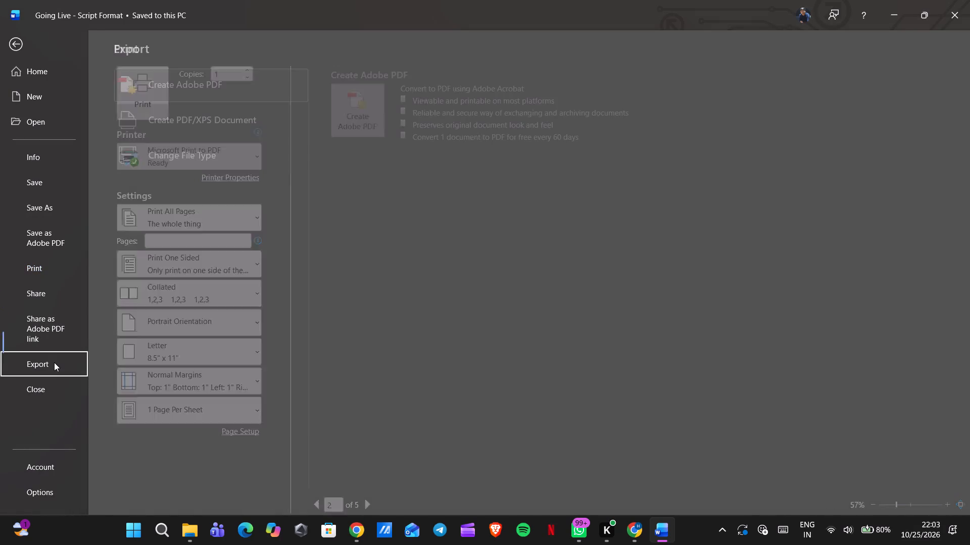
click(226, 131)
click(338, 164)
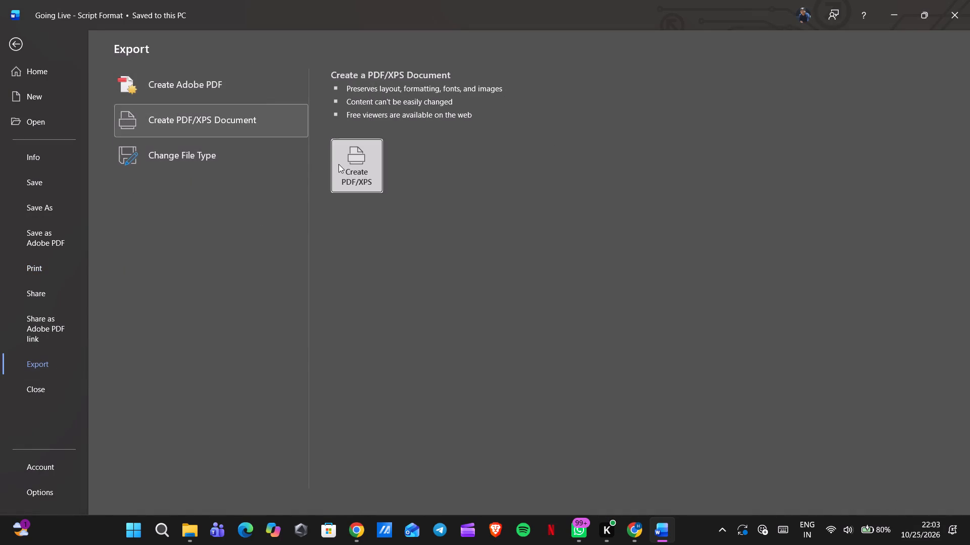
double_click(396, 188)
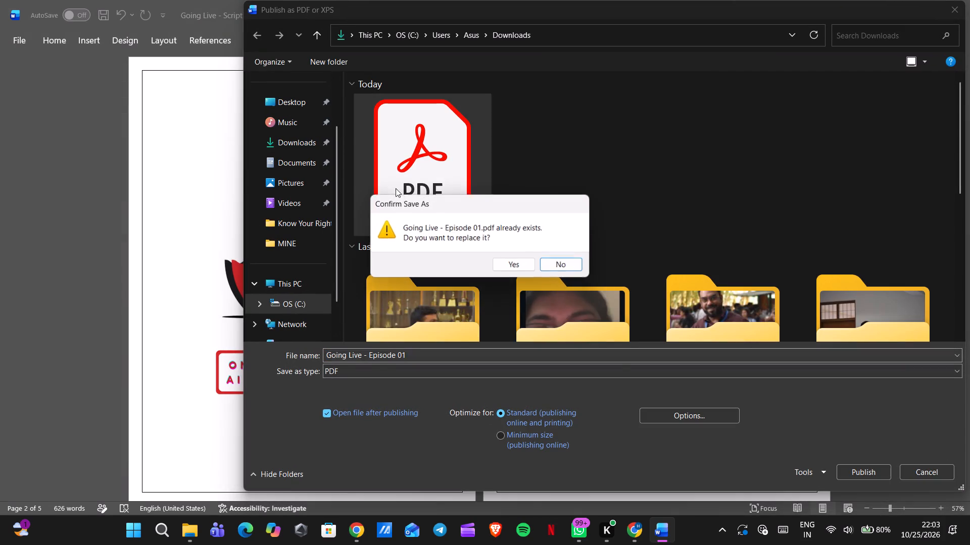
click(514, 271)
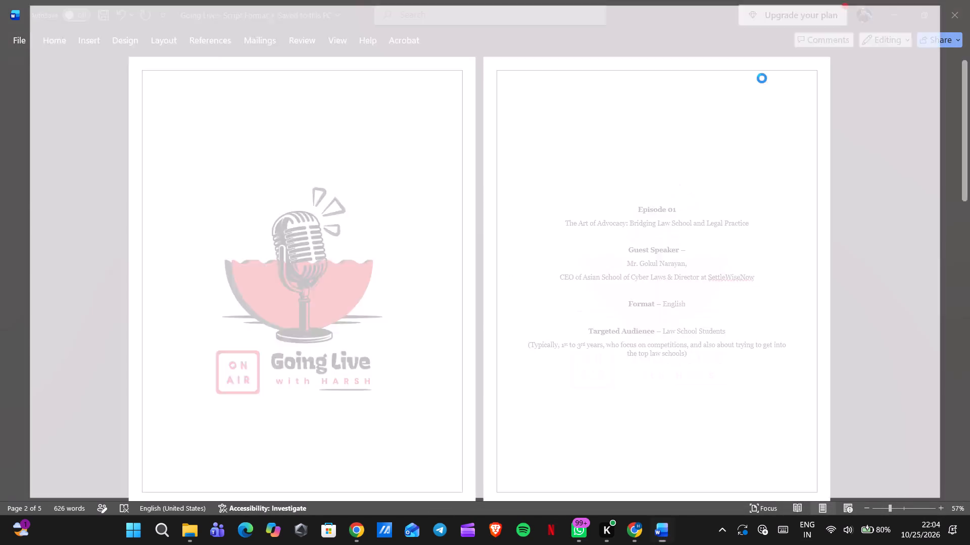
Review the exported PDF in Acrobat from the logo cover through the closing remarks, and close it.
scroll(725, 238, down, 3)
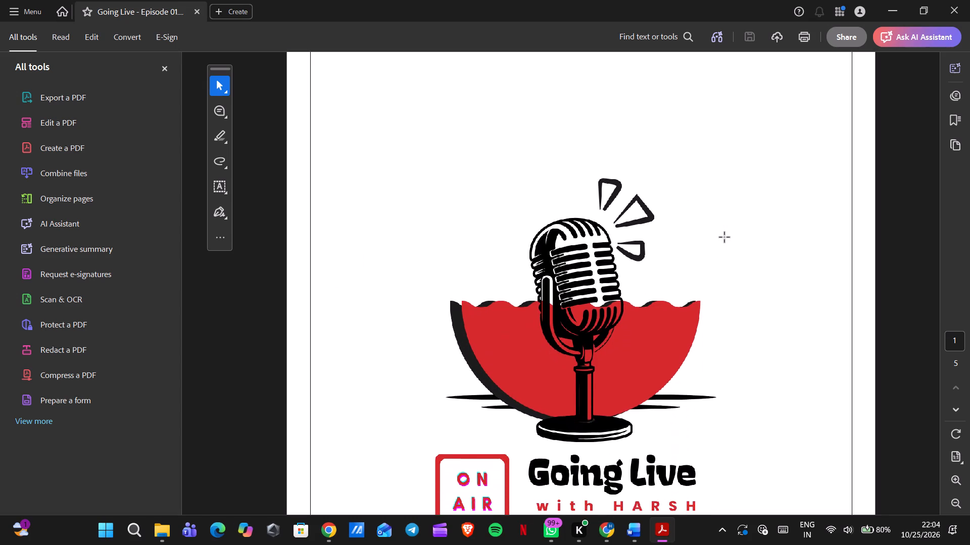
scroll(725, 238, down, 5)
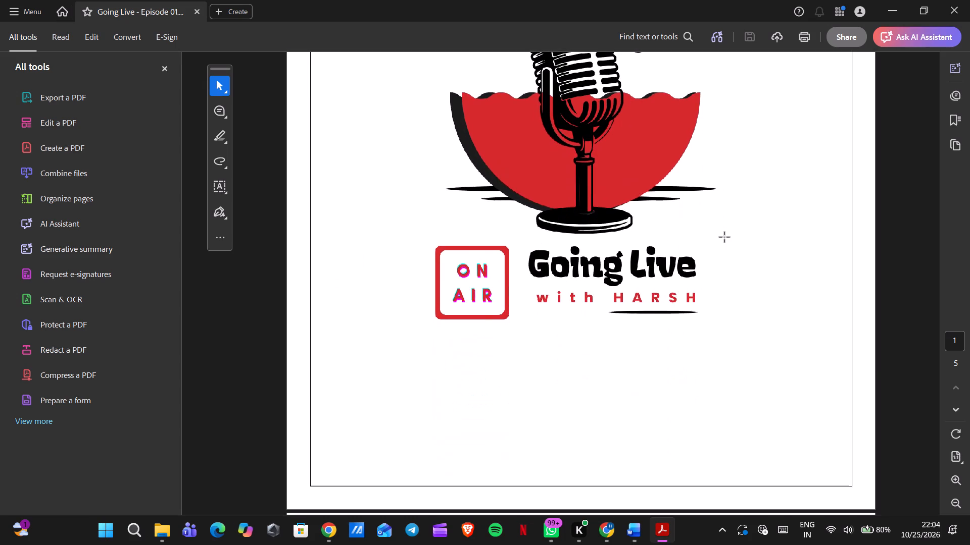
scroll(725, 238, down, 4)
scroll(725, 238, up, 1)
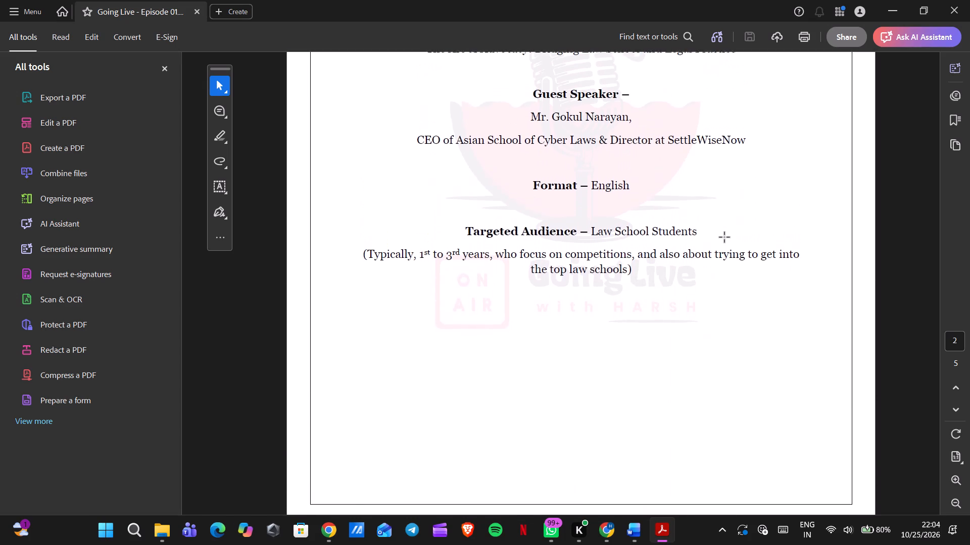
scroll(725, 238, up, 1)
scroll(725, 238, down, 11)
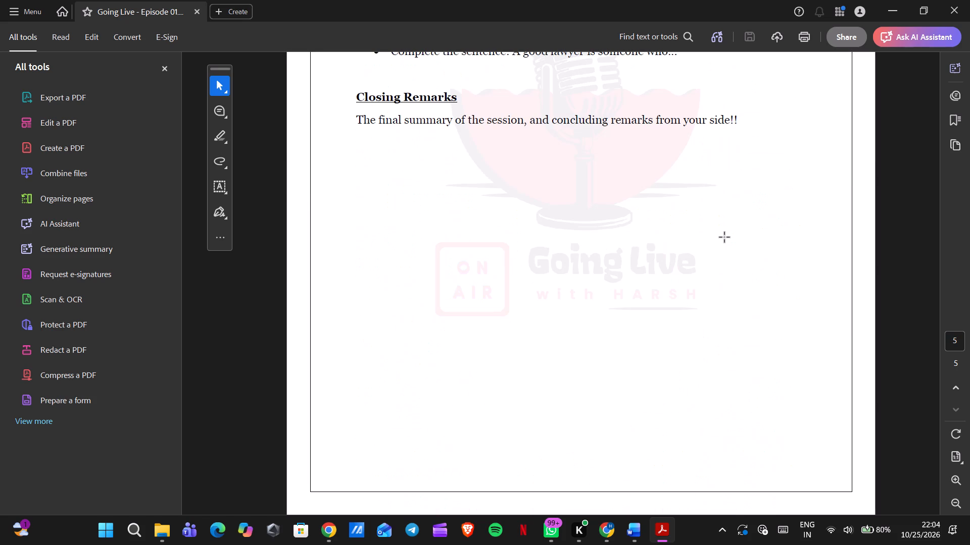
click(954, 2)
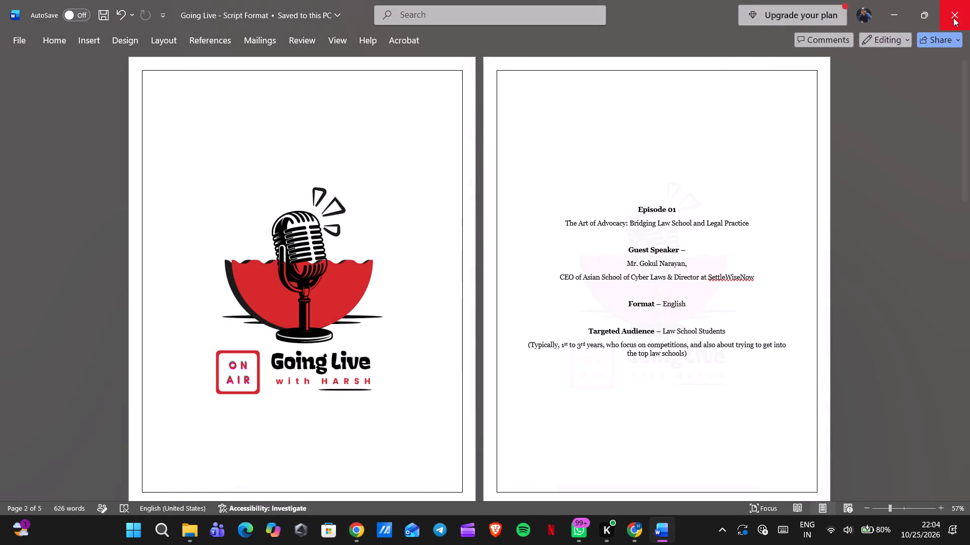
Save the "Going Live - Script Format" document in Word and close it.
key(ctrl+s)
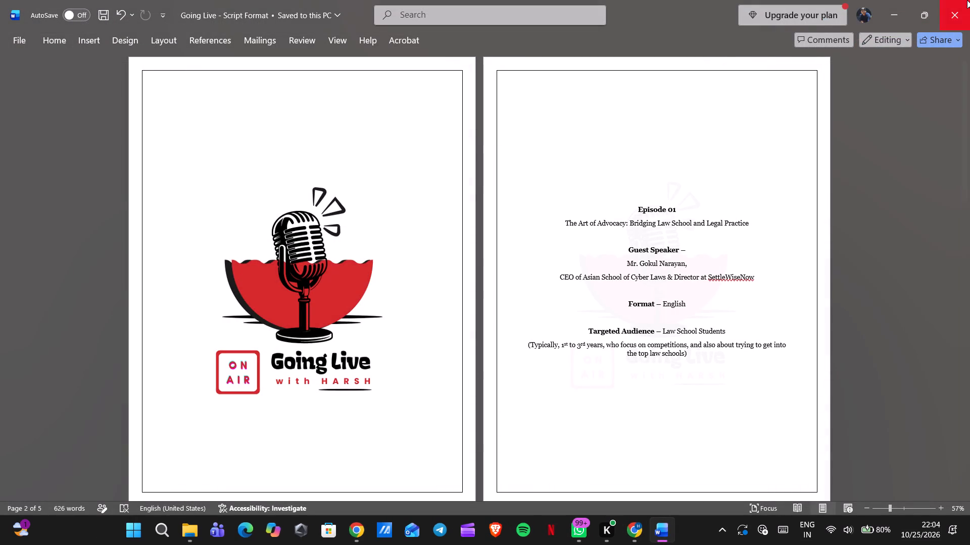
click(967, 0)
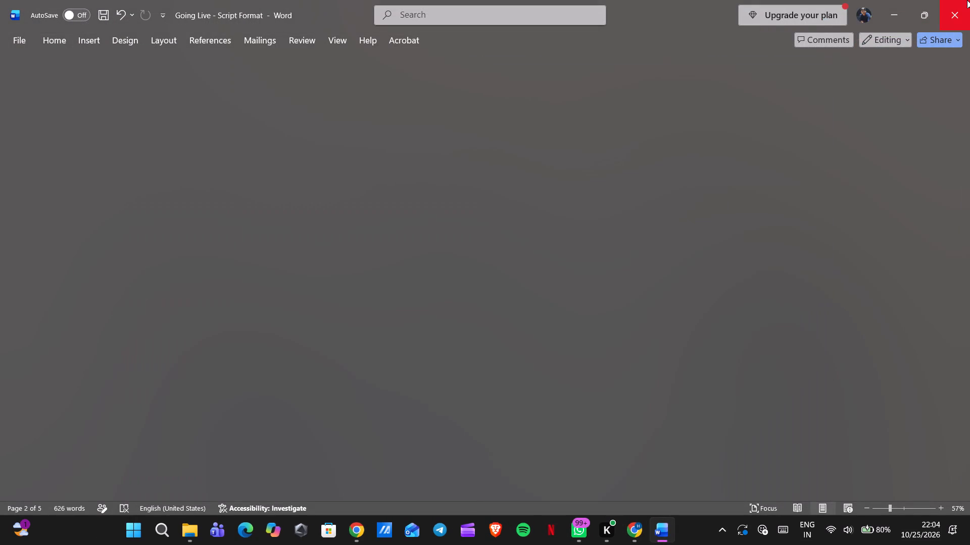
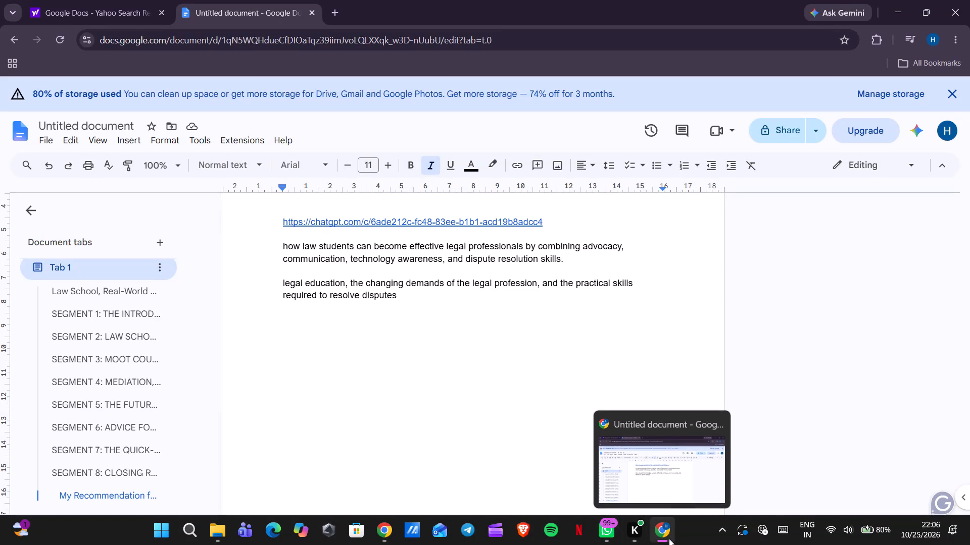
Switch to Word and reopen the recent "Going Live - Script Format" document.
click(162, 528)
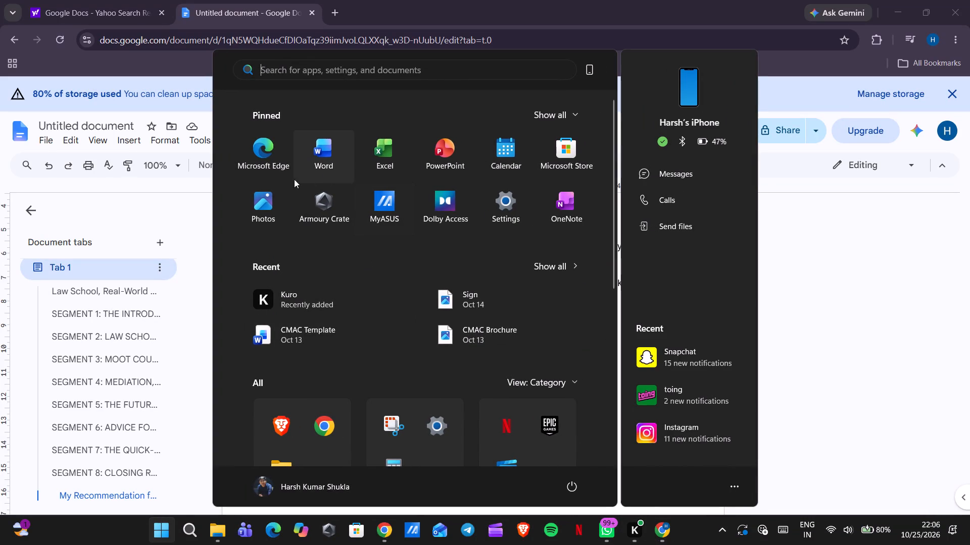
click(319, 166)
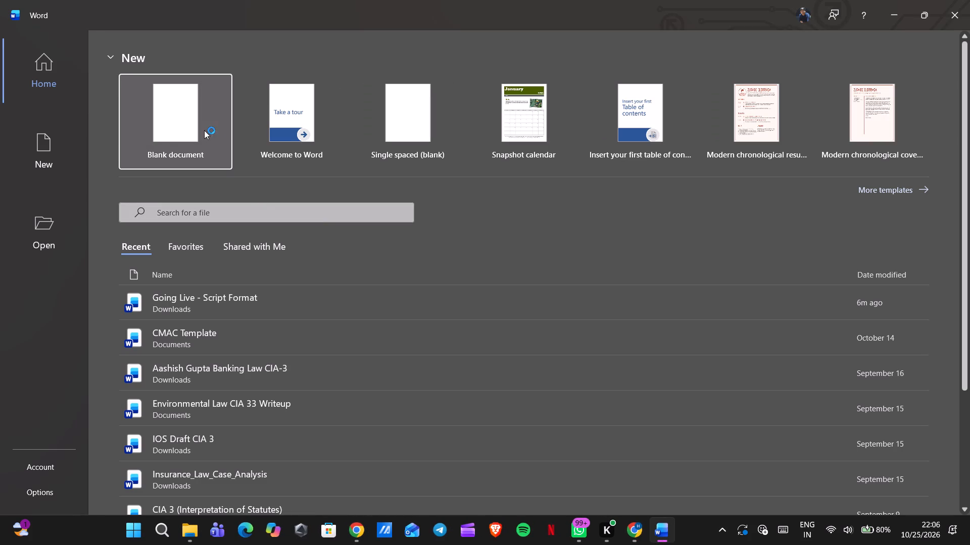
click(191, 307)
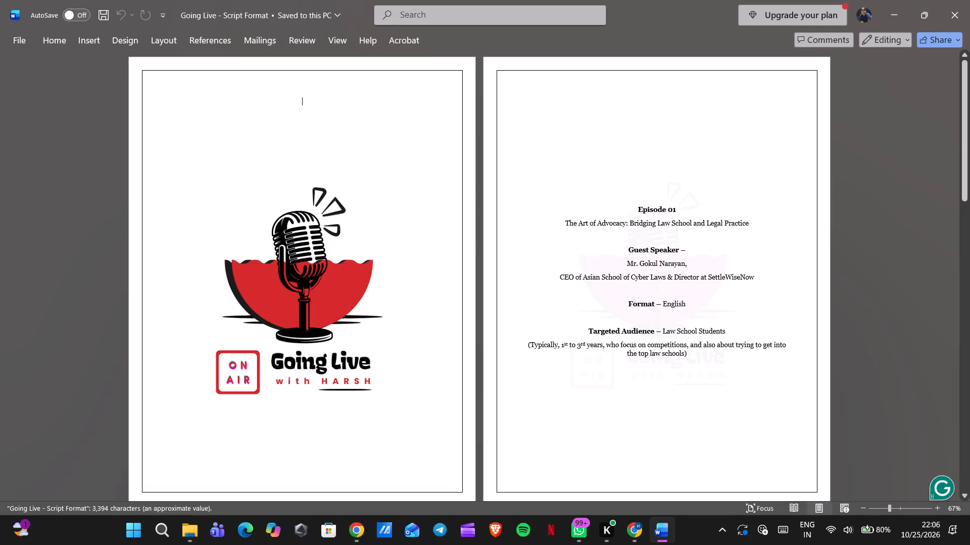
Open the header area of the Episode 01 details page for editing.
click(669, 80)
double_click(669, 80)
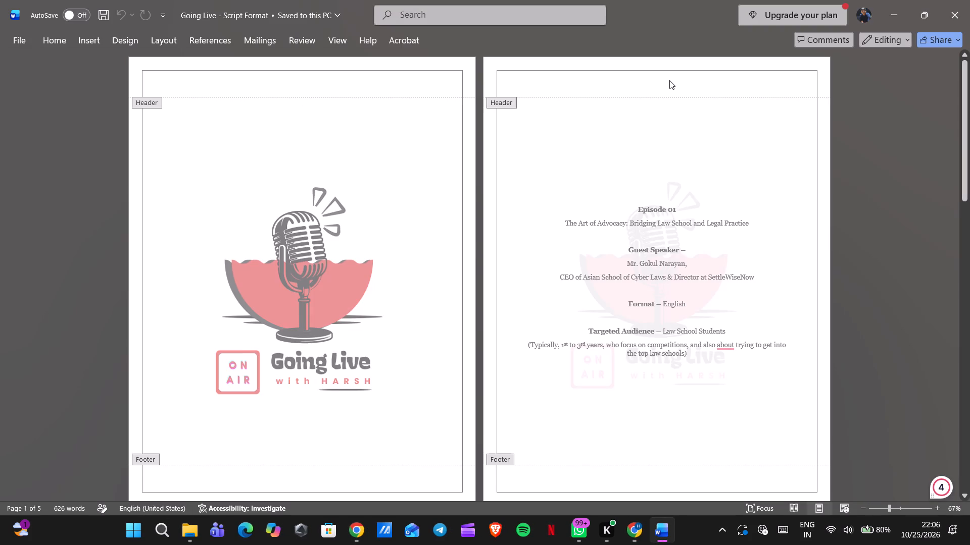
Delete the faded logo watermark picture behind the Episode 01 details page and return to the body text.
click(655, 188)
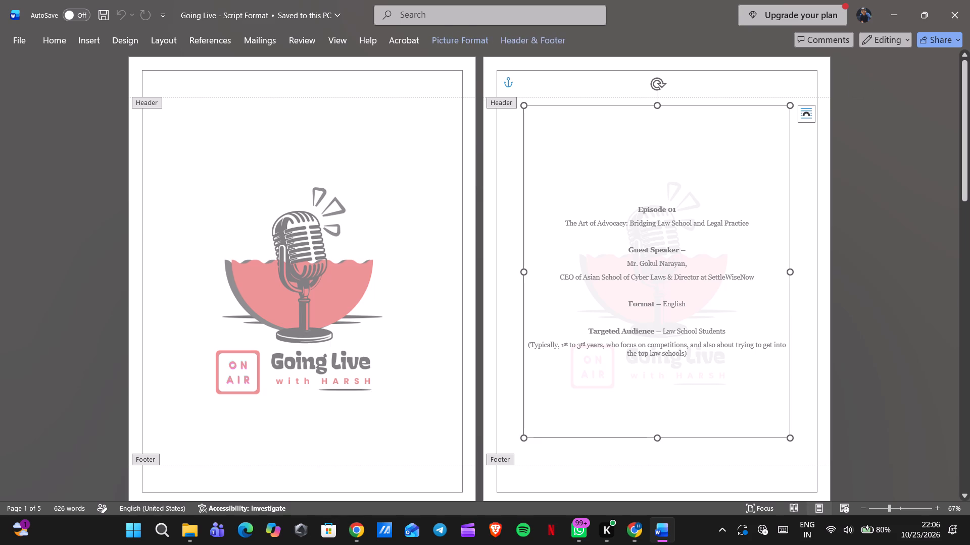
key(Delete)
click(816, 229)
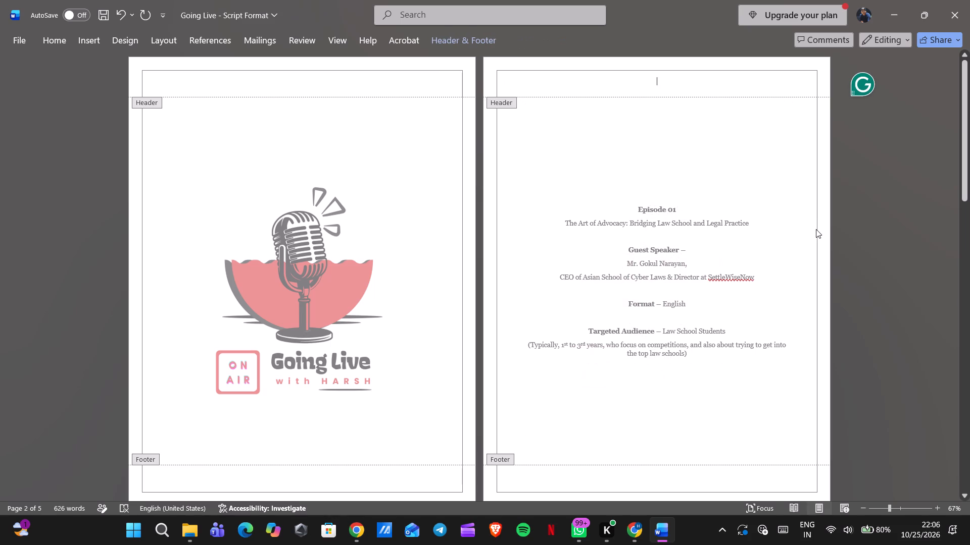
double_click(764, 257)
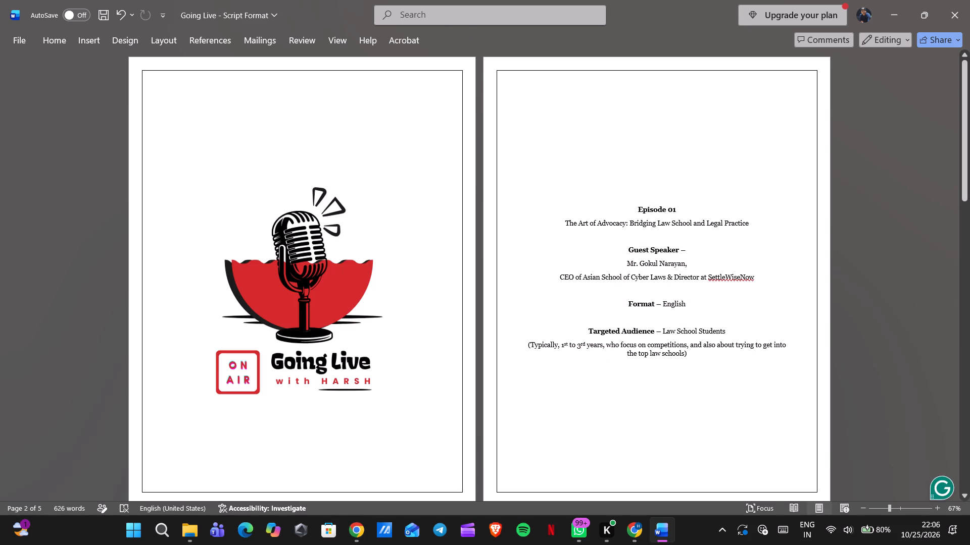
key(ctrl+p)
click(764, 257)
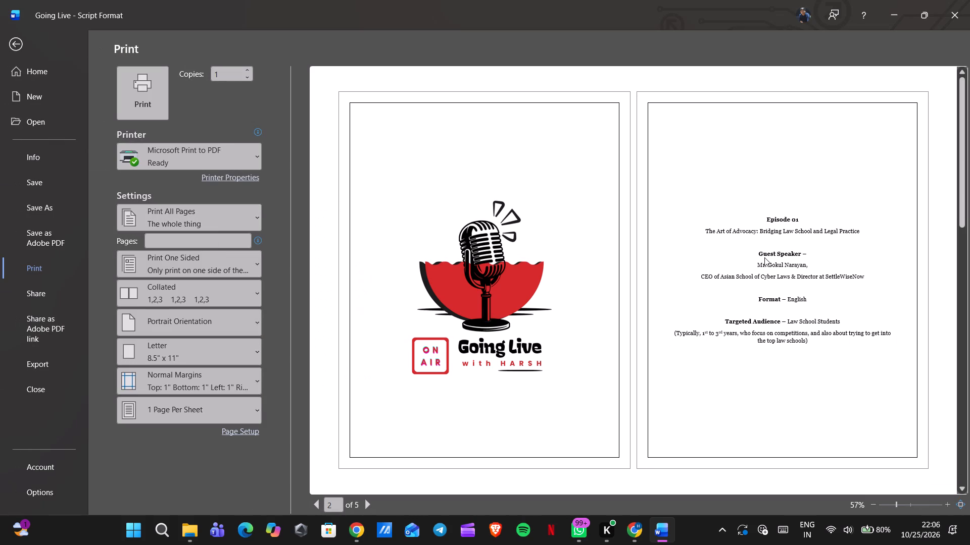
click(44, 363)
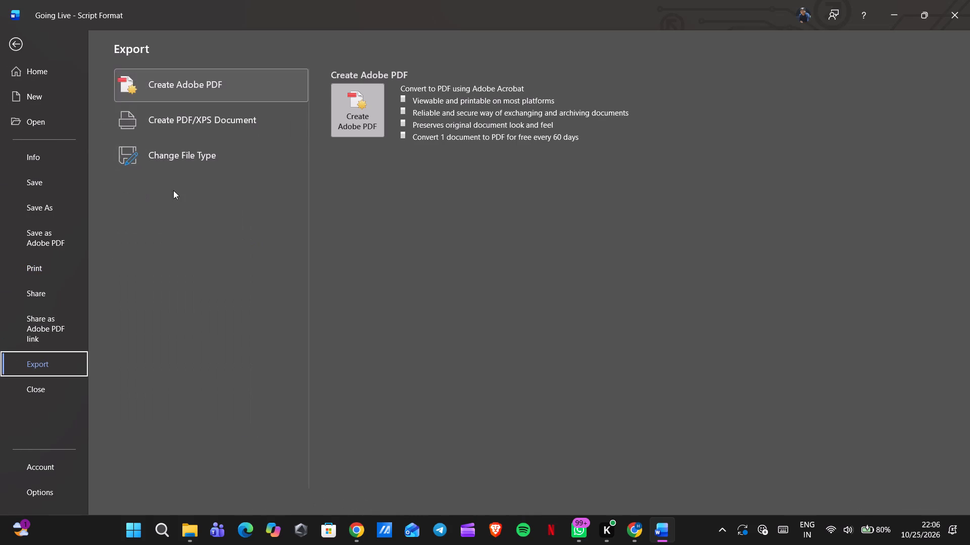